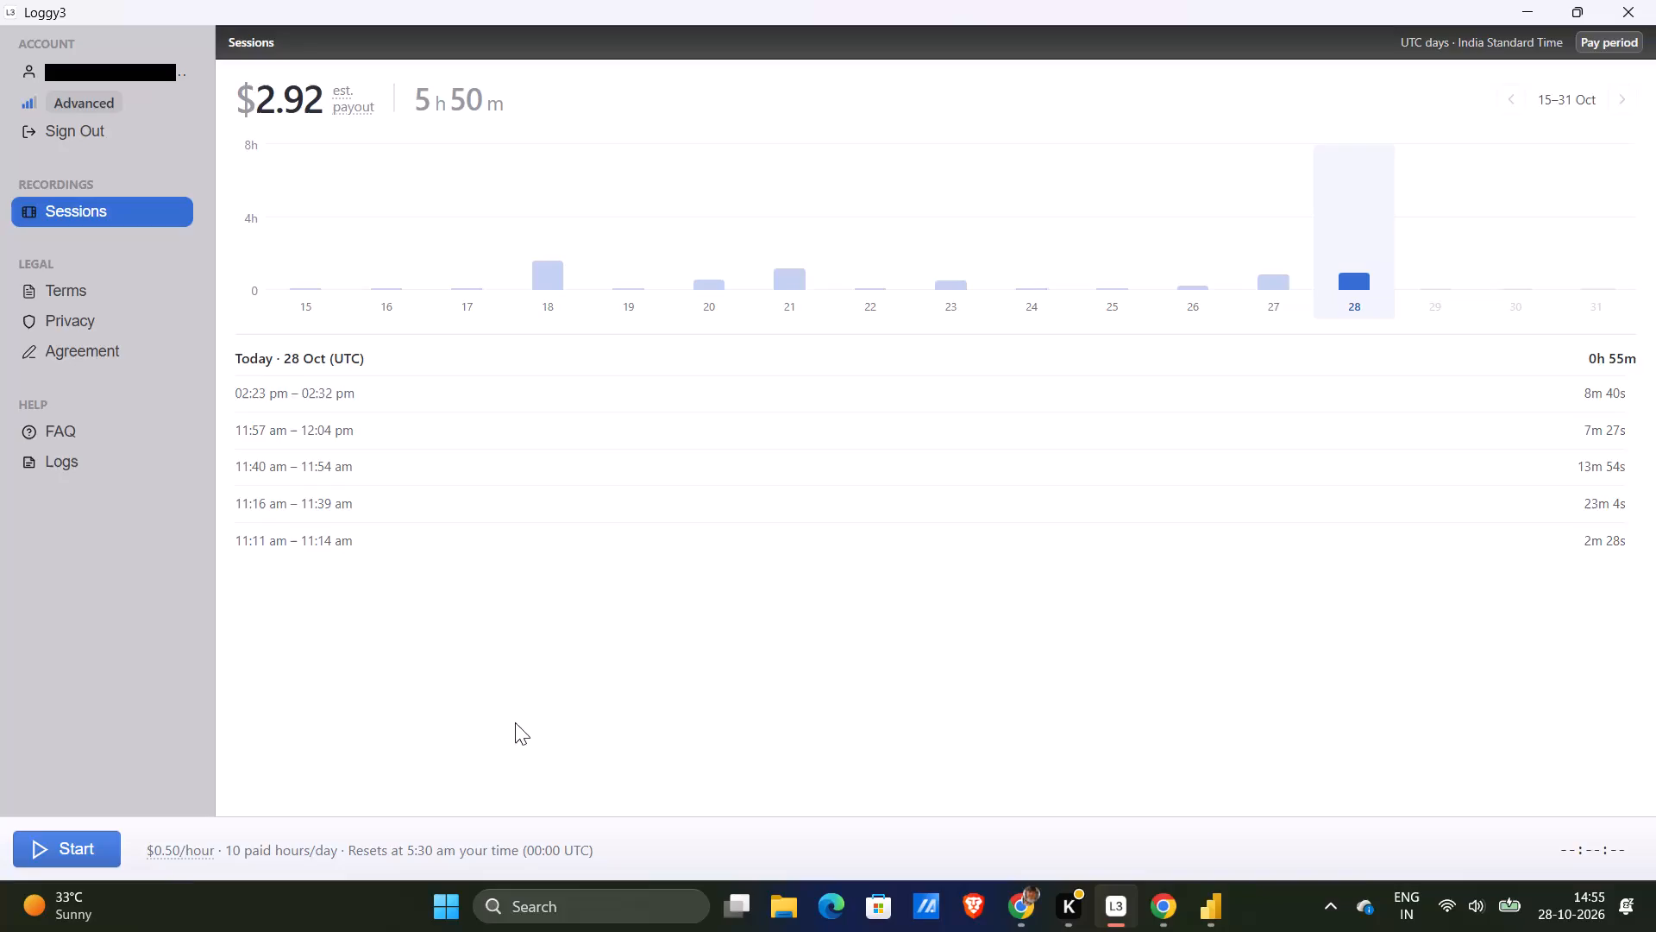
Start a new recording session and switch to the untitled report in Power BI Desktop.
click(77, 847)
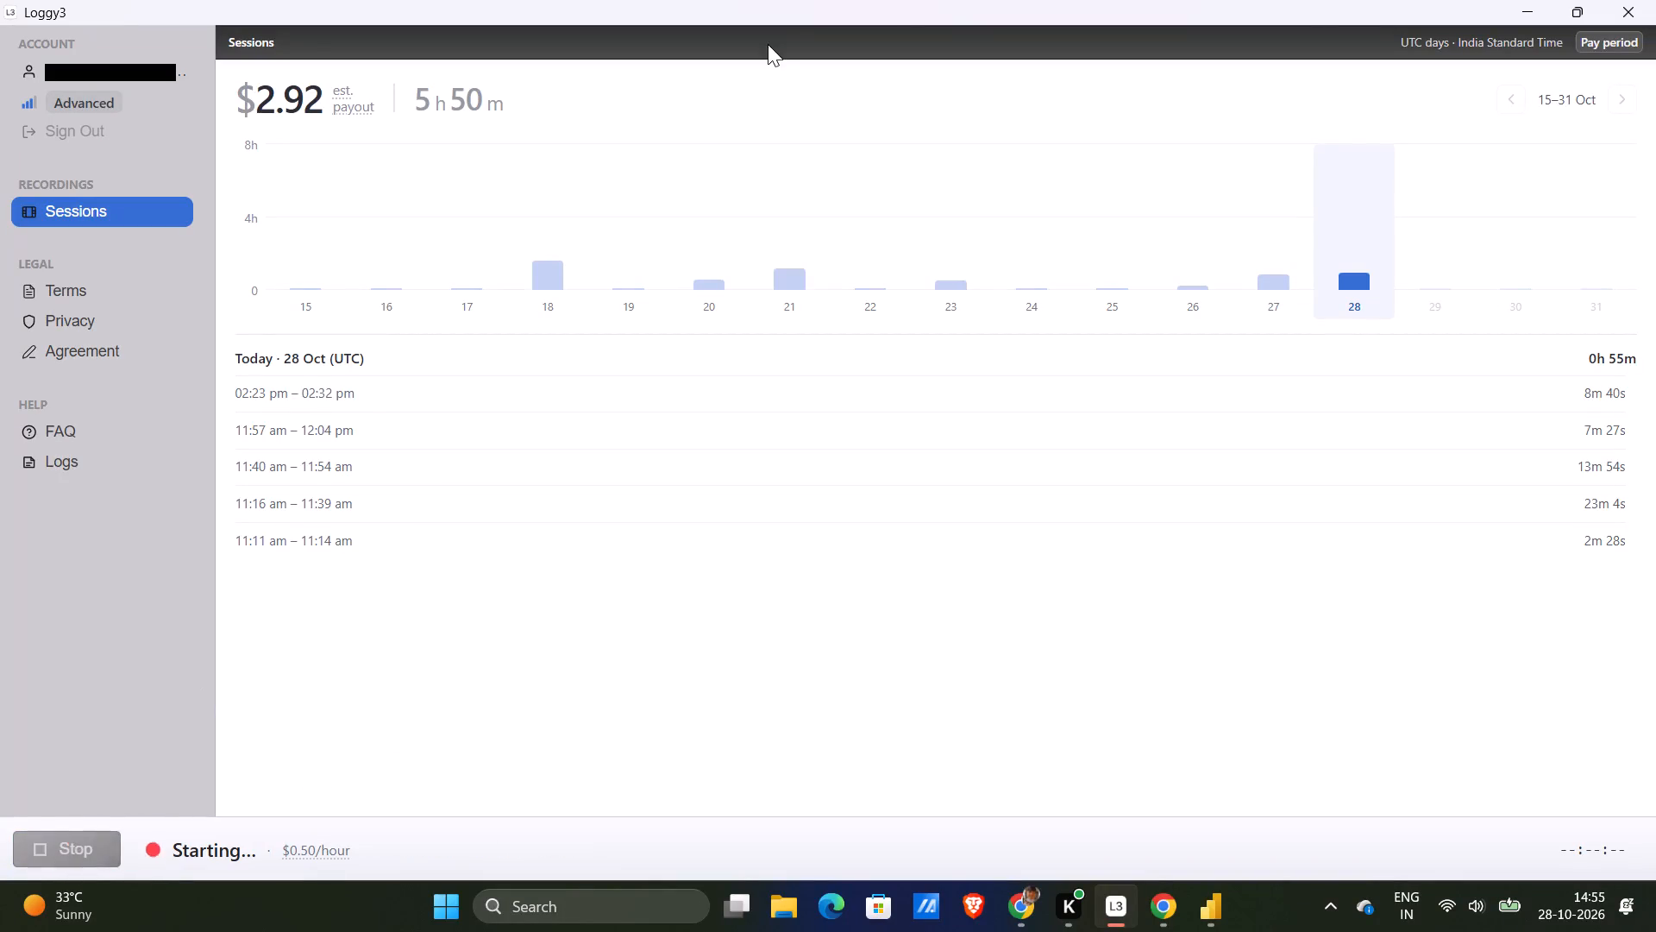
click(1502, 2)
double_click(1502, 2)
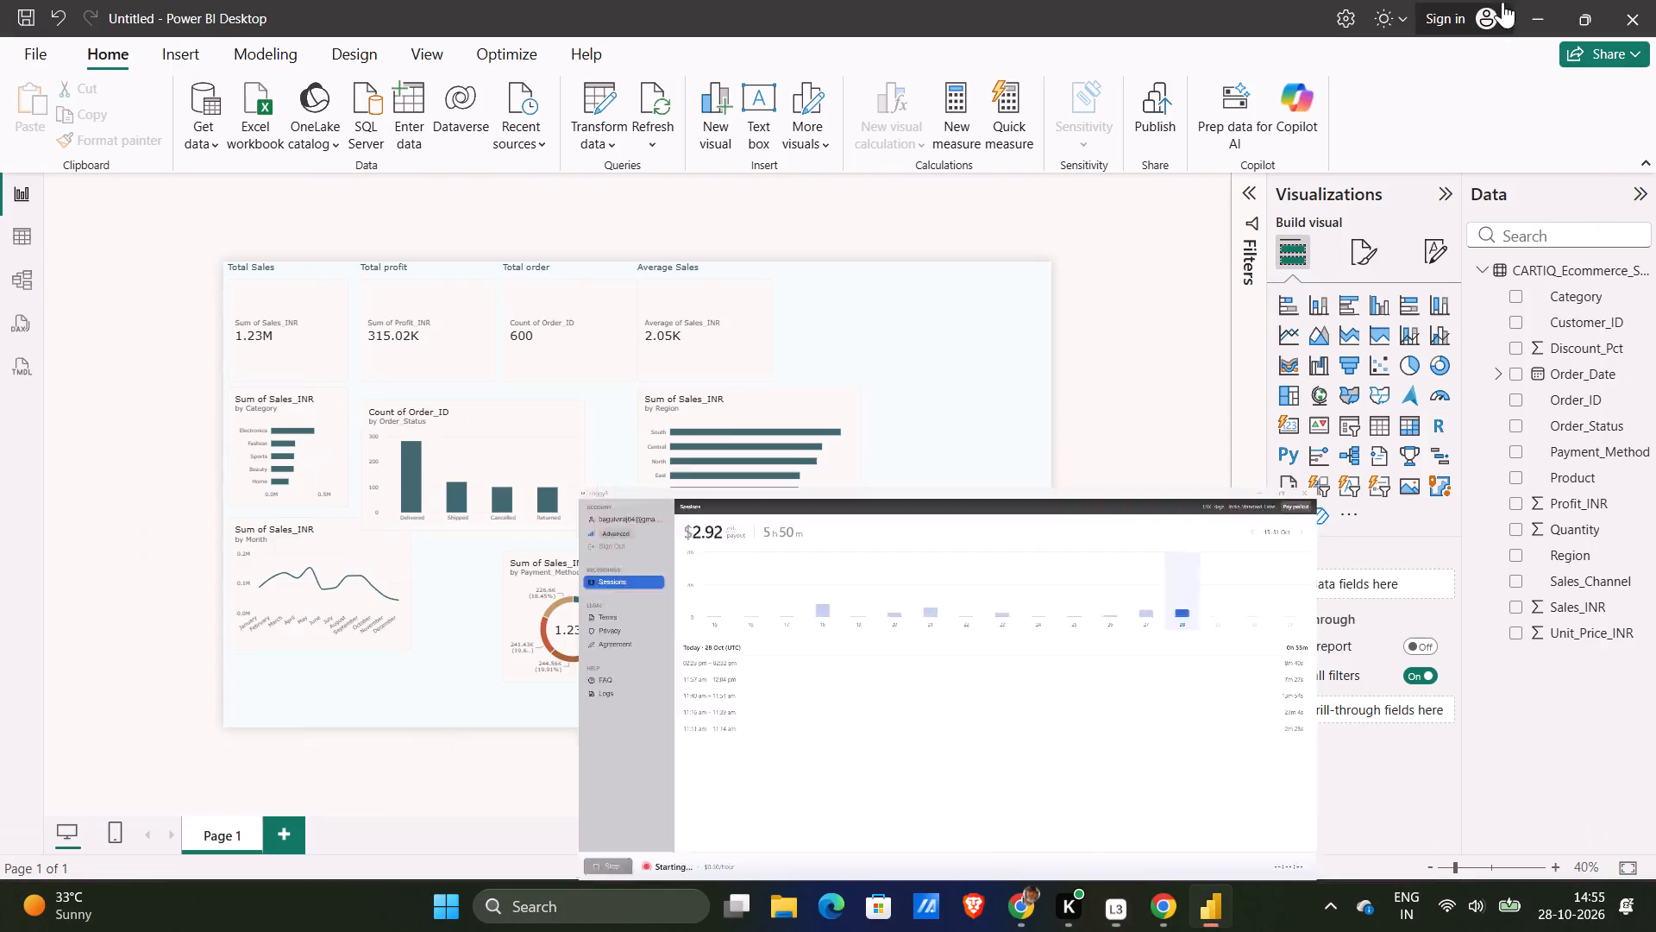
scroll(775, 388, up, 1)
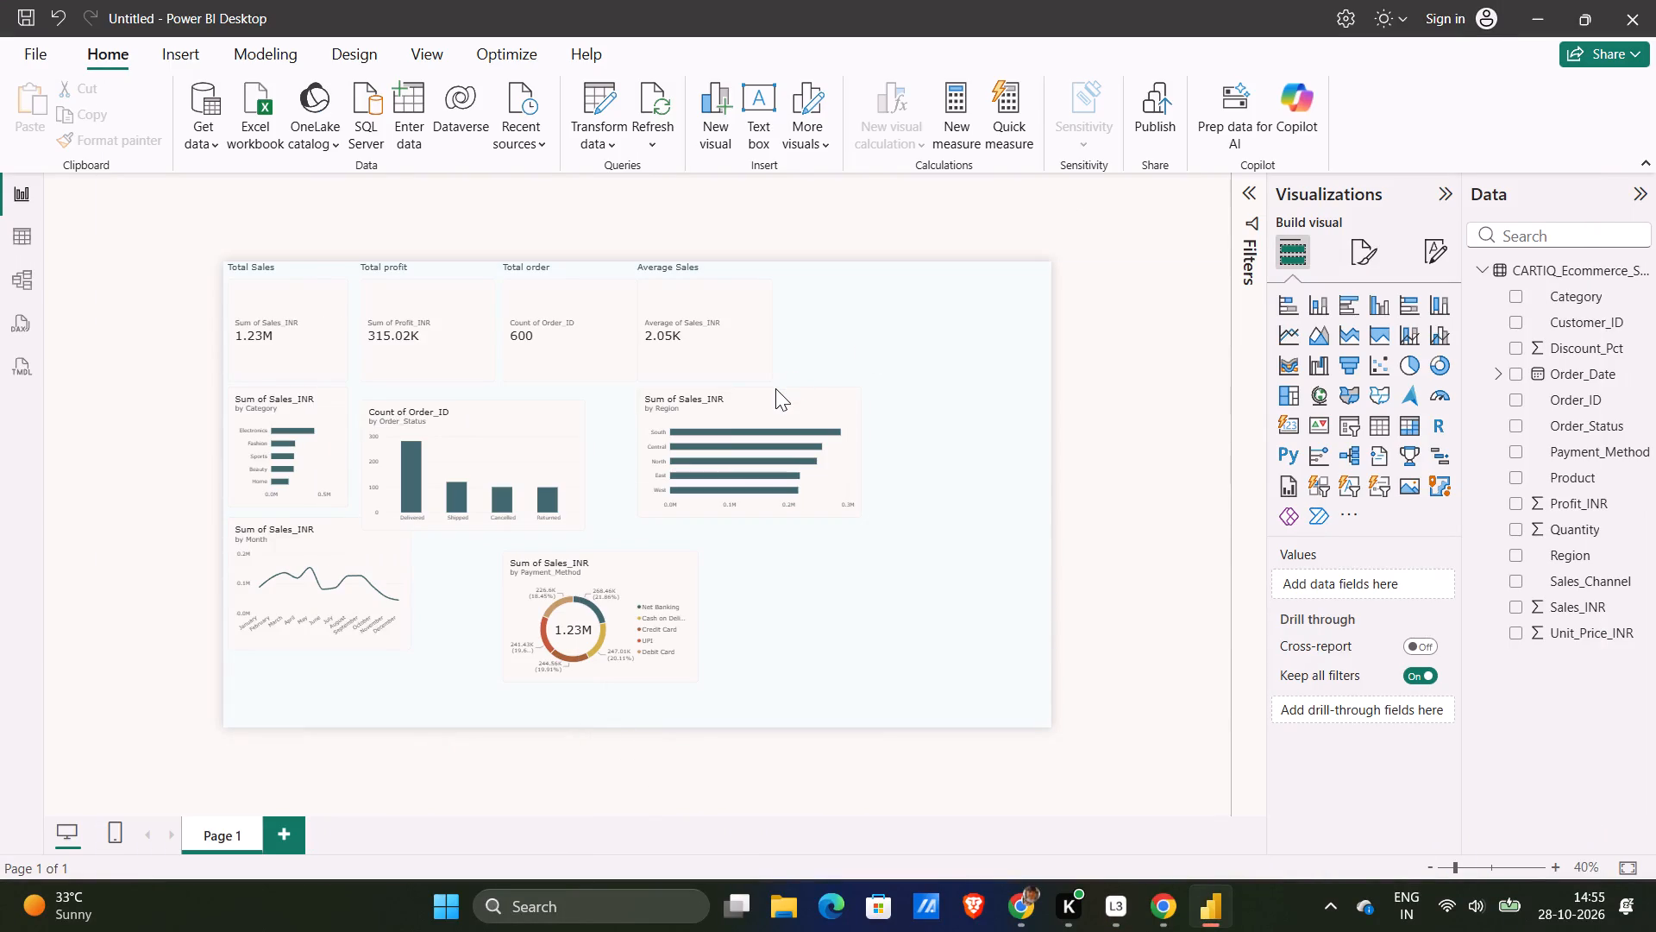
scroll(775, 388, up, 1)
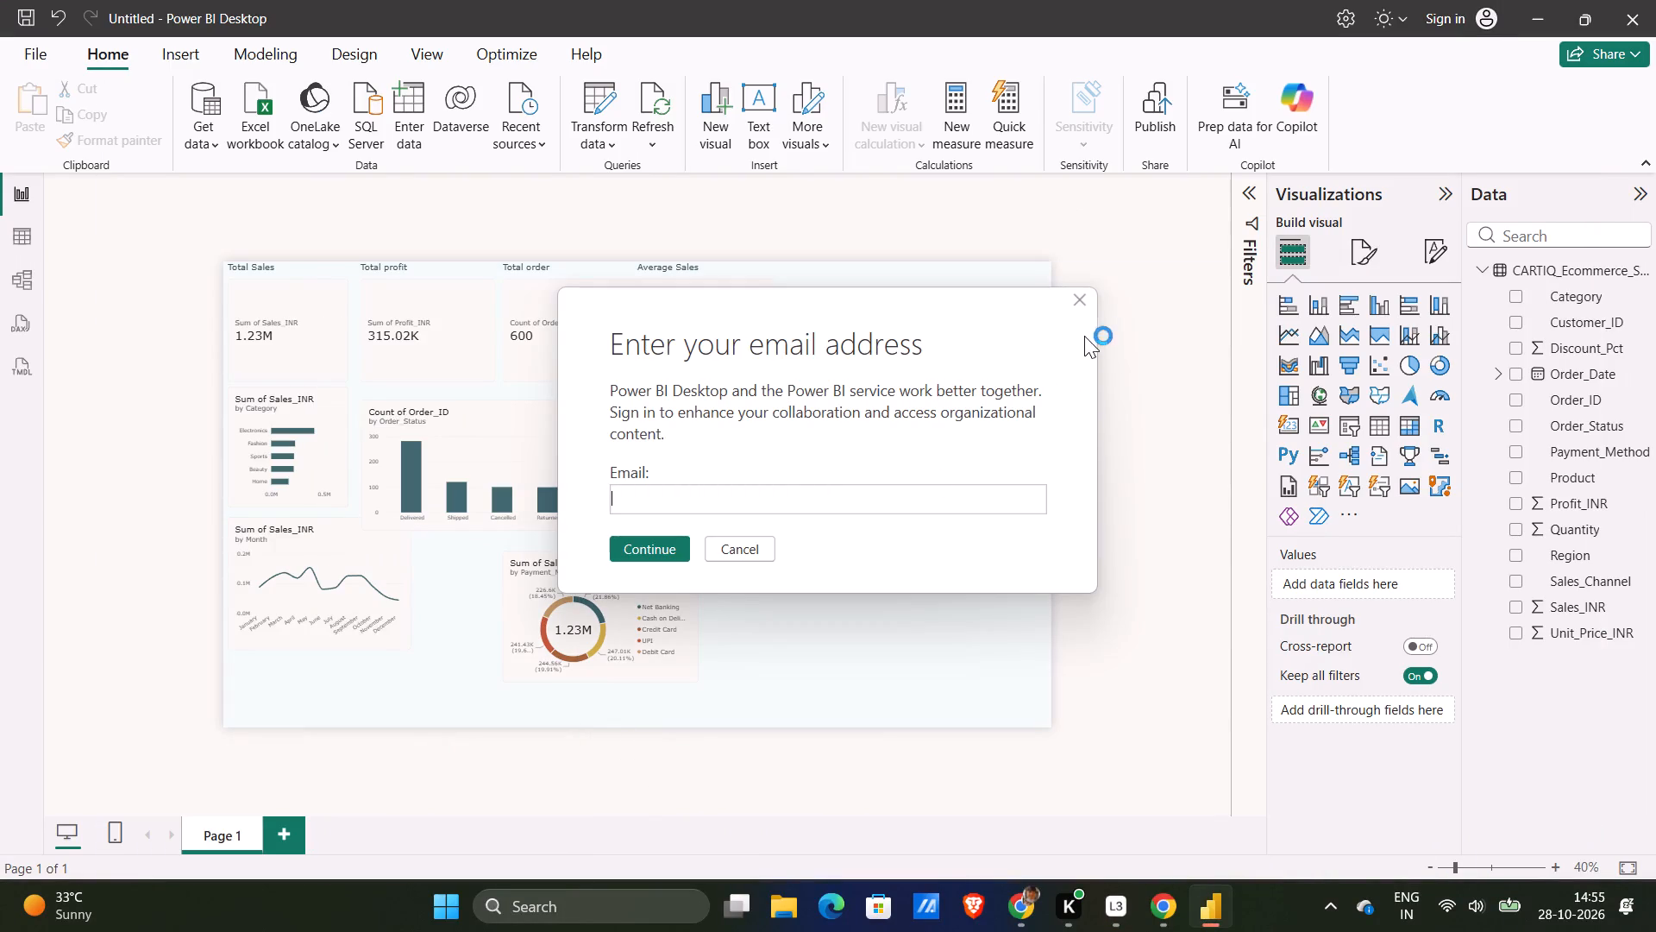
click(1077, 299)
Switch to the Power BI Dashboard Plan chat in Chrome and review the recommended background, card, heading and chart accent colours.
key(alt+Tab)
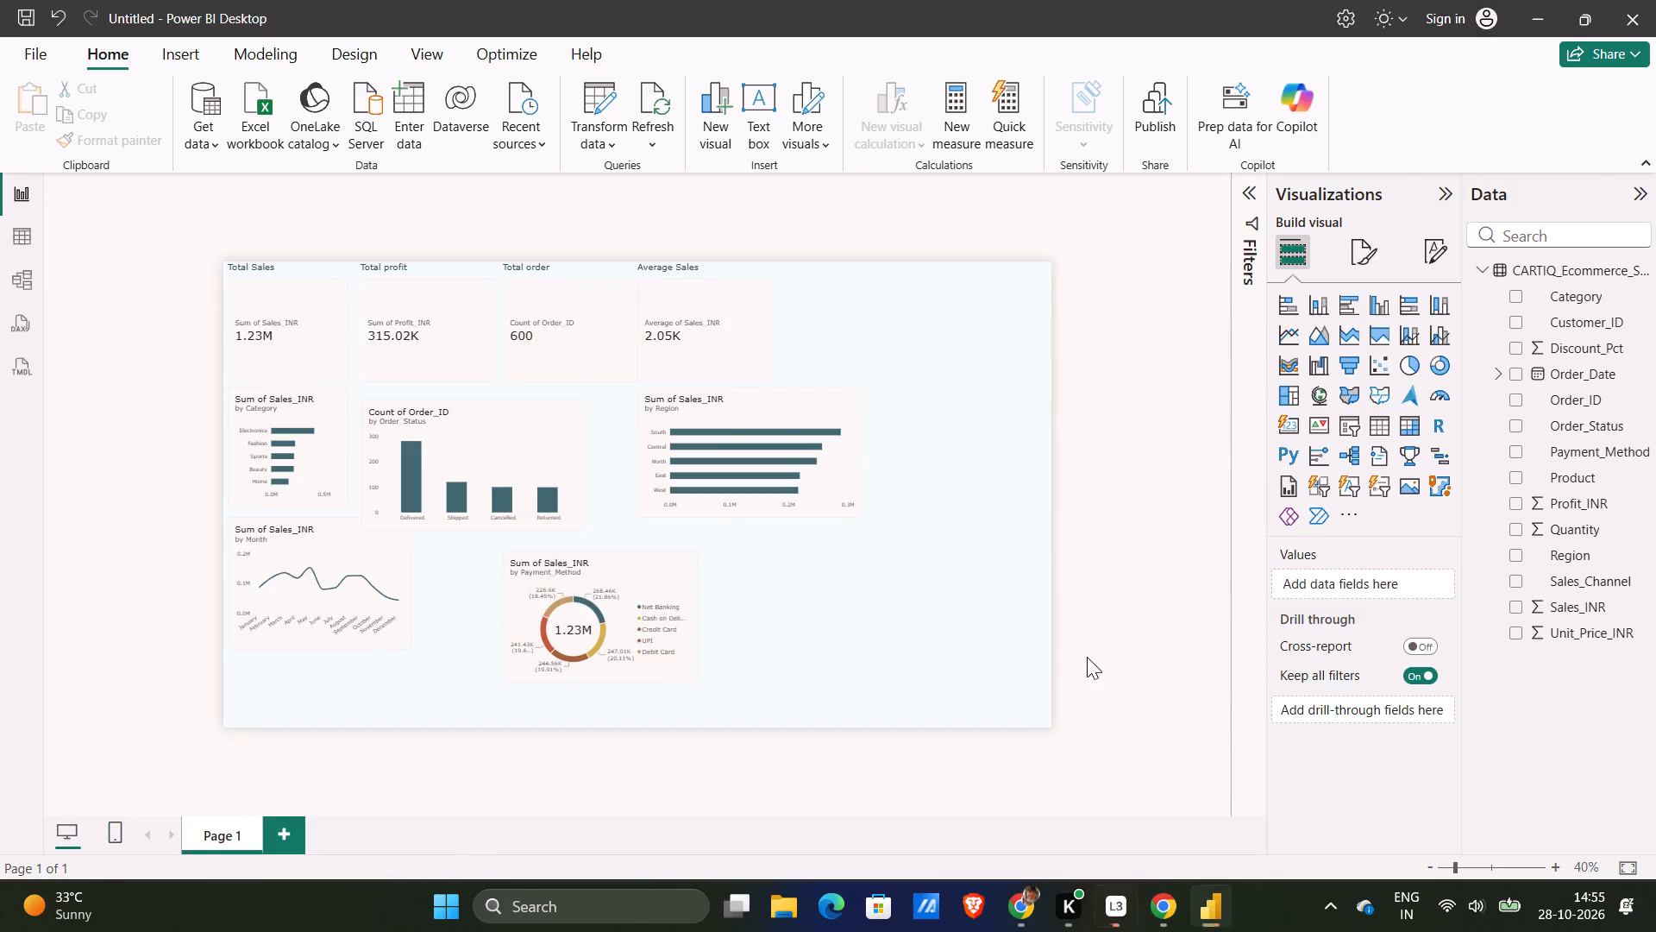
key(alt+Tab)
key(alt+Tab)
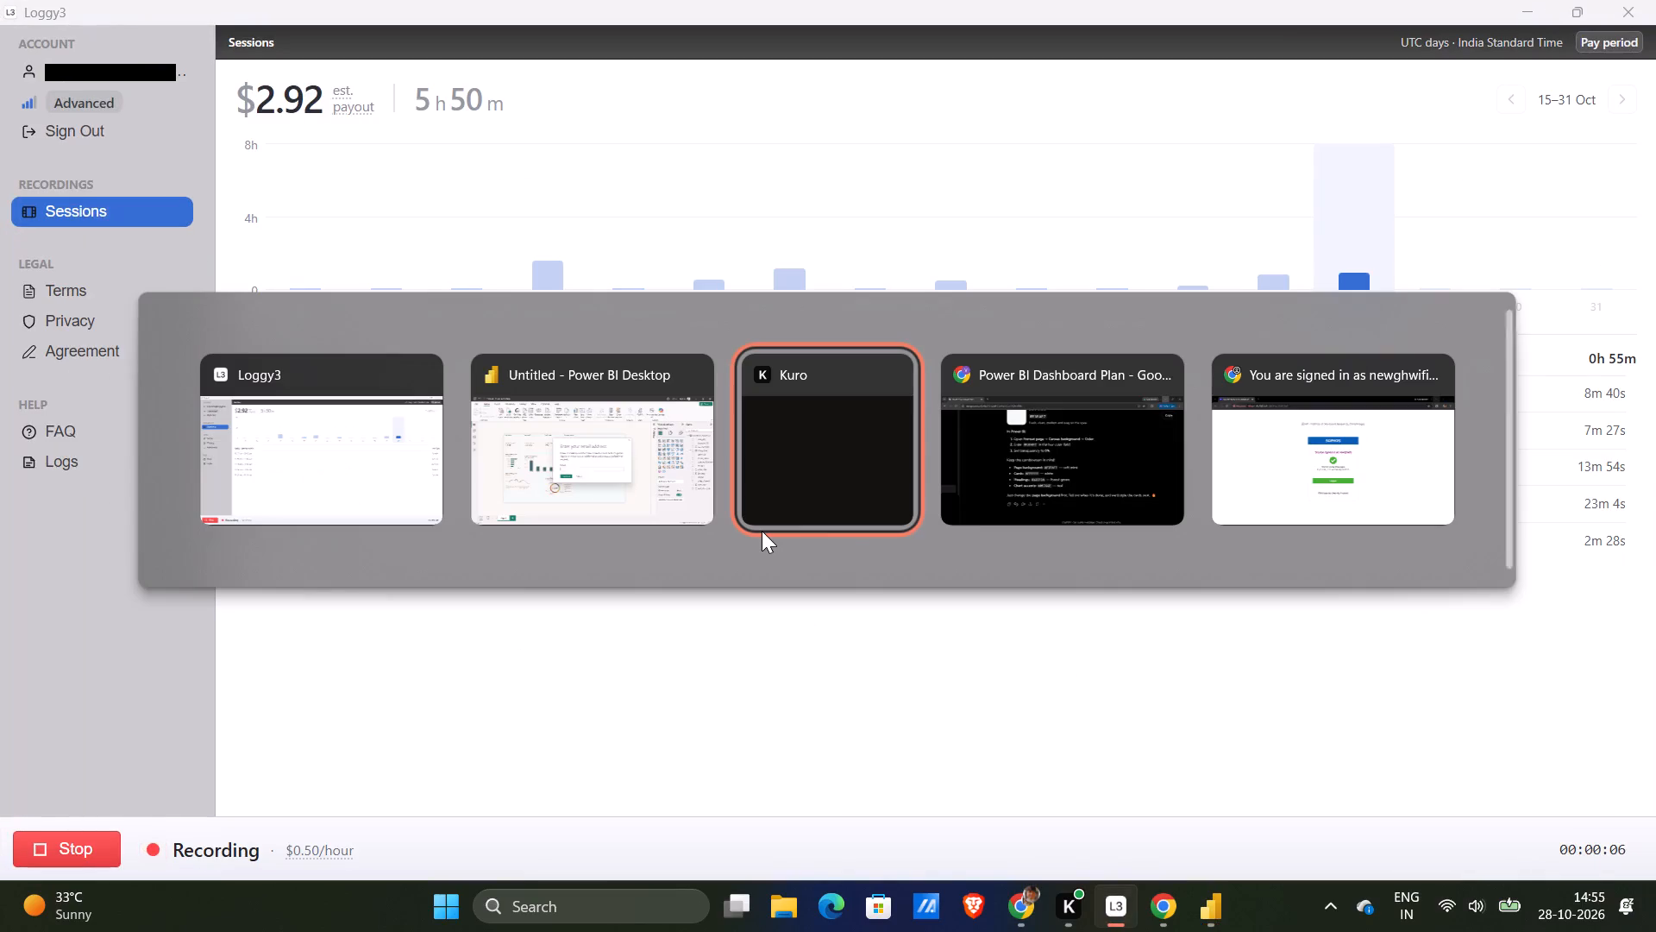
key(alt+Tab)
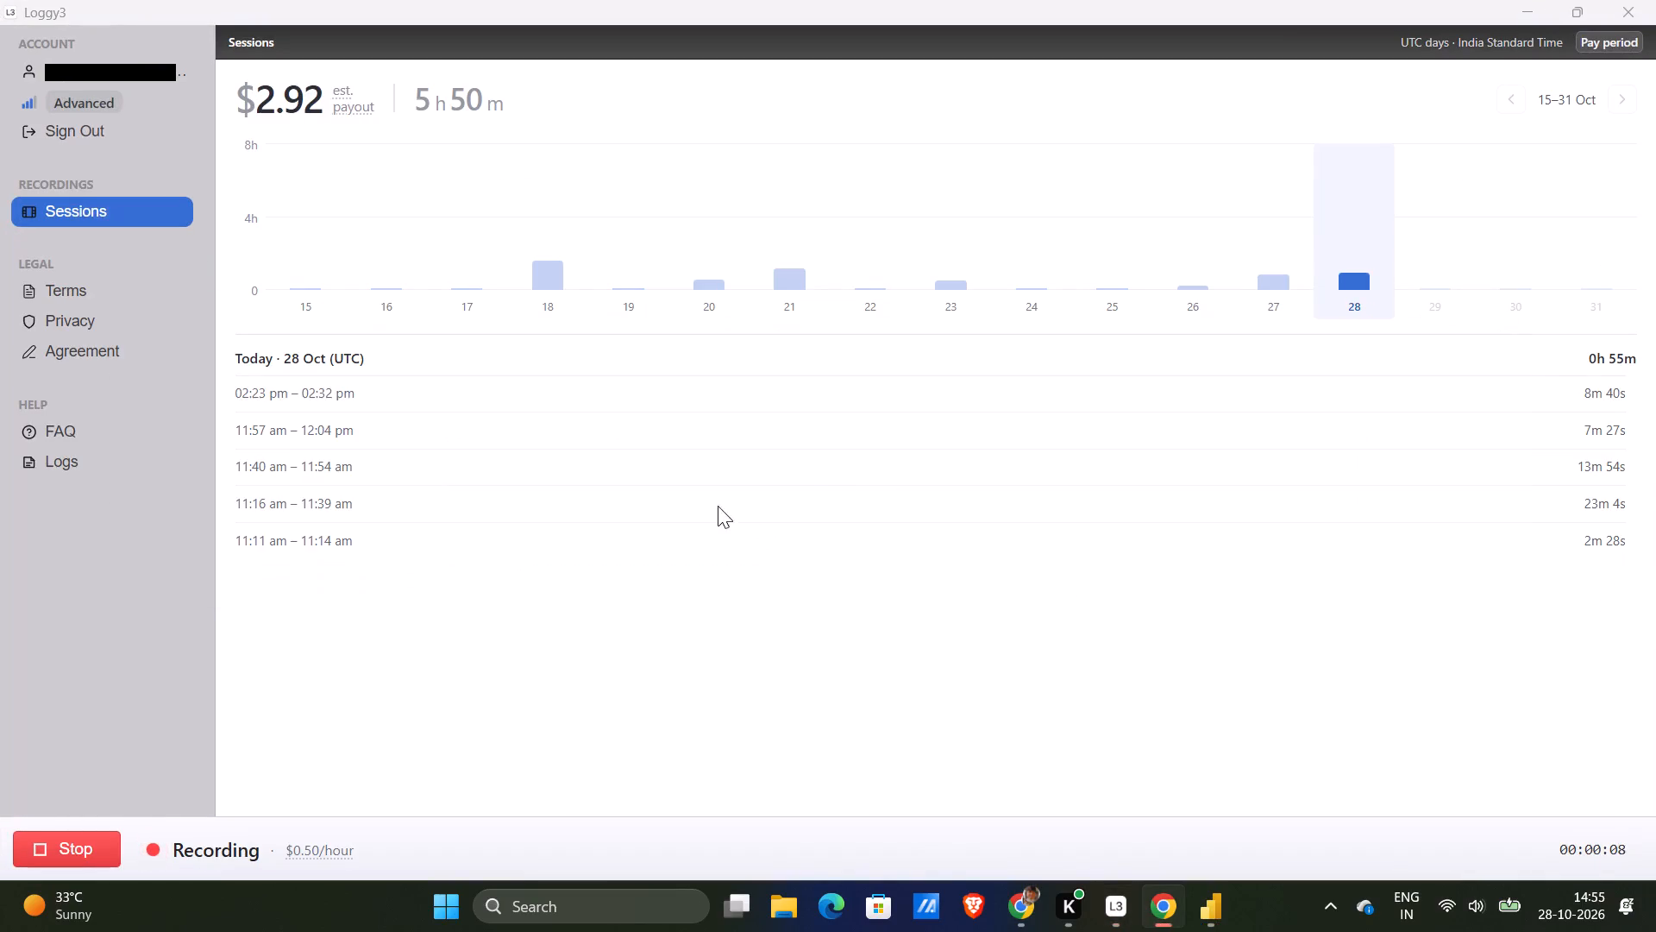
scroll(706, 546, up, 1)
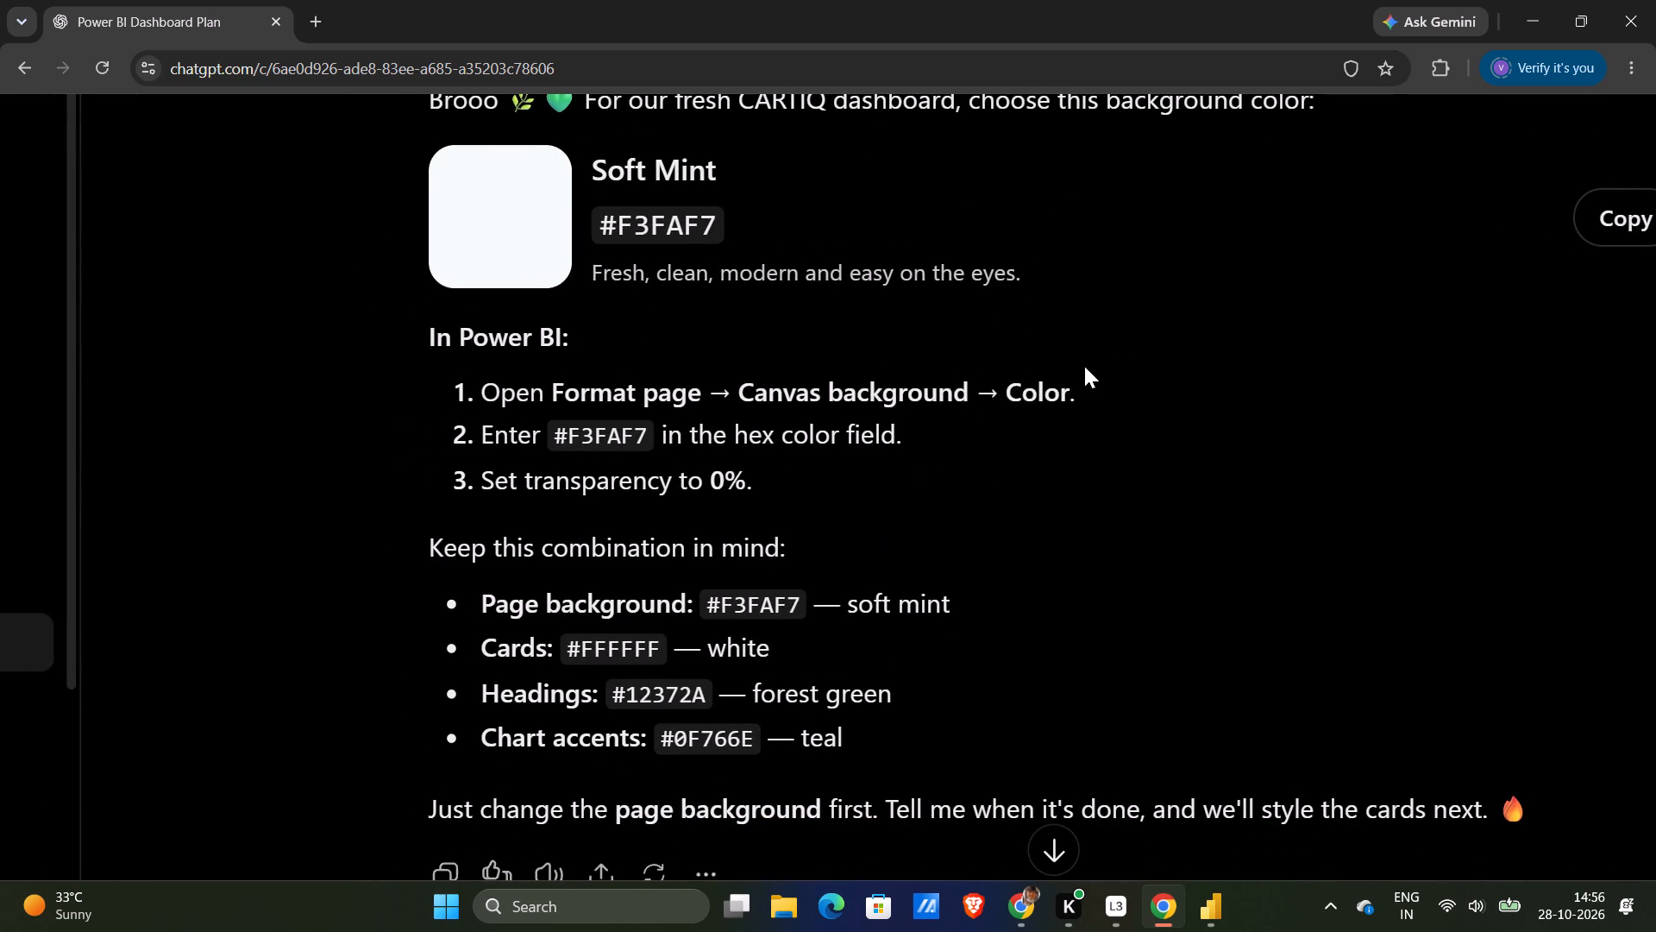
scroll(1084, 366, up, 3)
scroll(1084, 366, down, 4)
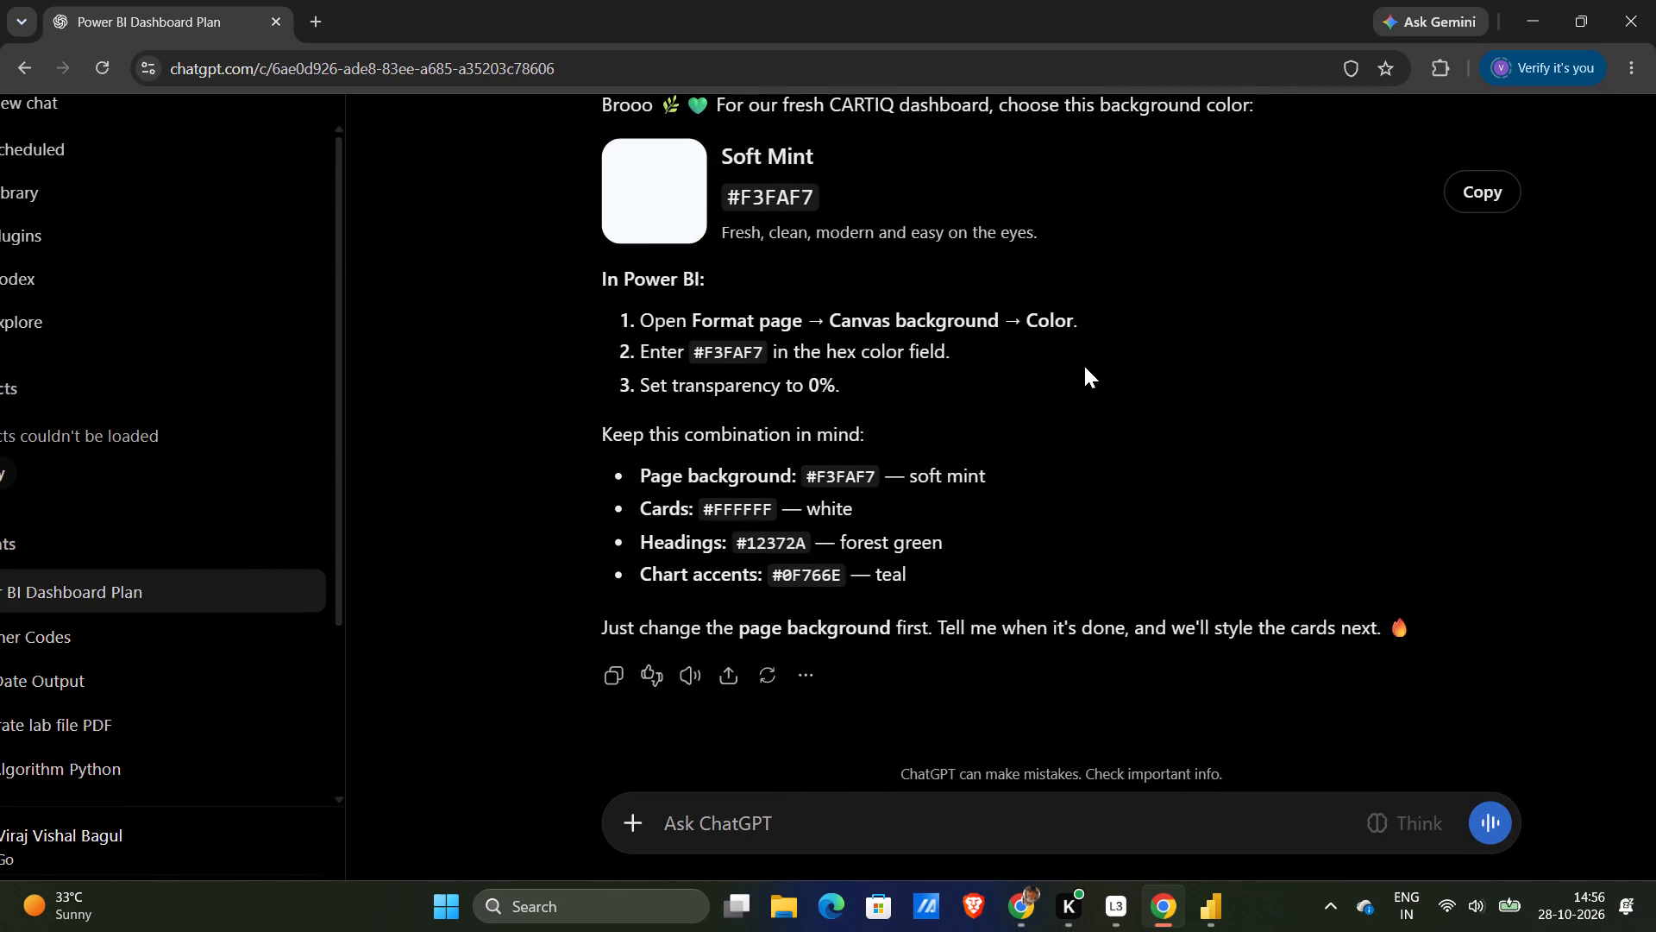
drag(664, 458, 770, 465)
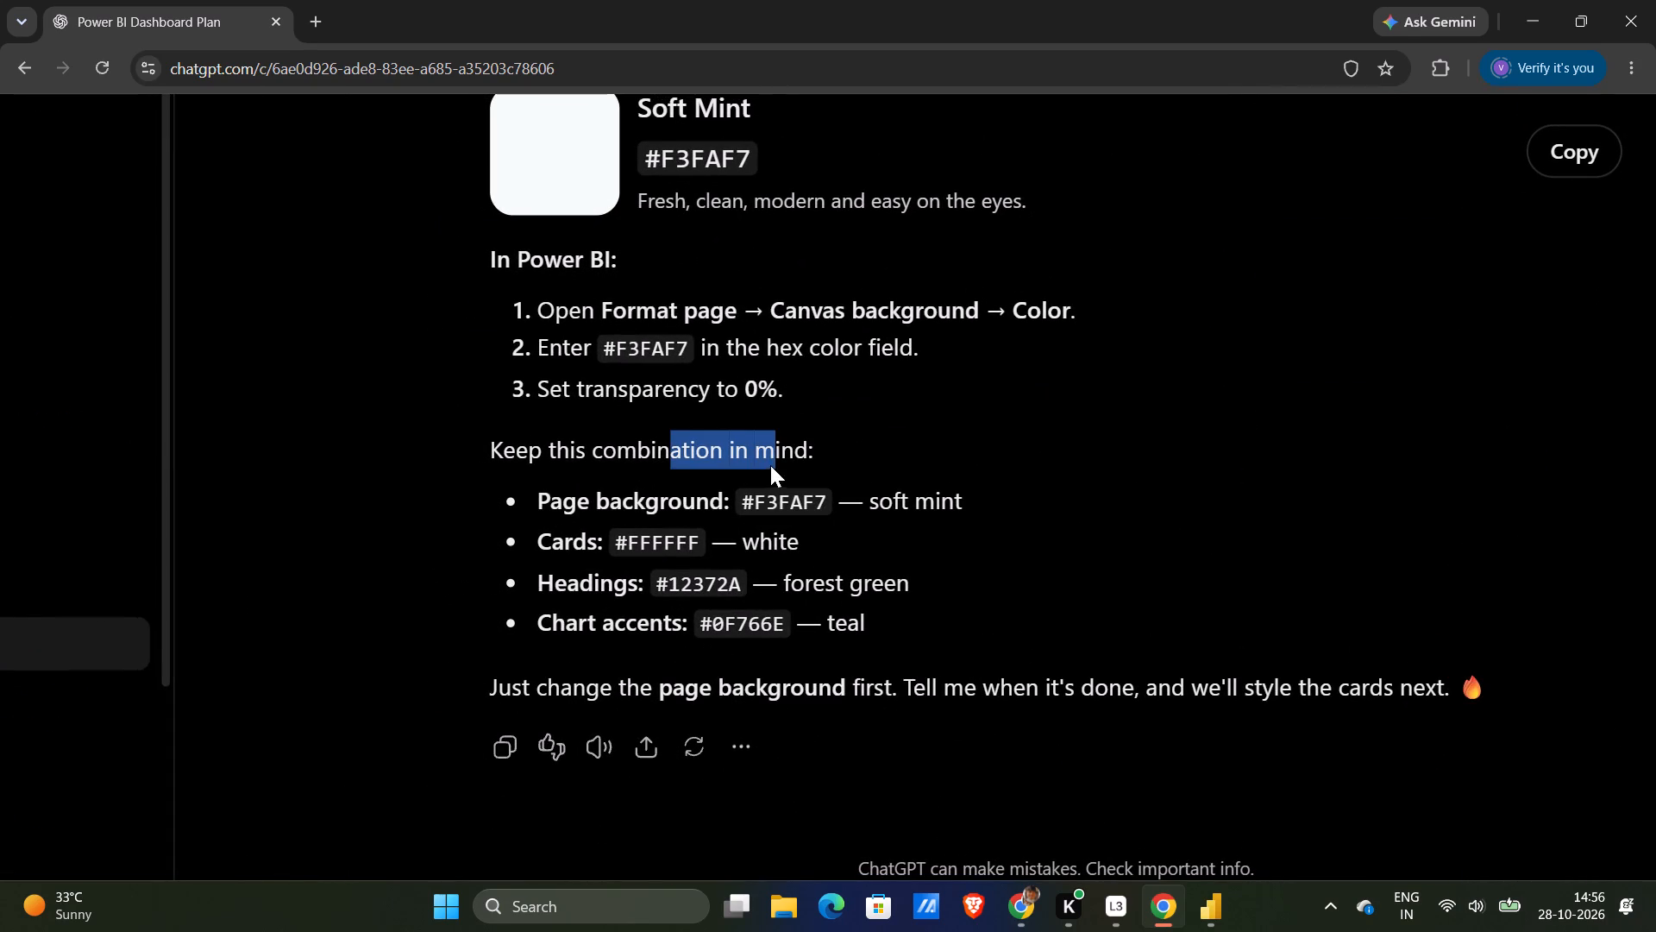
drag(770, 465, 770, 464)
click(776, 486)
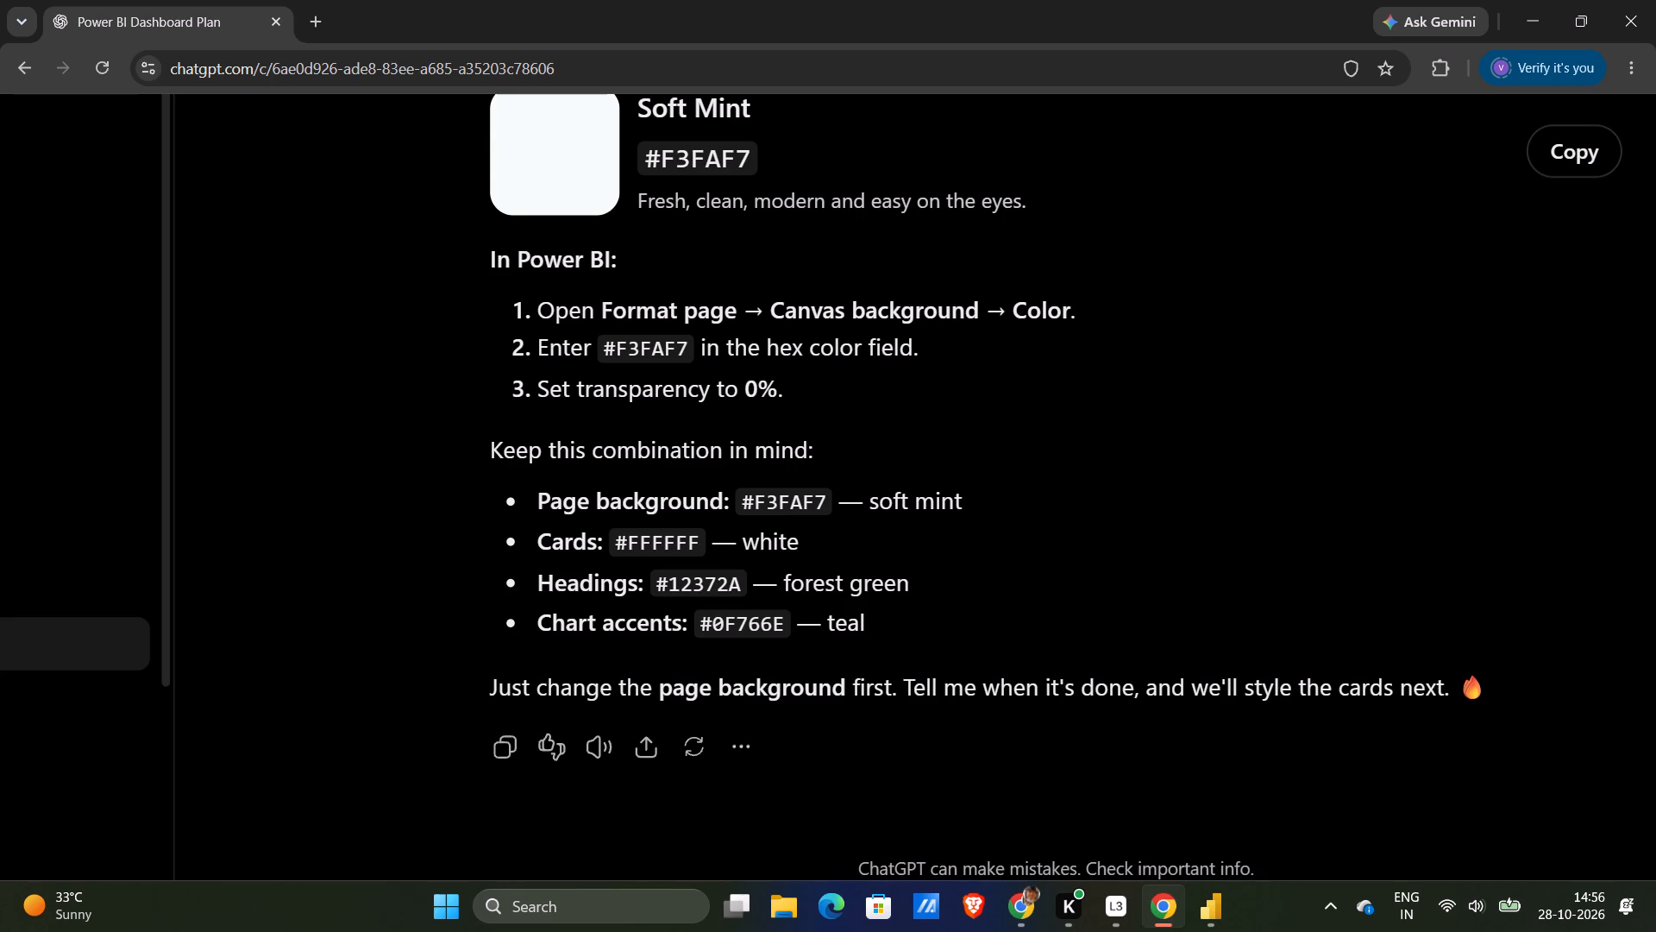
Switch to the other Chrome profile's window.
click(1013, 909)
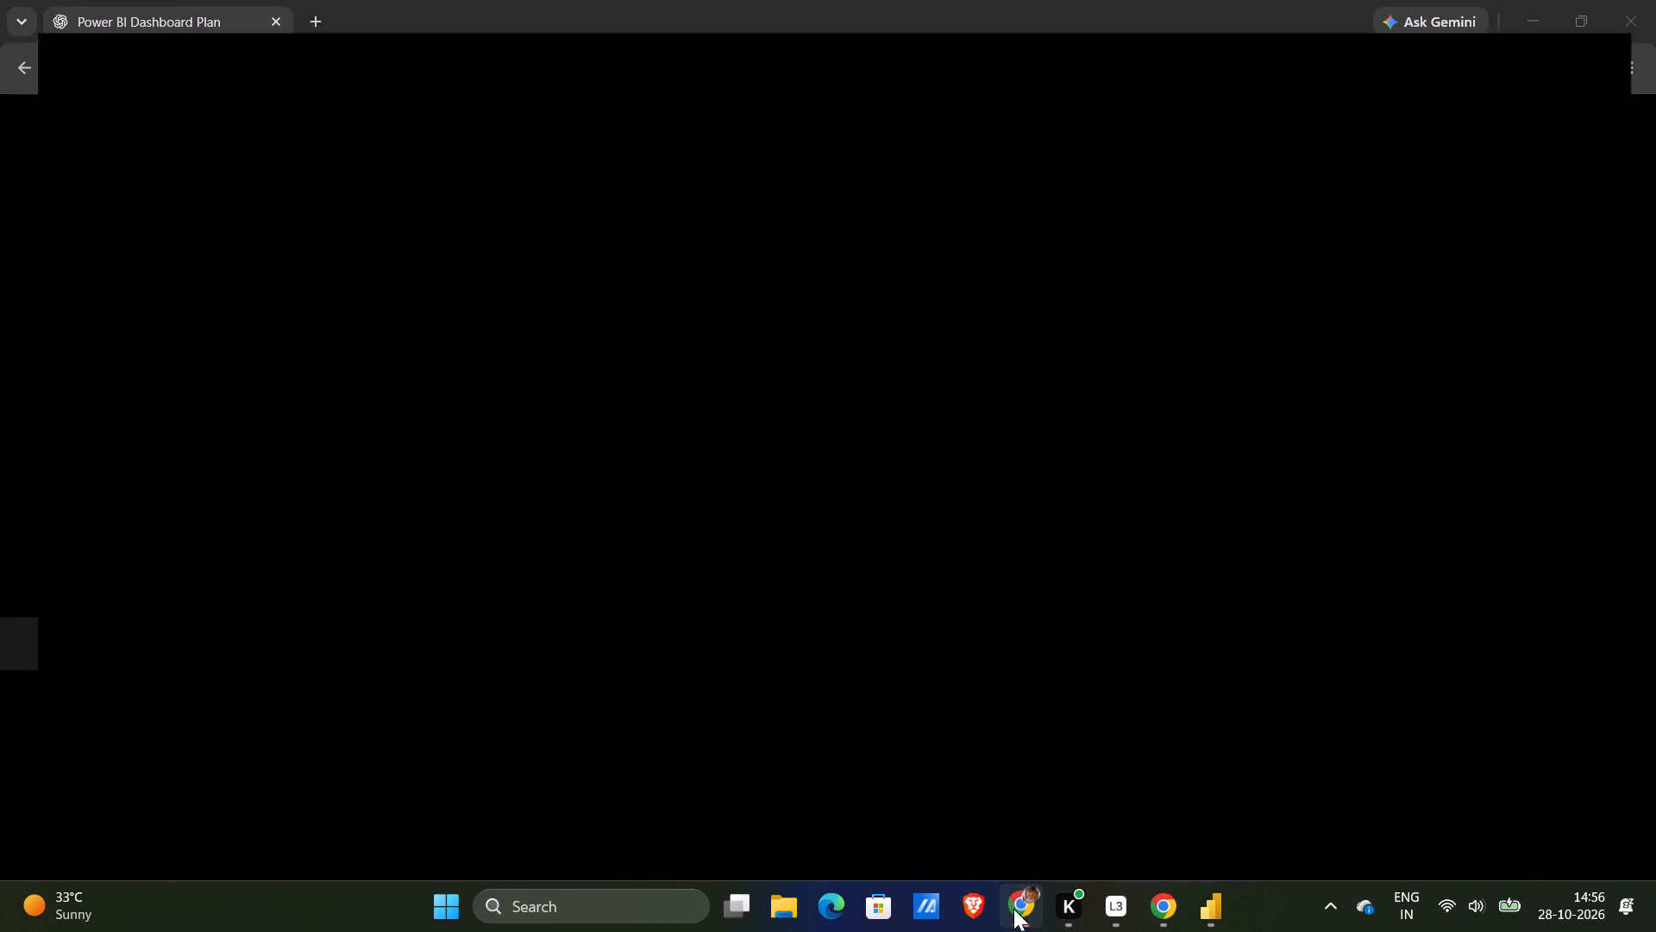
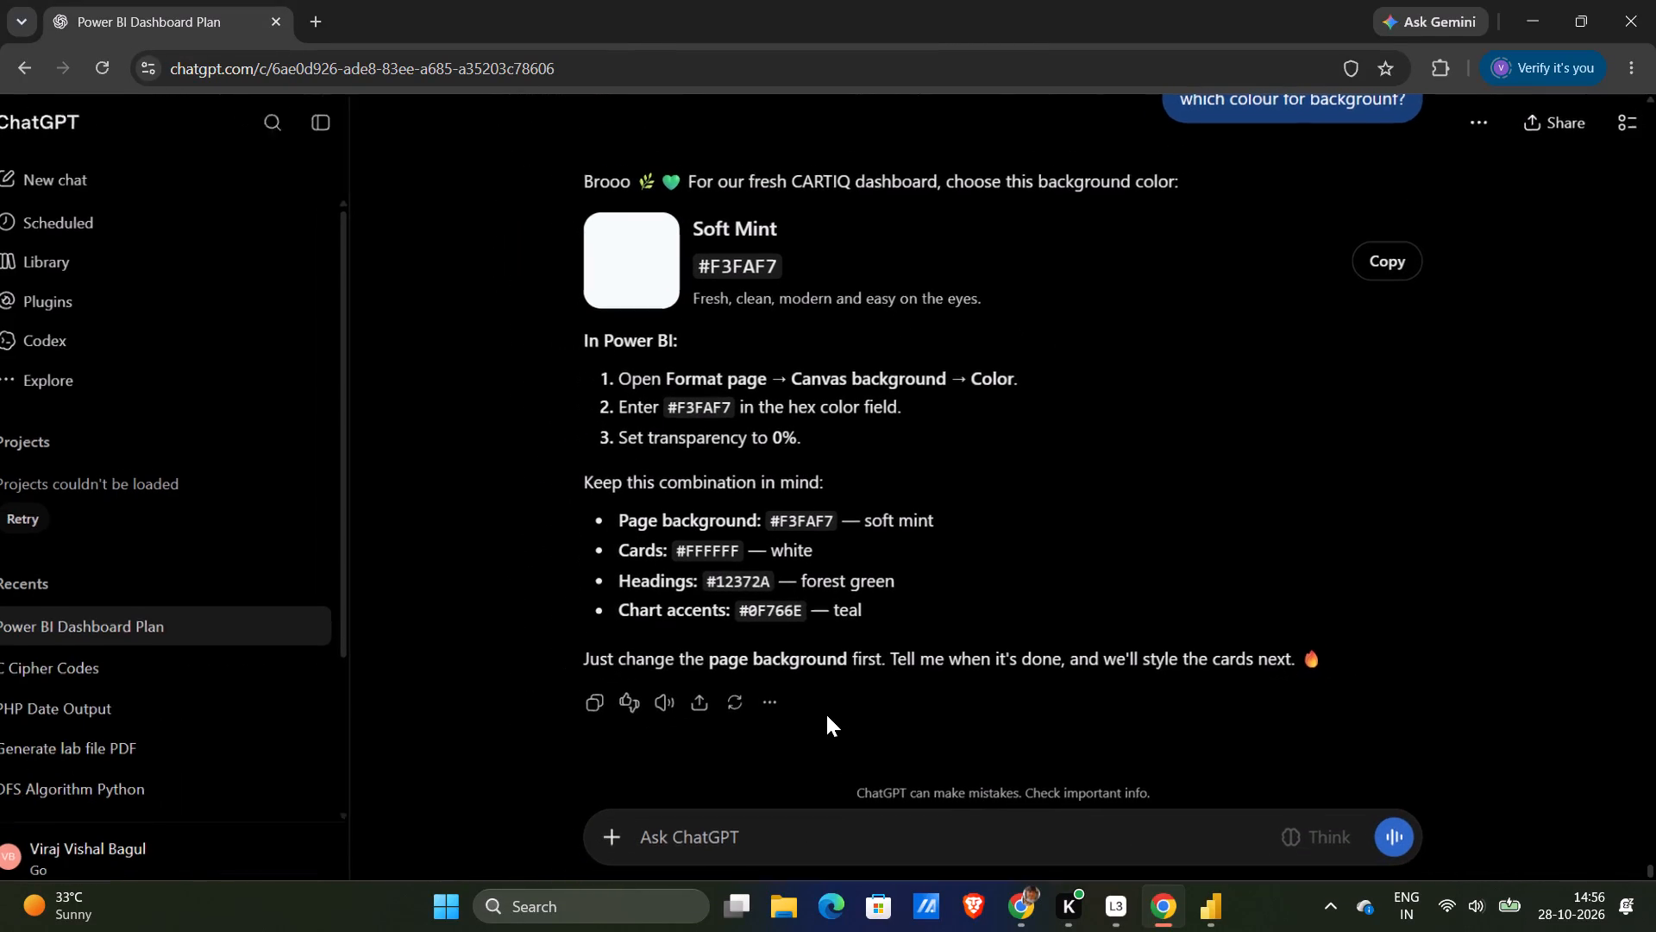
Reply "done" in the Power BI Dashboard Plan chat to get the next styling instructions.
click(791, 818)
text(donen)
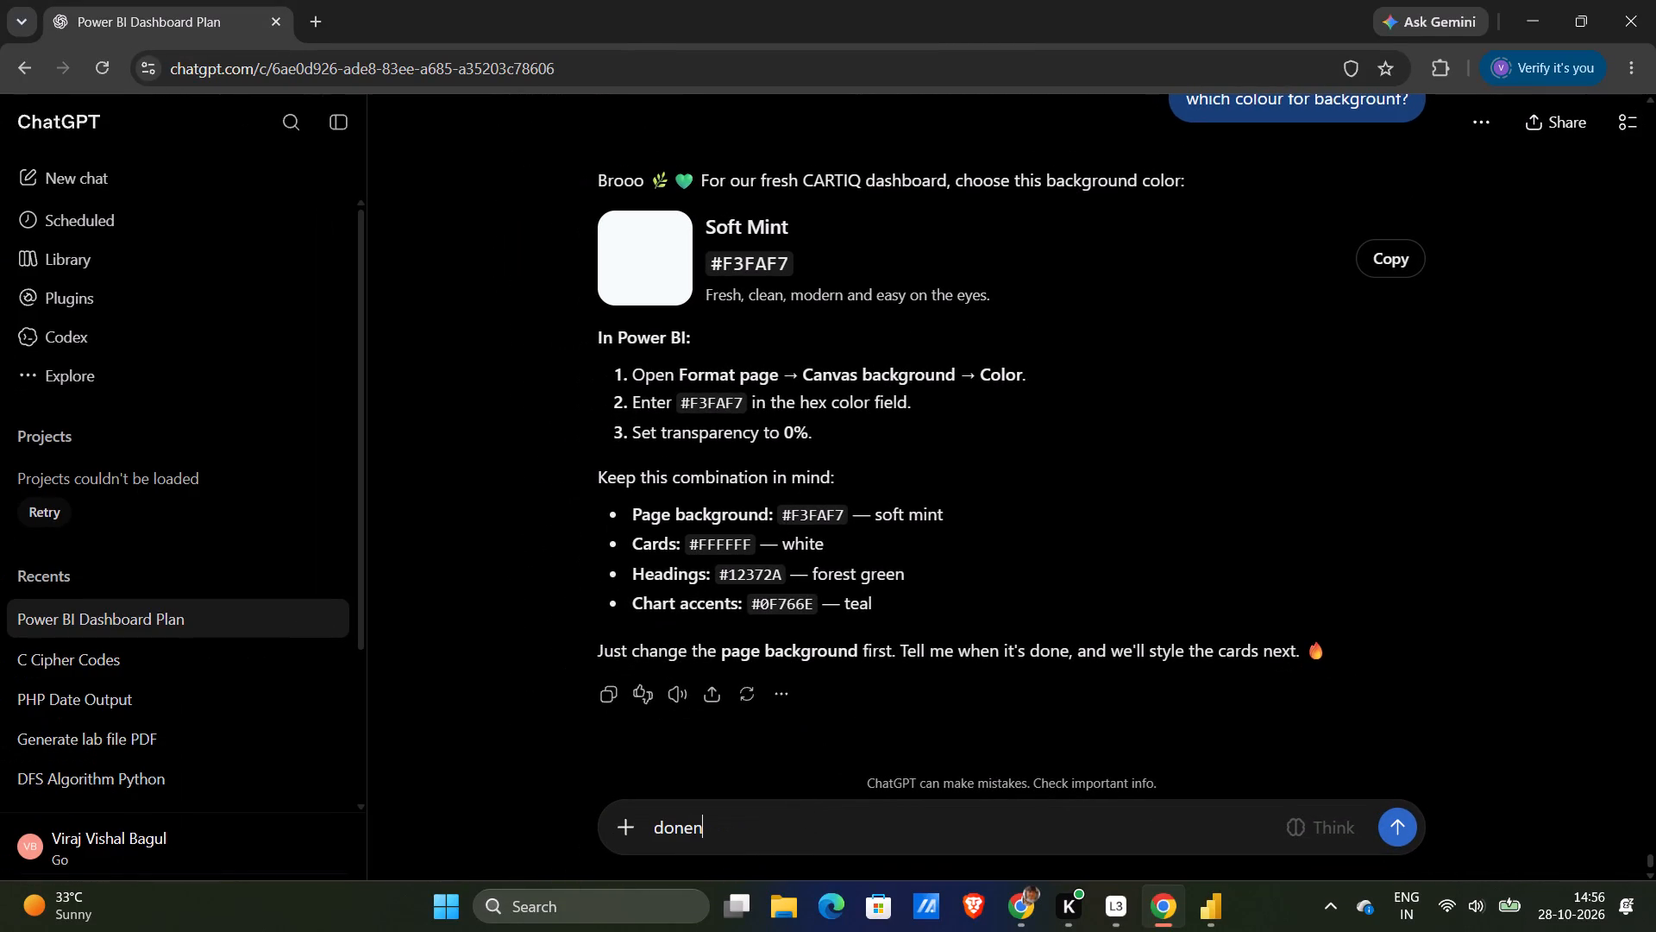
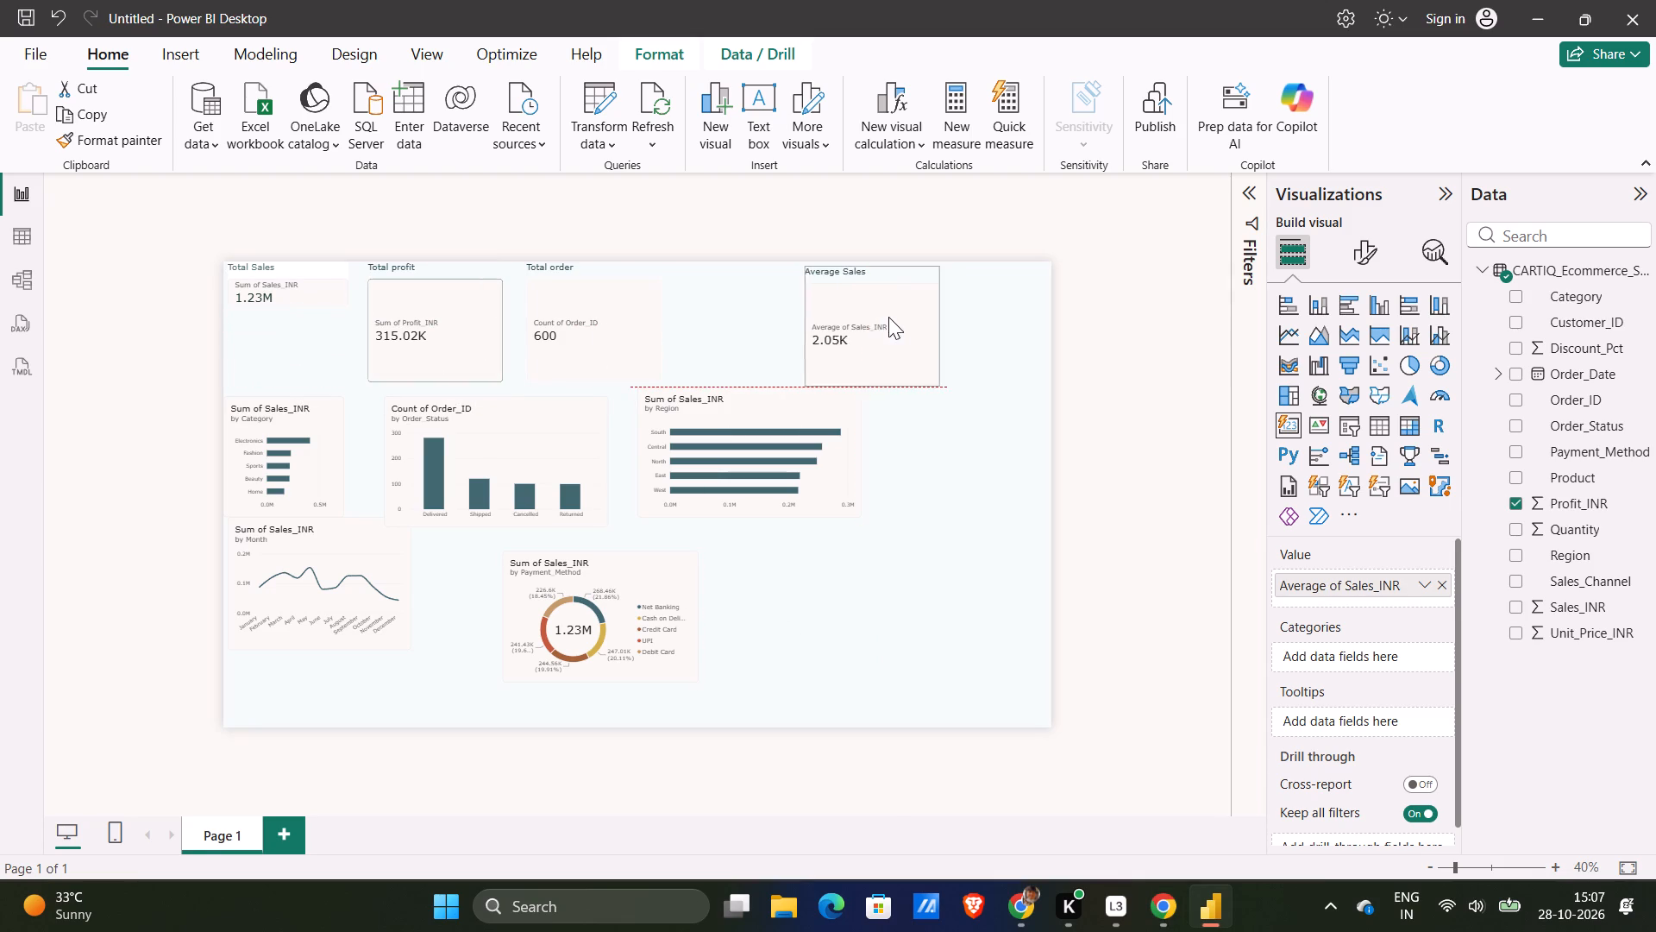
drag(888, 317, 895, 314)
drag(521, 314, 670, 312)
drag(624, 314, 659, 321)
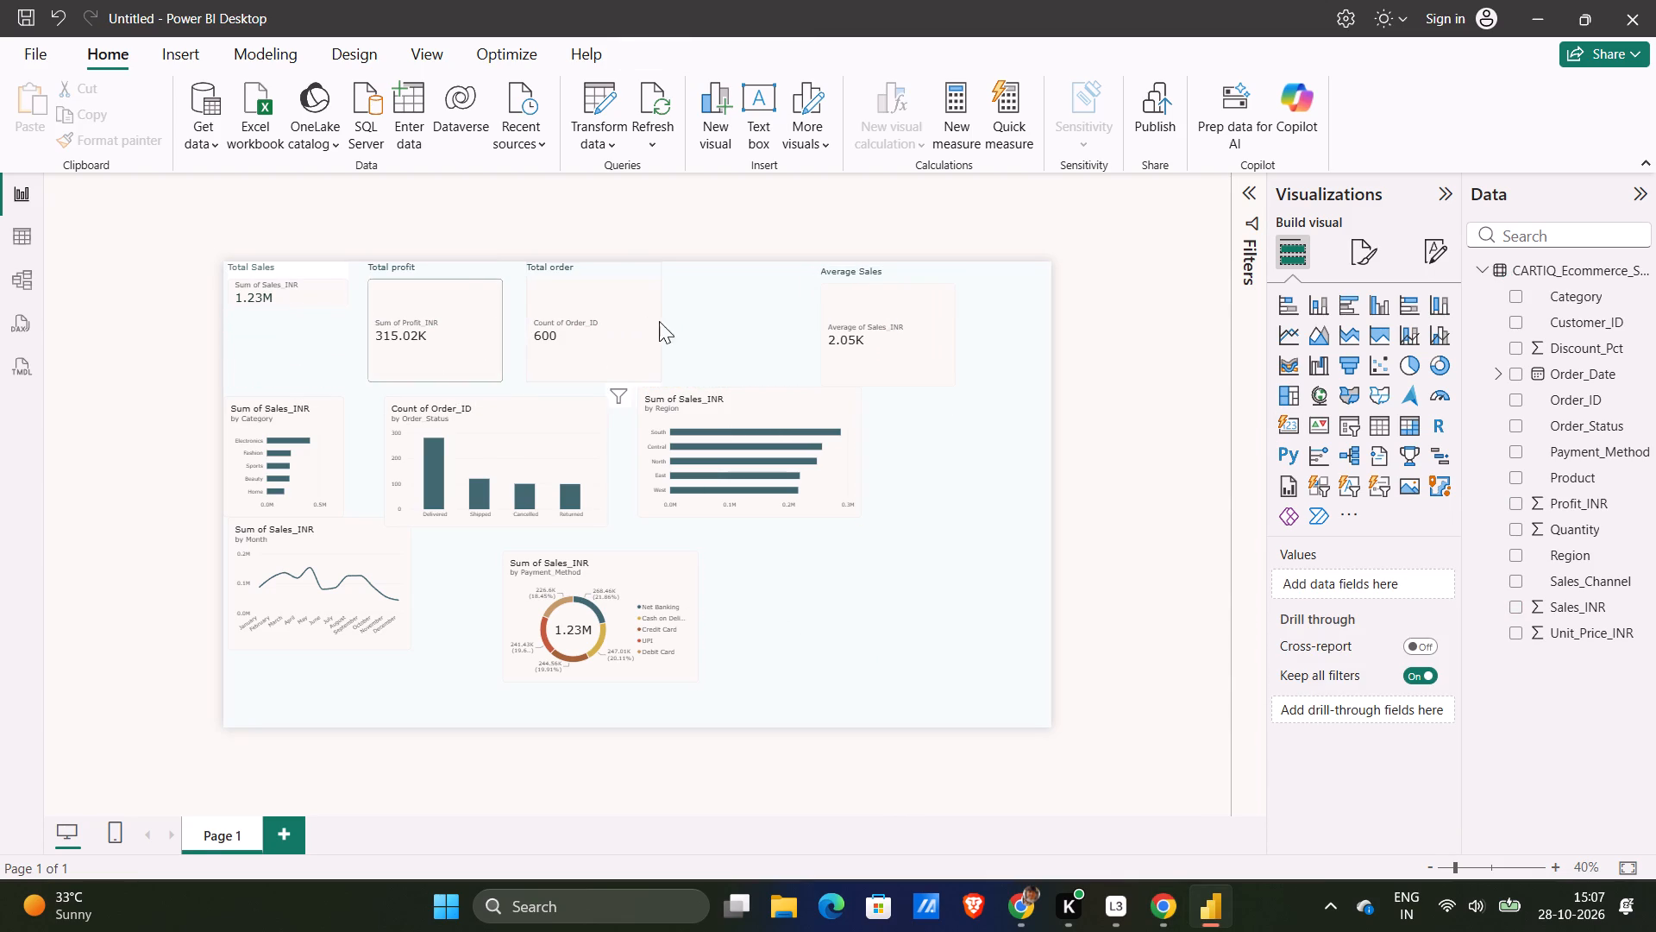
drag(659, 321, 724, 314)
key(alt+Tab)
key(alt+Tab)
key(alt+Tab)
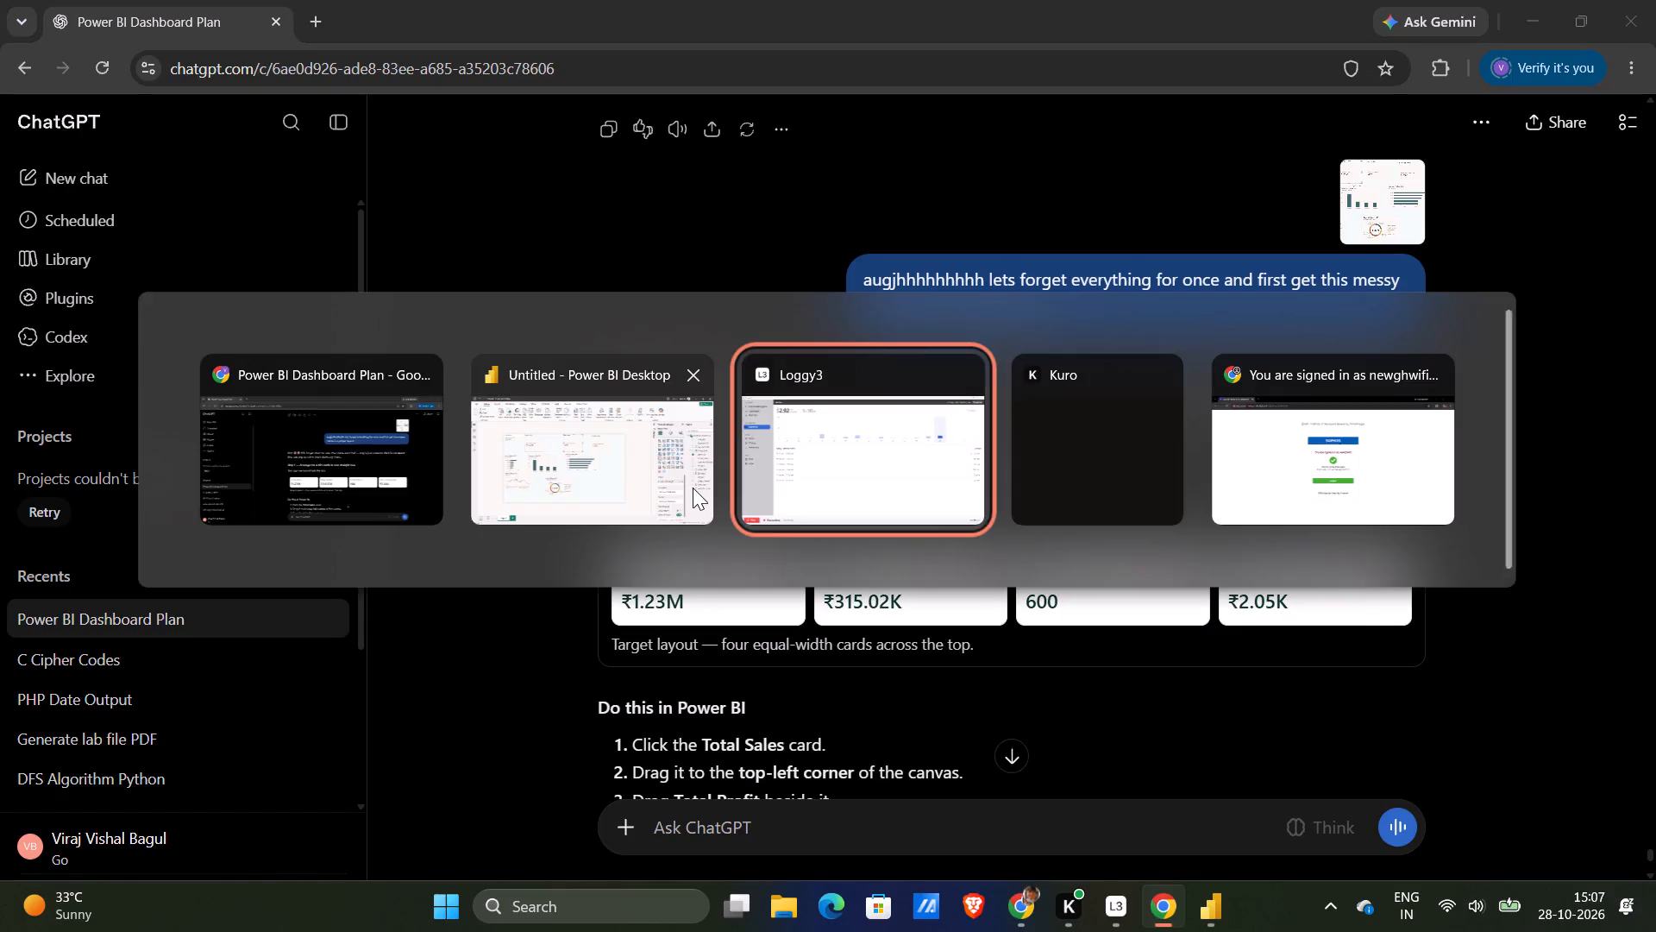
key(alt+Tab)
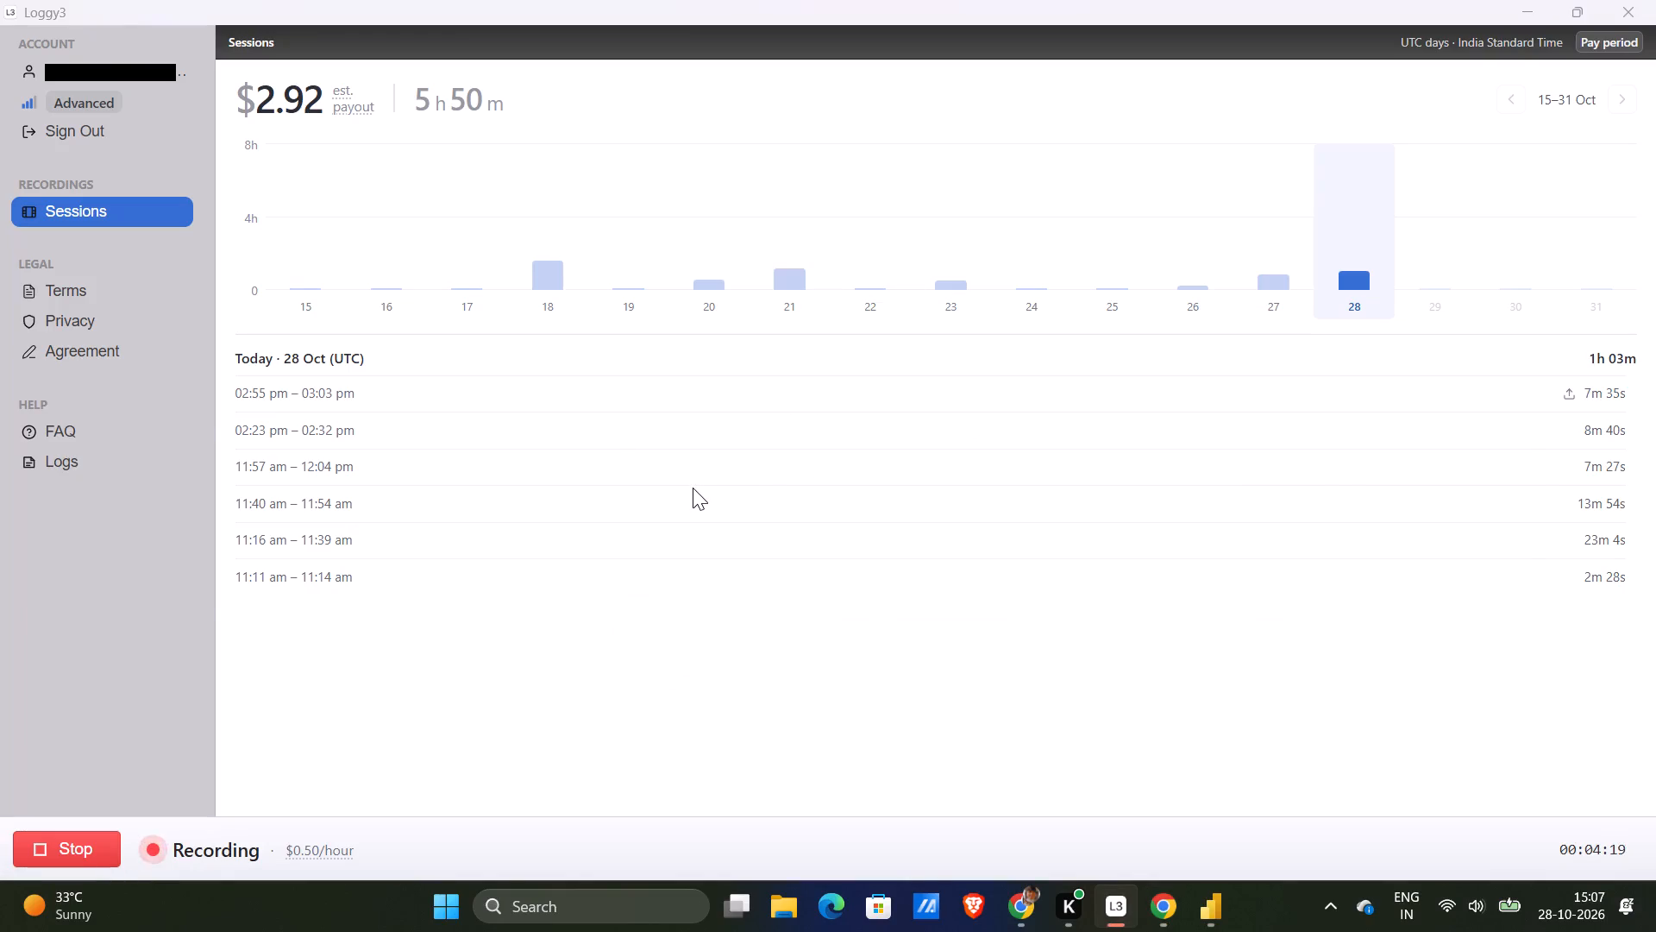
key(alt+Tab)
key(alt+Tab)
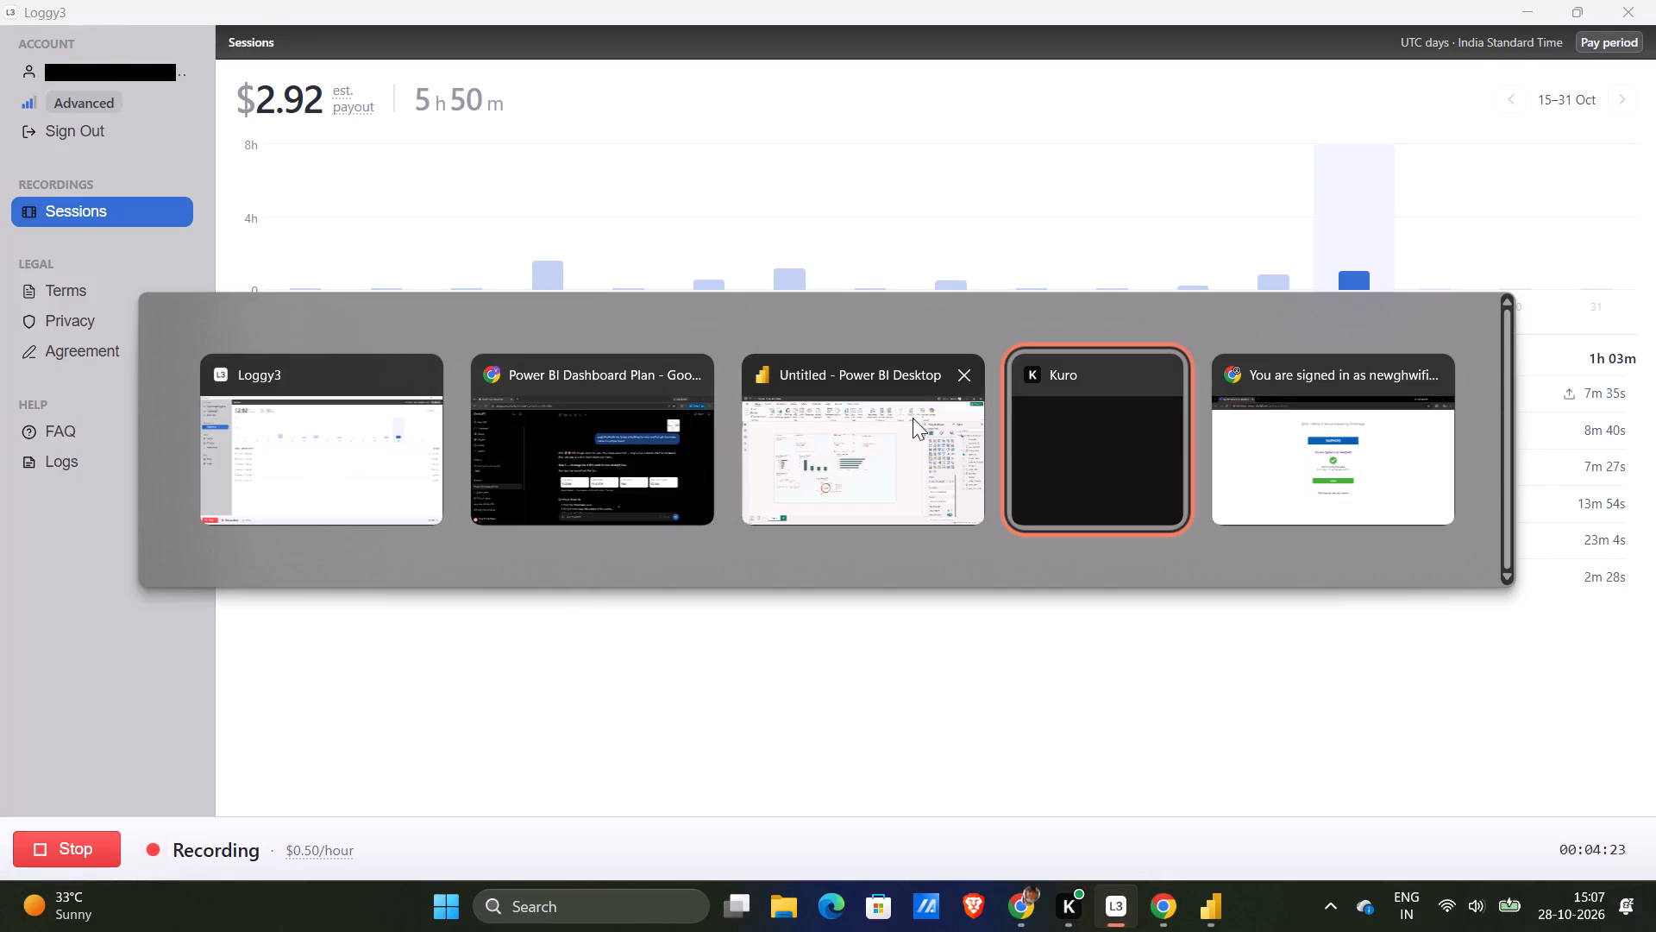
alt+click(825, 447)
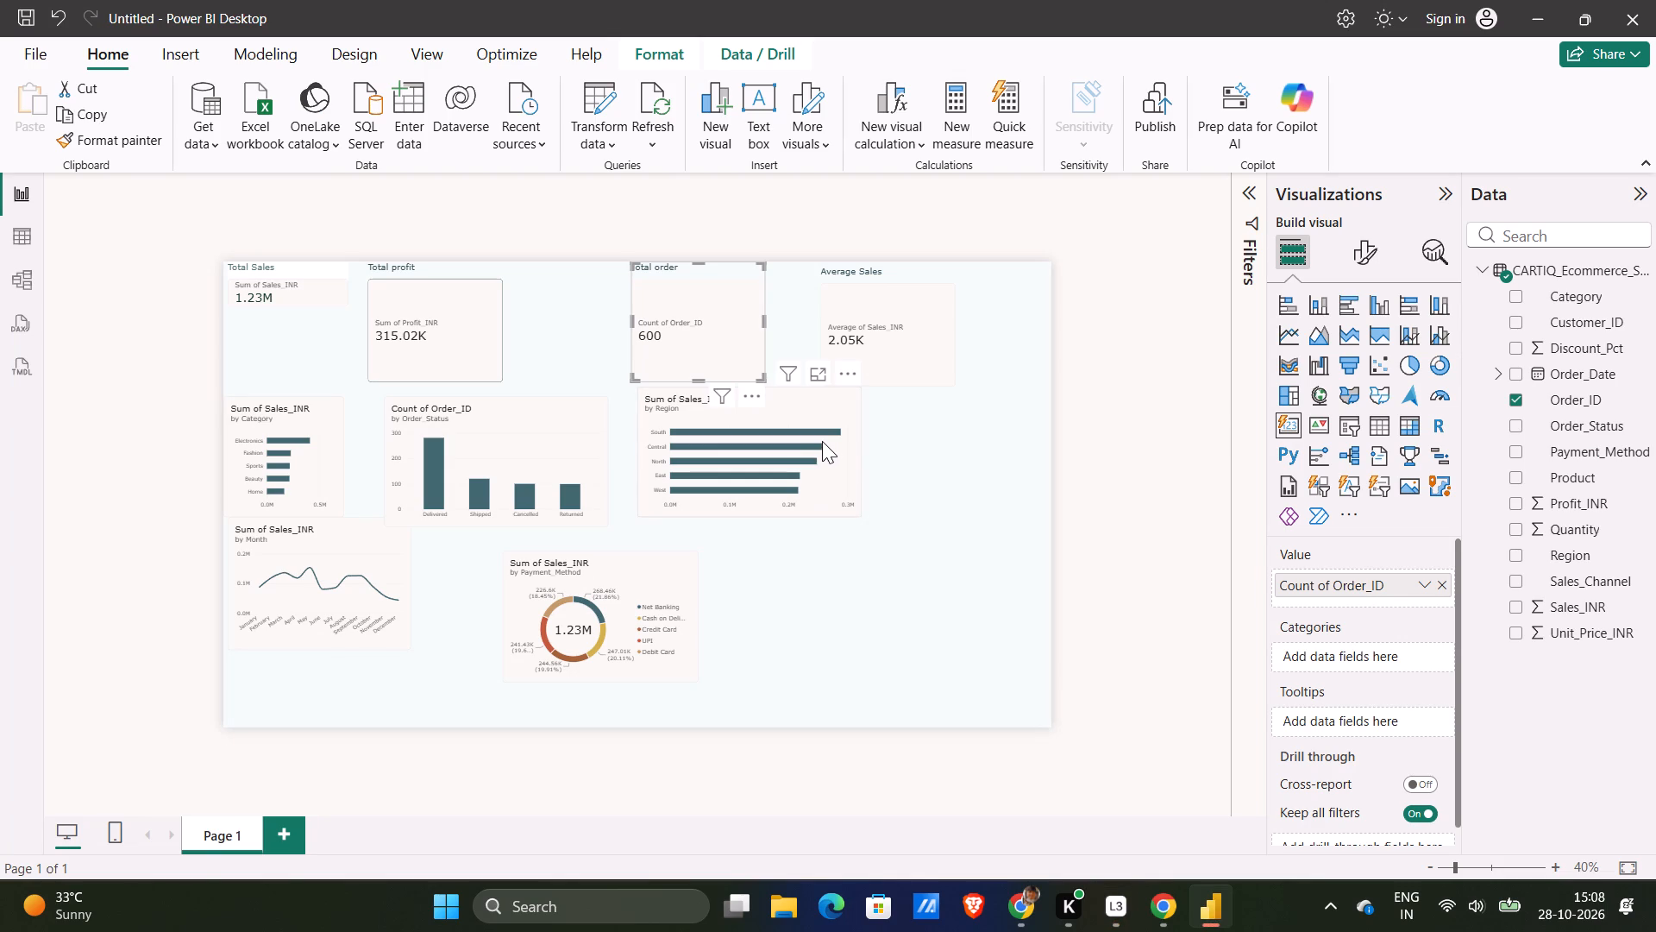
Move the Total Sales card slightly down and right, away from the canvas's top-left corner.
click(386, 348)
scroll(304, 312, right, 1)
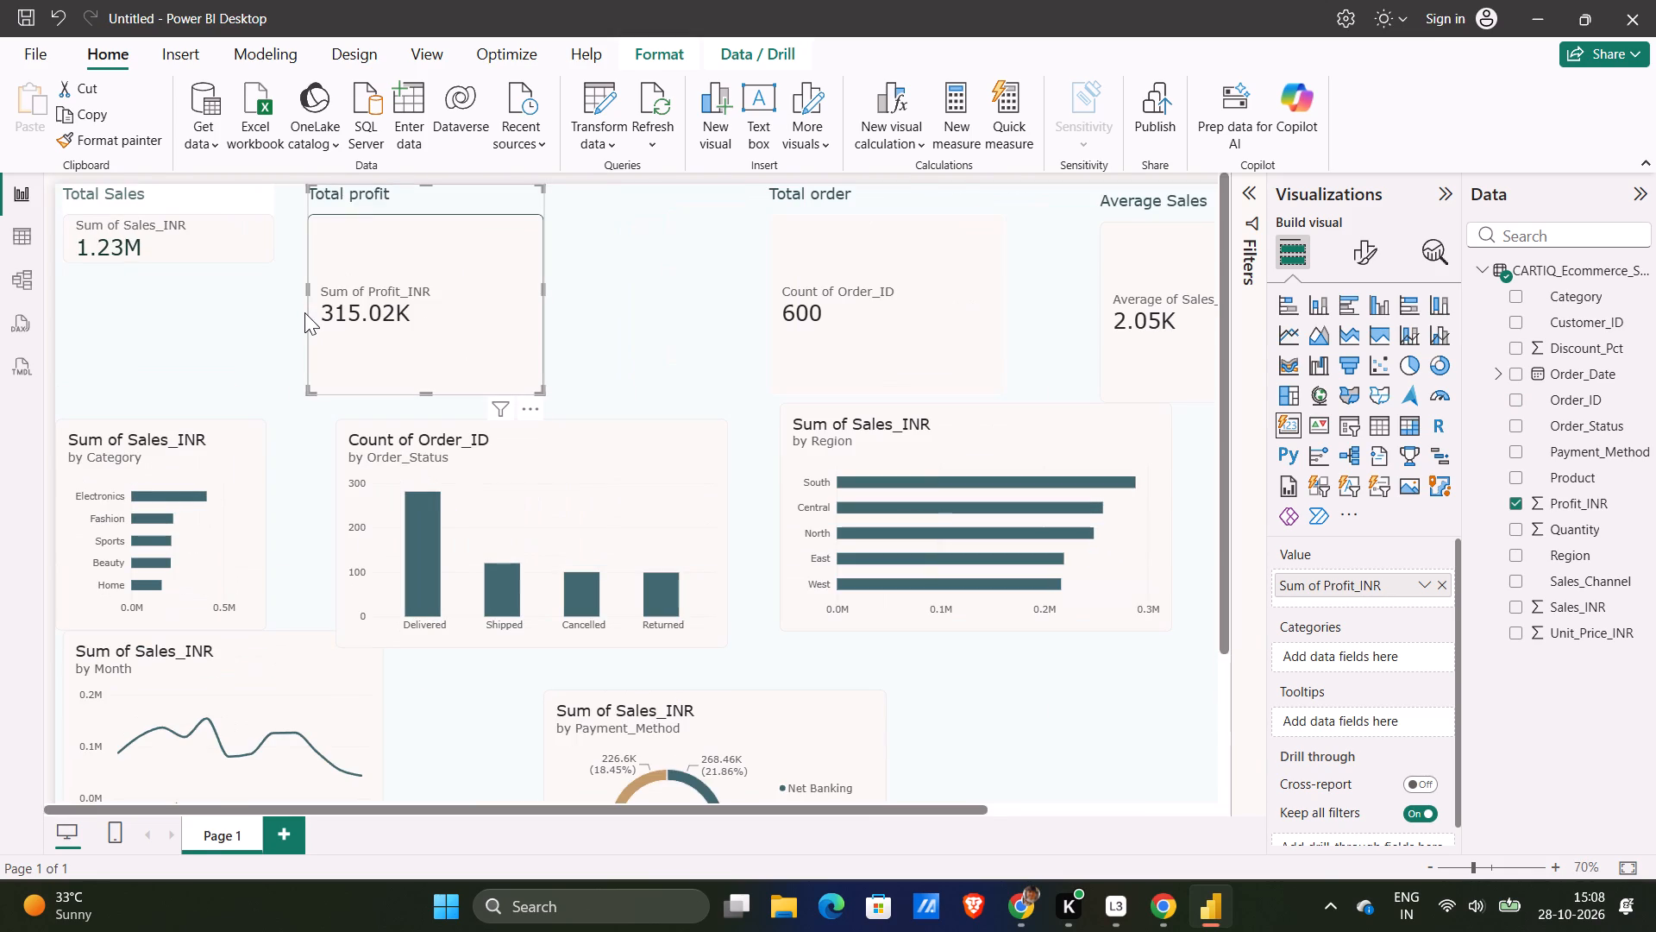
scroll(304, 312, right, 2)
click(259, 338)
scroll(259, 338, right, 1)
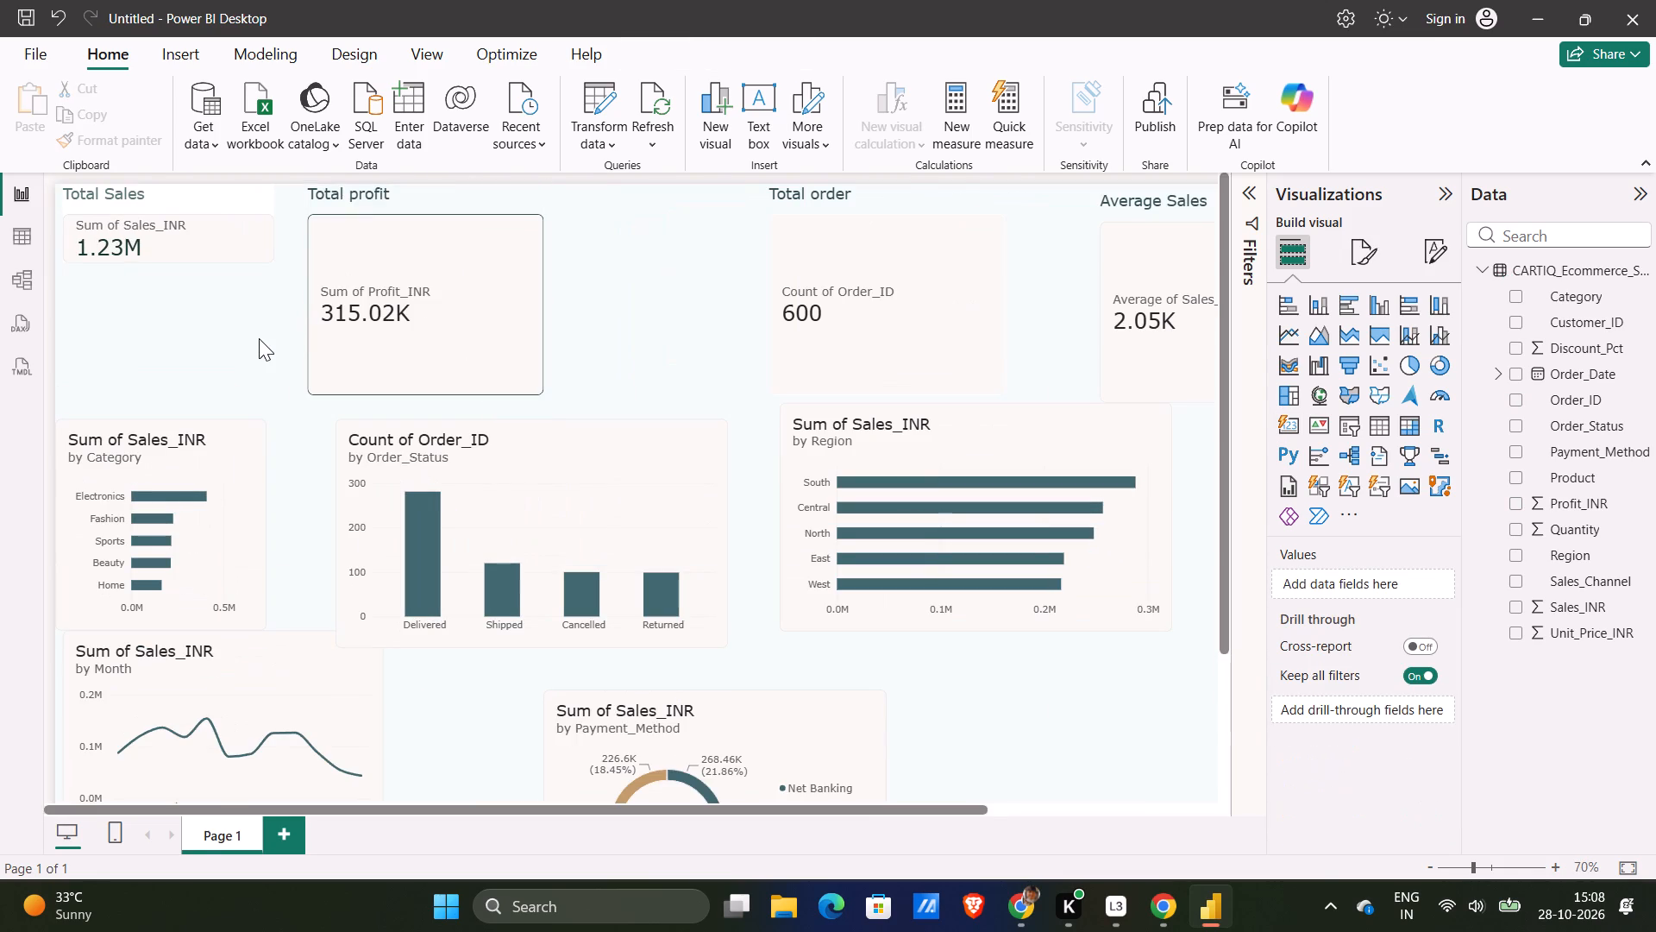
scroll(259, 338, up, 1)
scroll(259, 338, right, 2)
drag(213, 236, 224, 289)
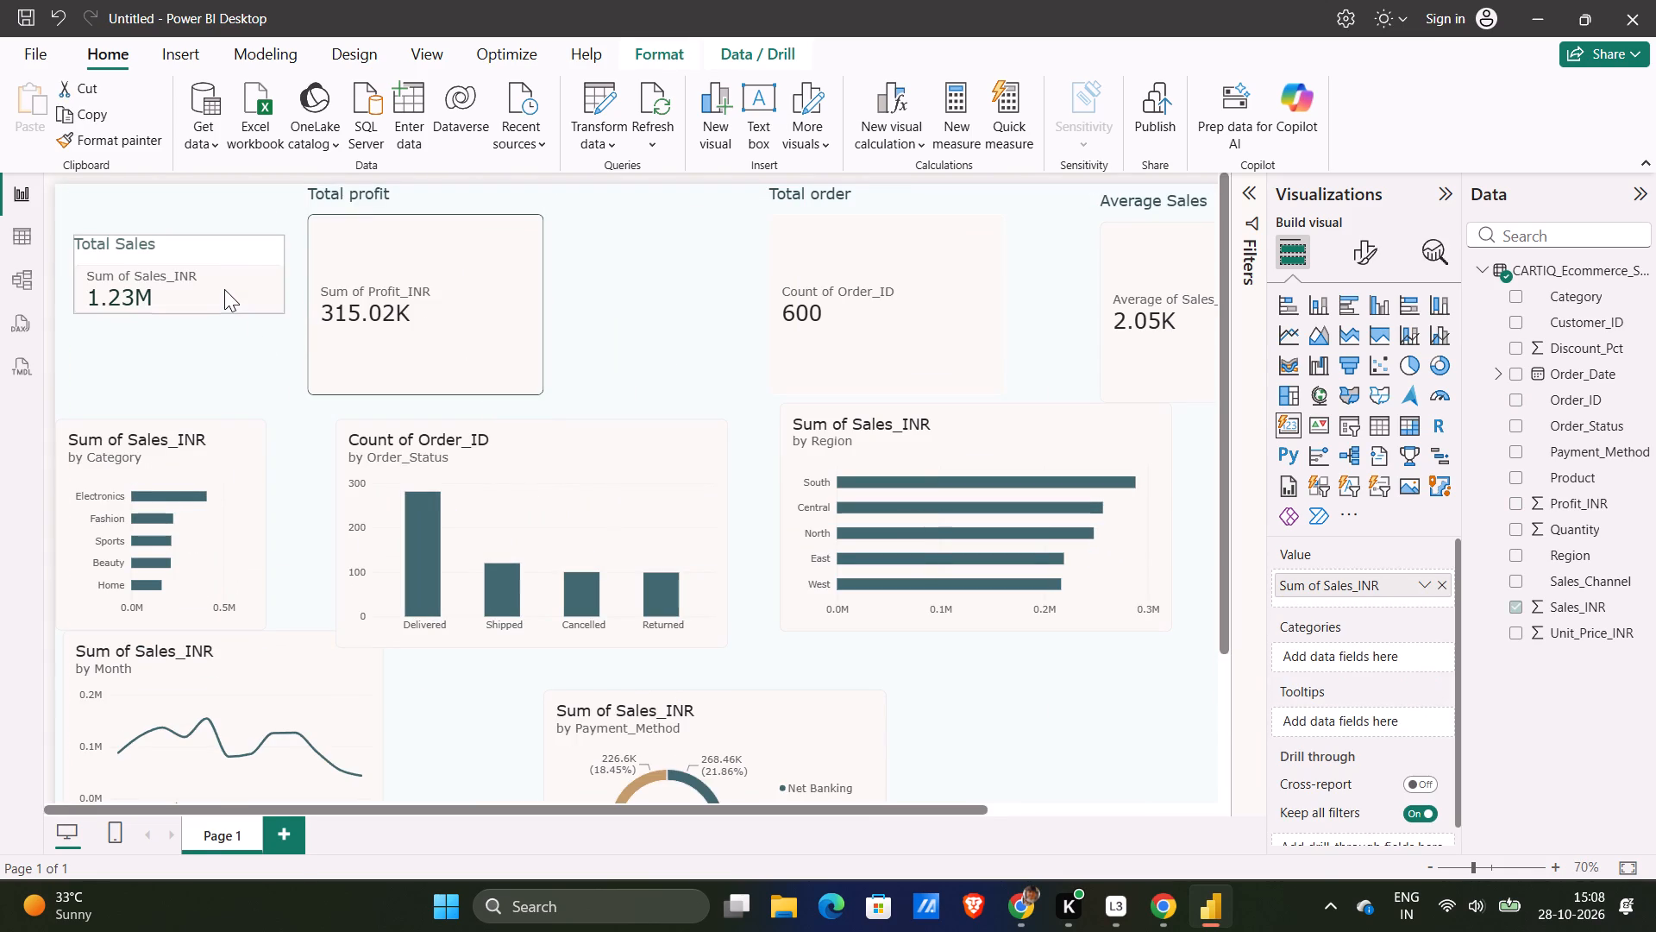
drag(224, 289, 229, 265)
Shorten the Total profit card to the Total Sales card's height and move it down to line up in the same row.
click(424, 323)
click(424, 340)
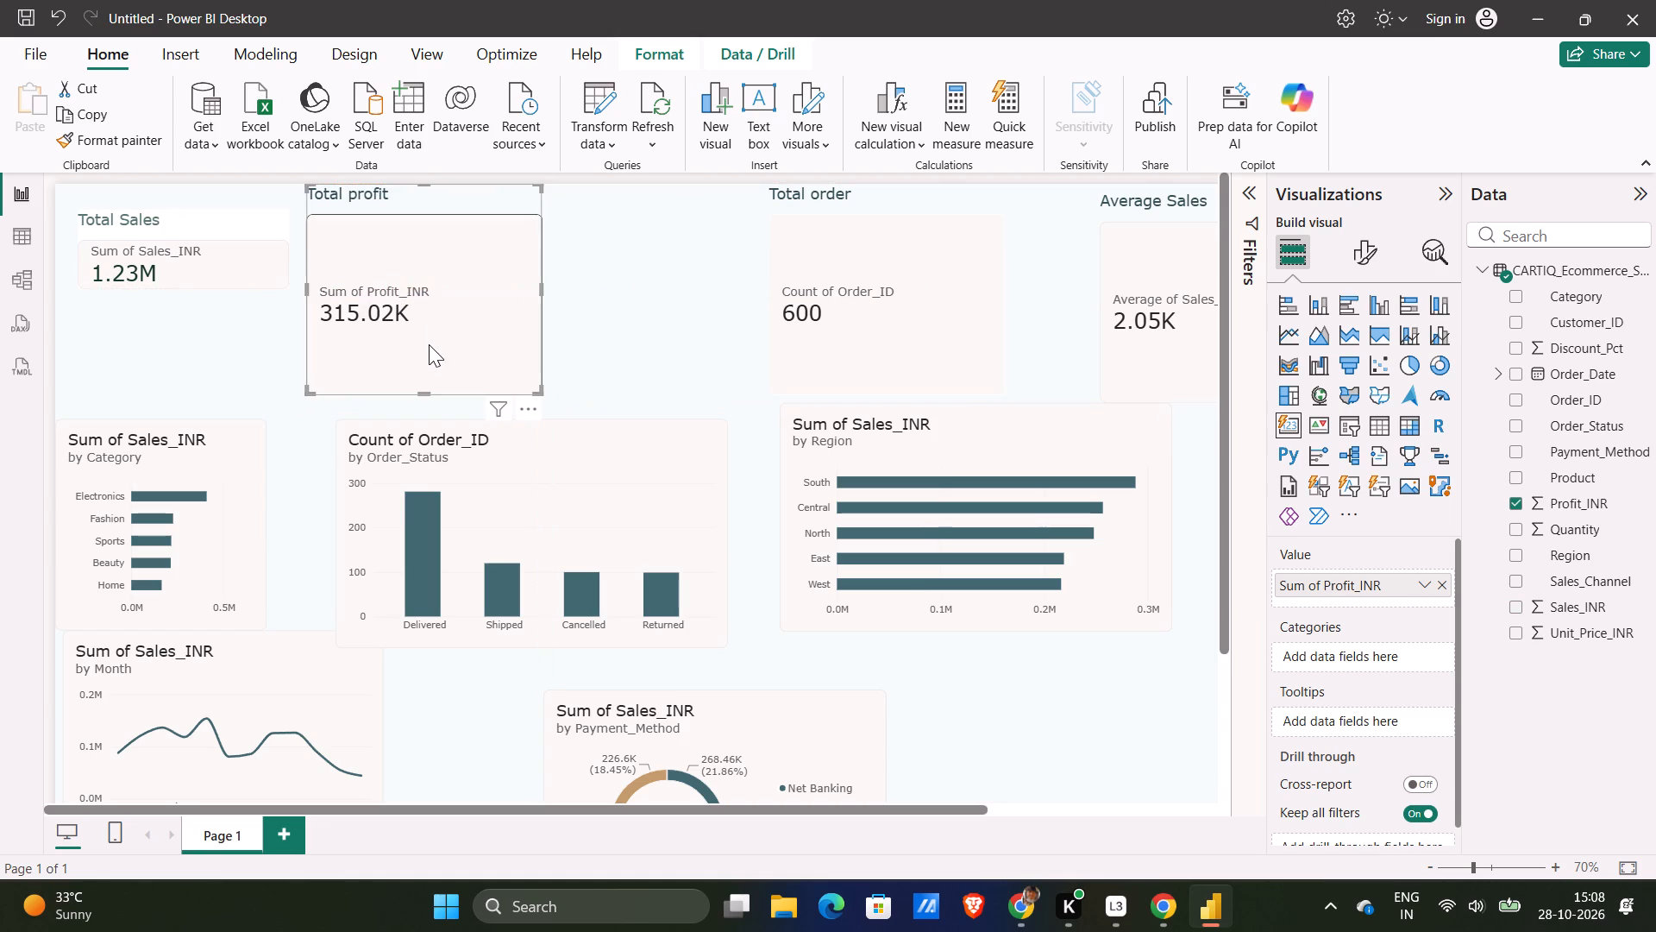
drag(423, 391, 441, 289)
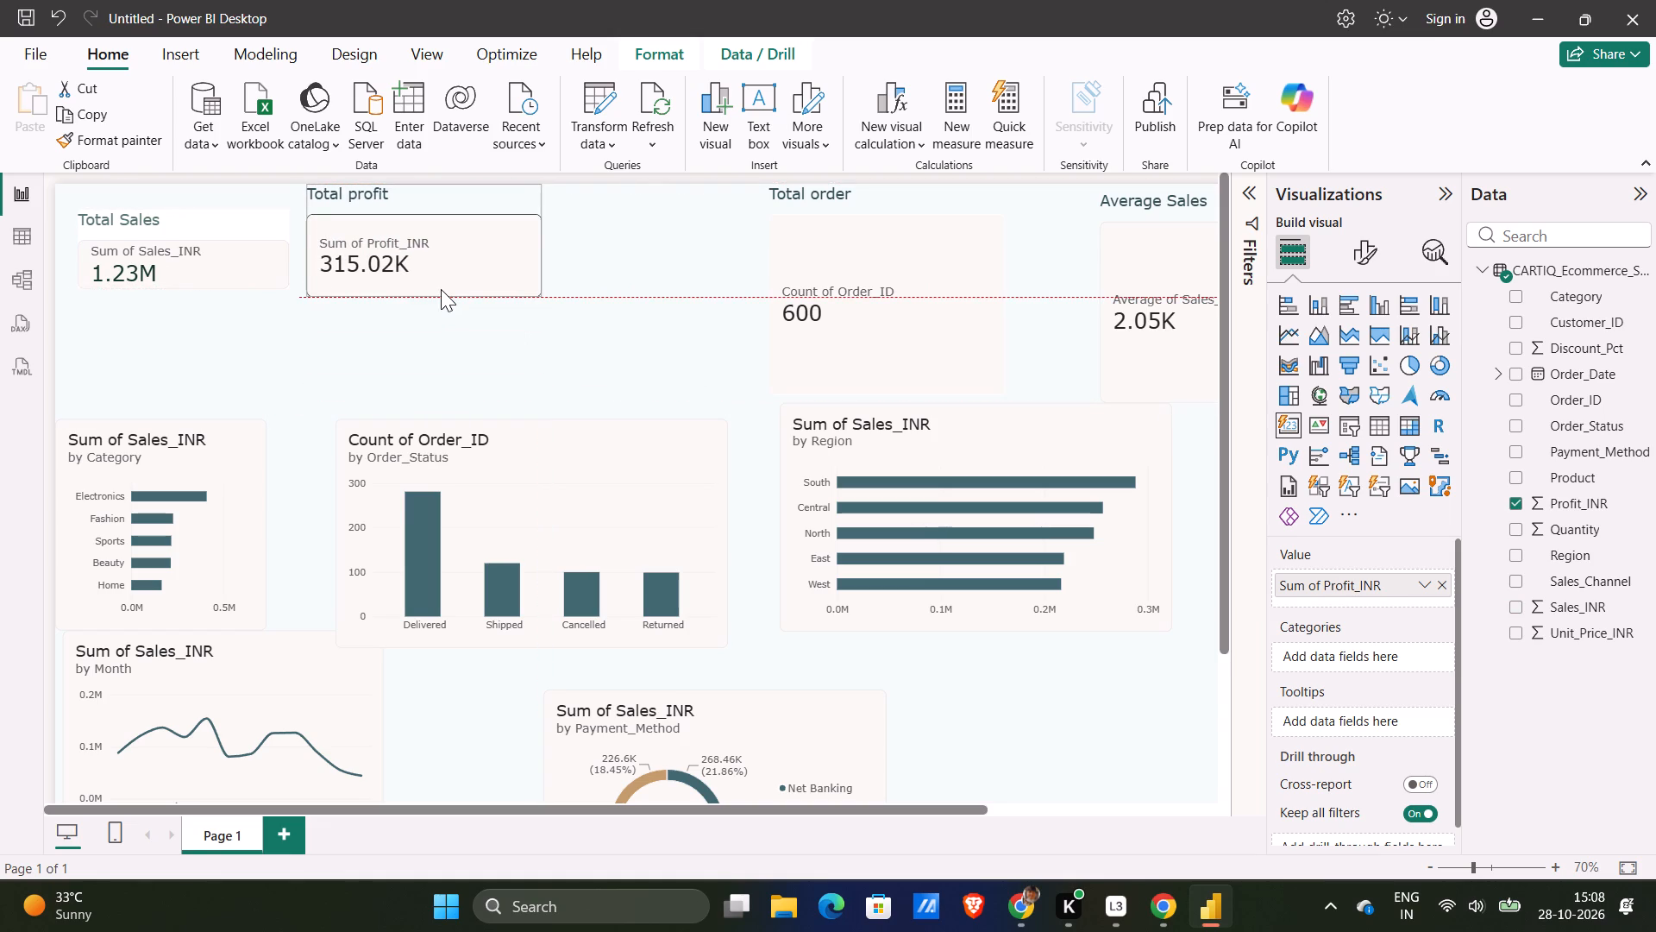
drag(441, 289, 439, 282)
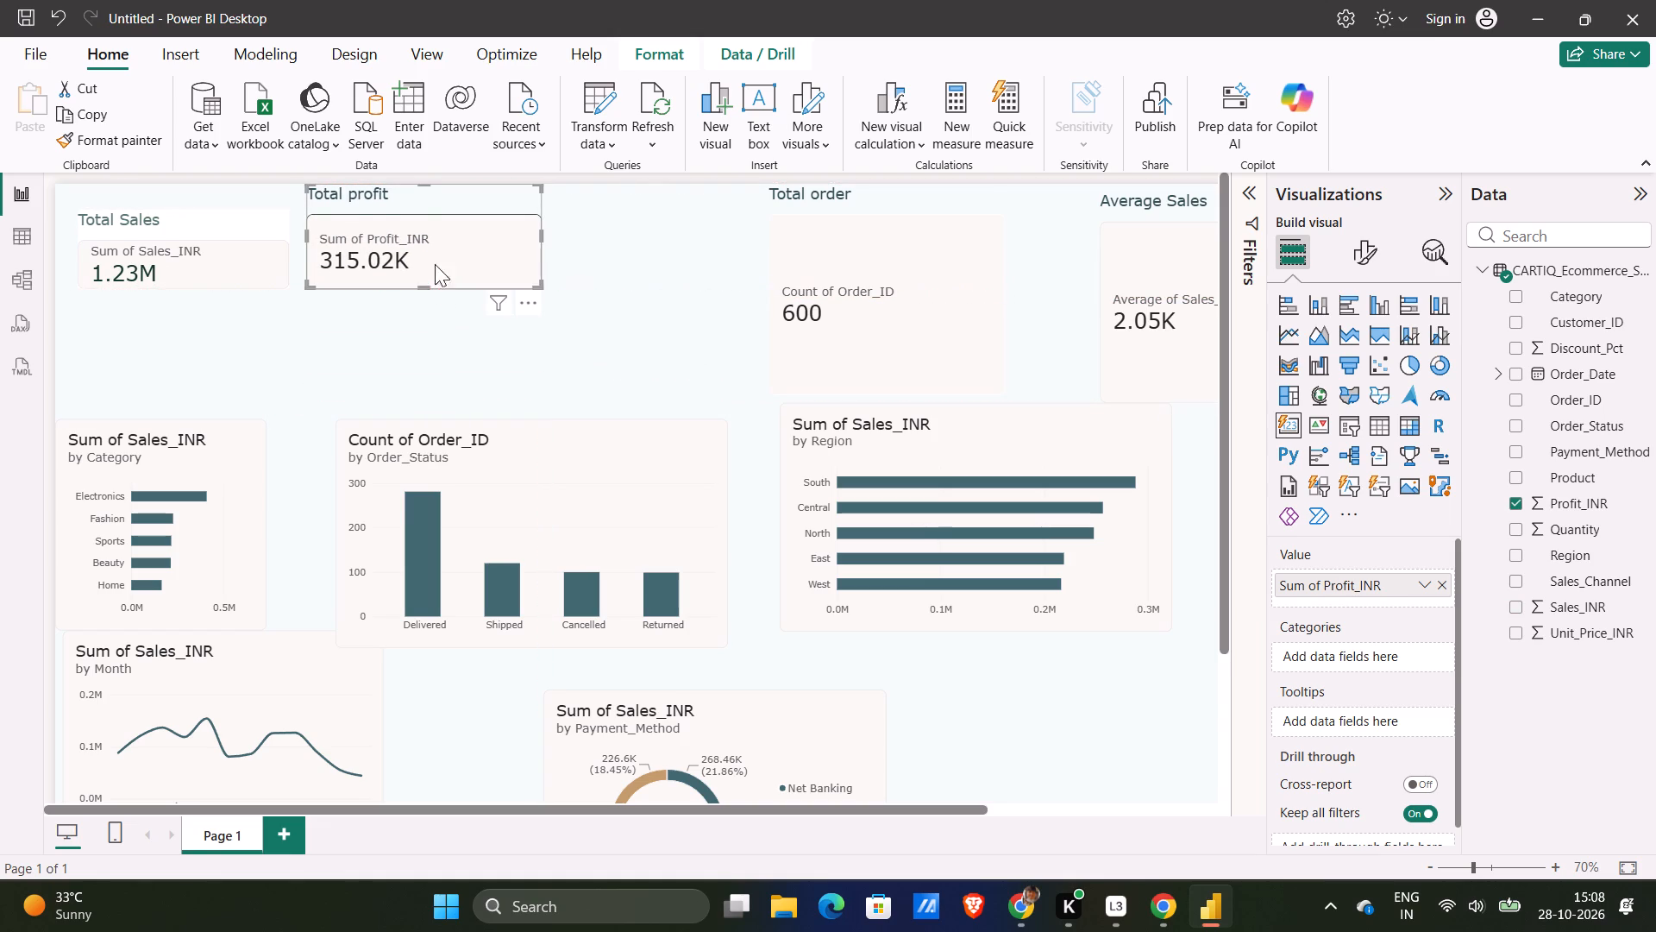
drag(435, 224, 435, 251)
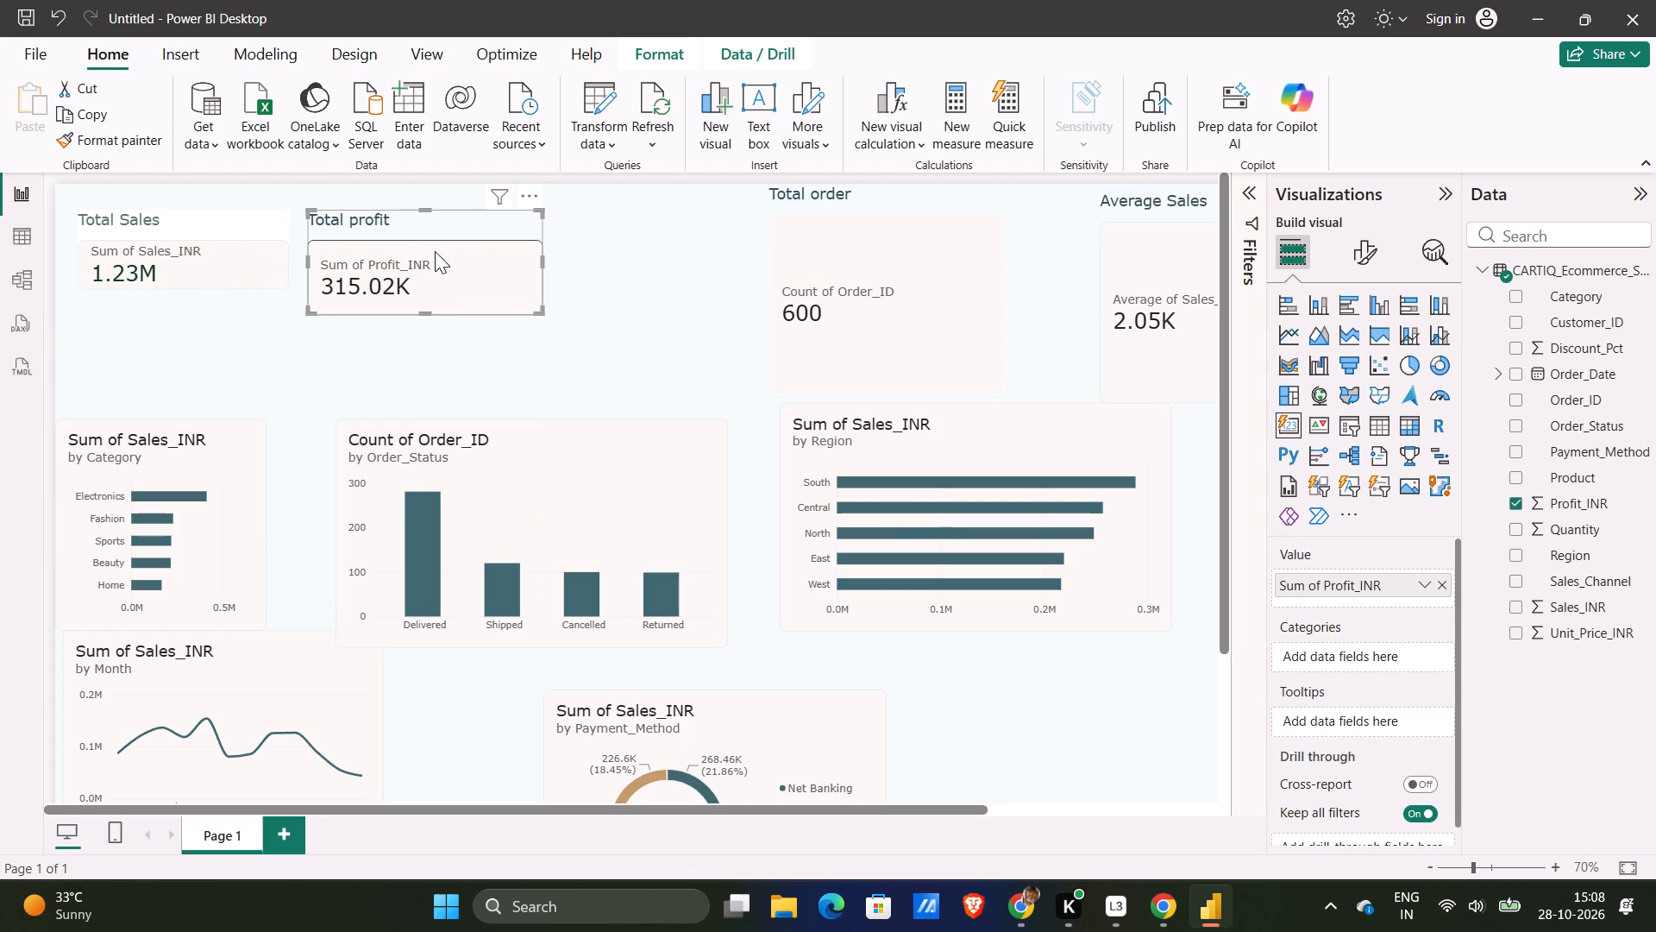
drag(422, 311, 423, 291)
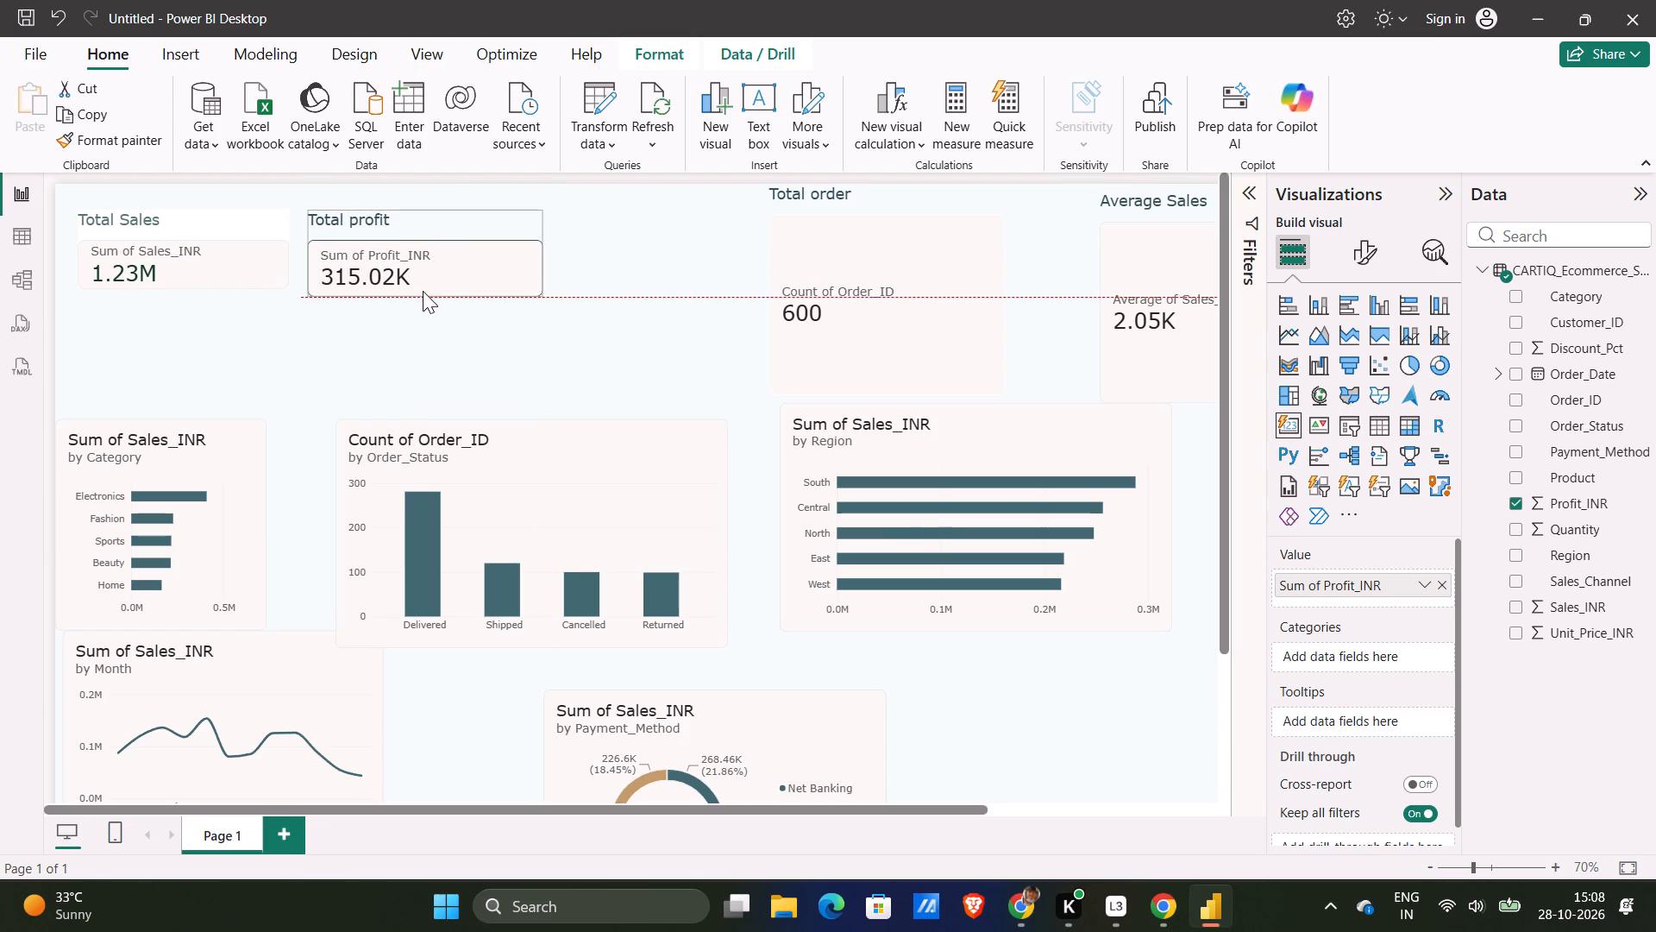
drag(423, 291, 423, 290)
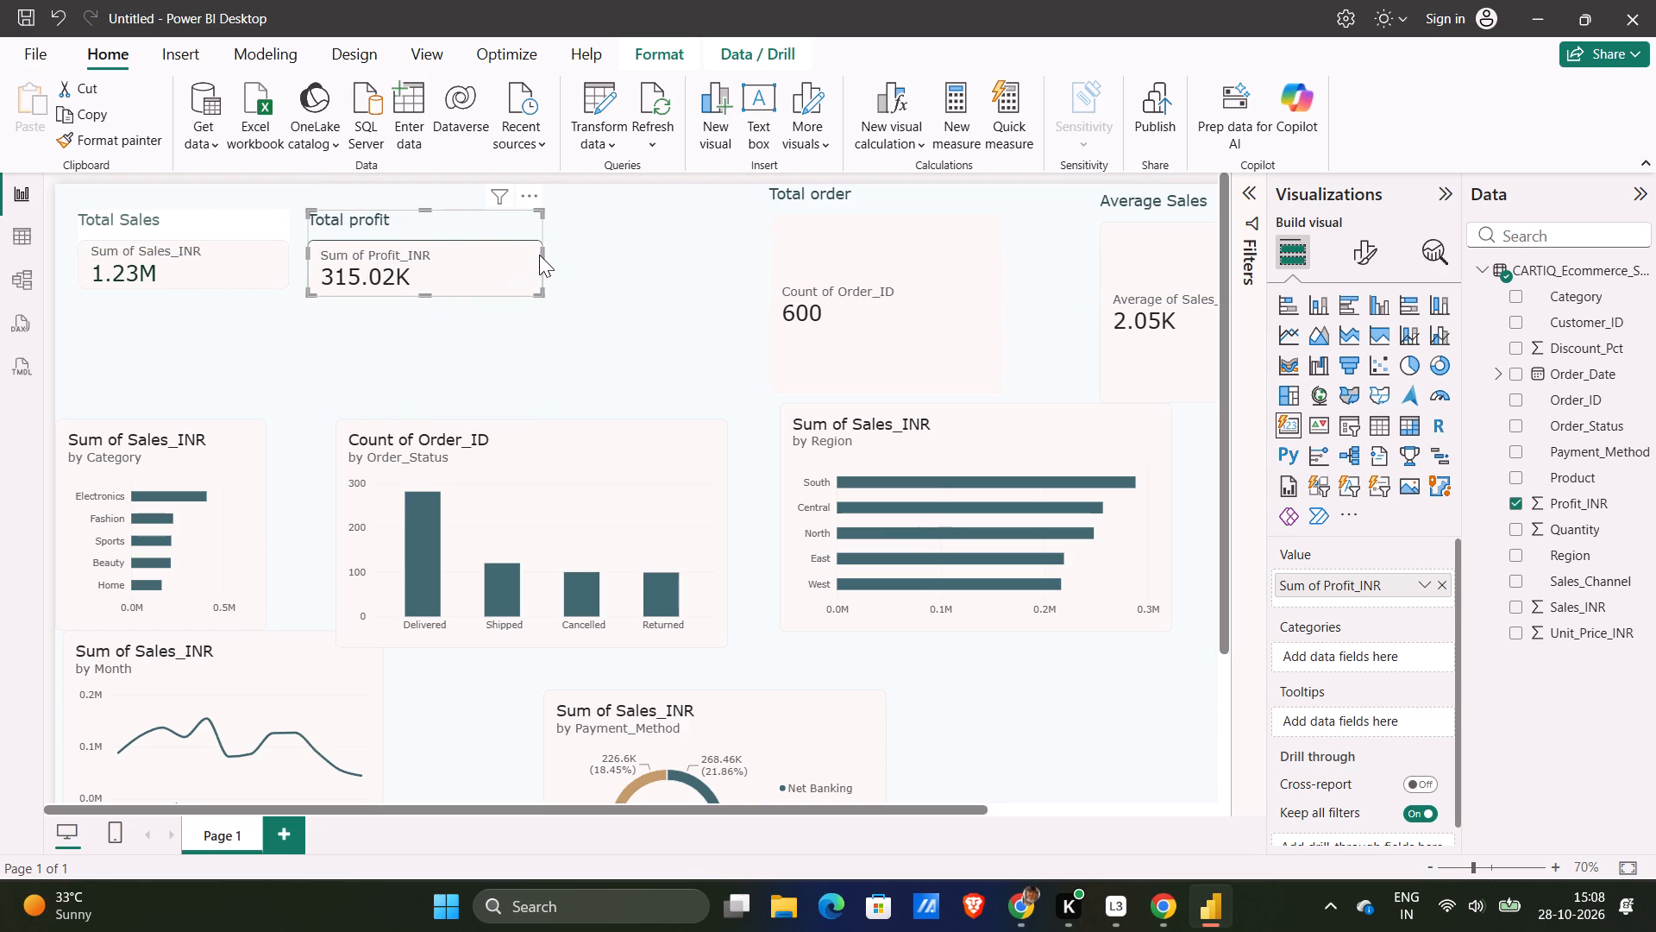
Place the Total profit card directly beneath the Total Sales card and narrow it to the same width.
drag(506, 256, 369, 355)
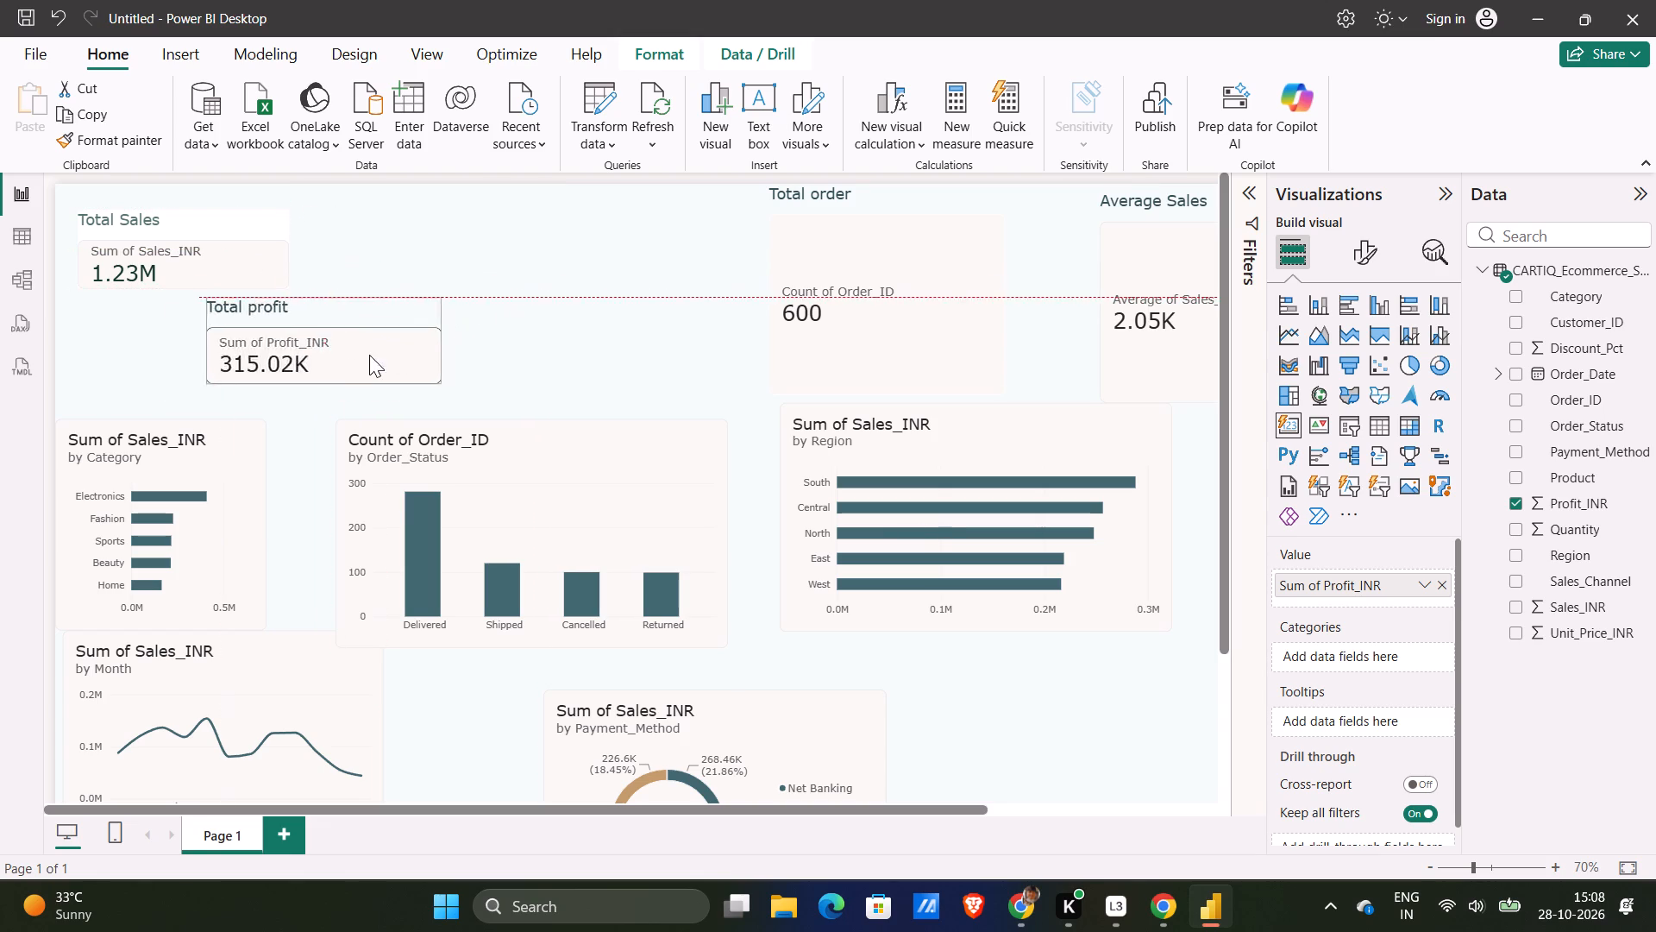
drag(369, 355, 283, 351)
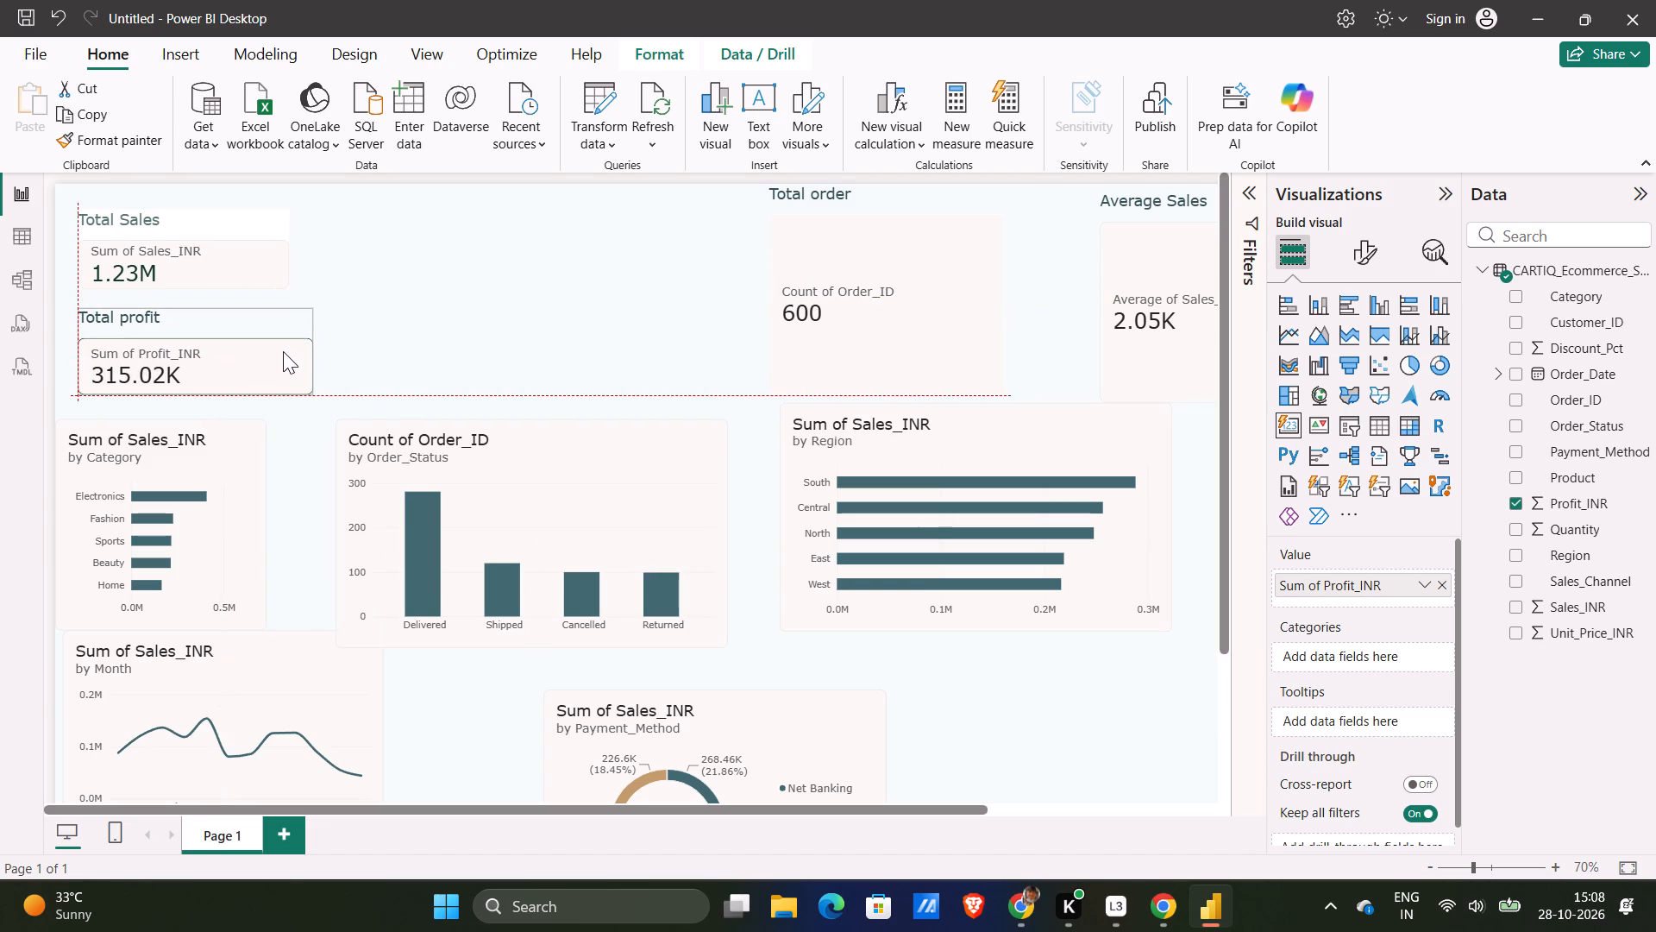
drag(283, 351, 283, 348)
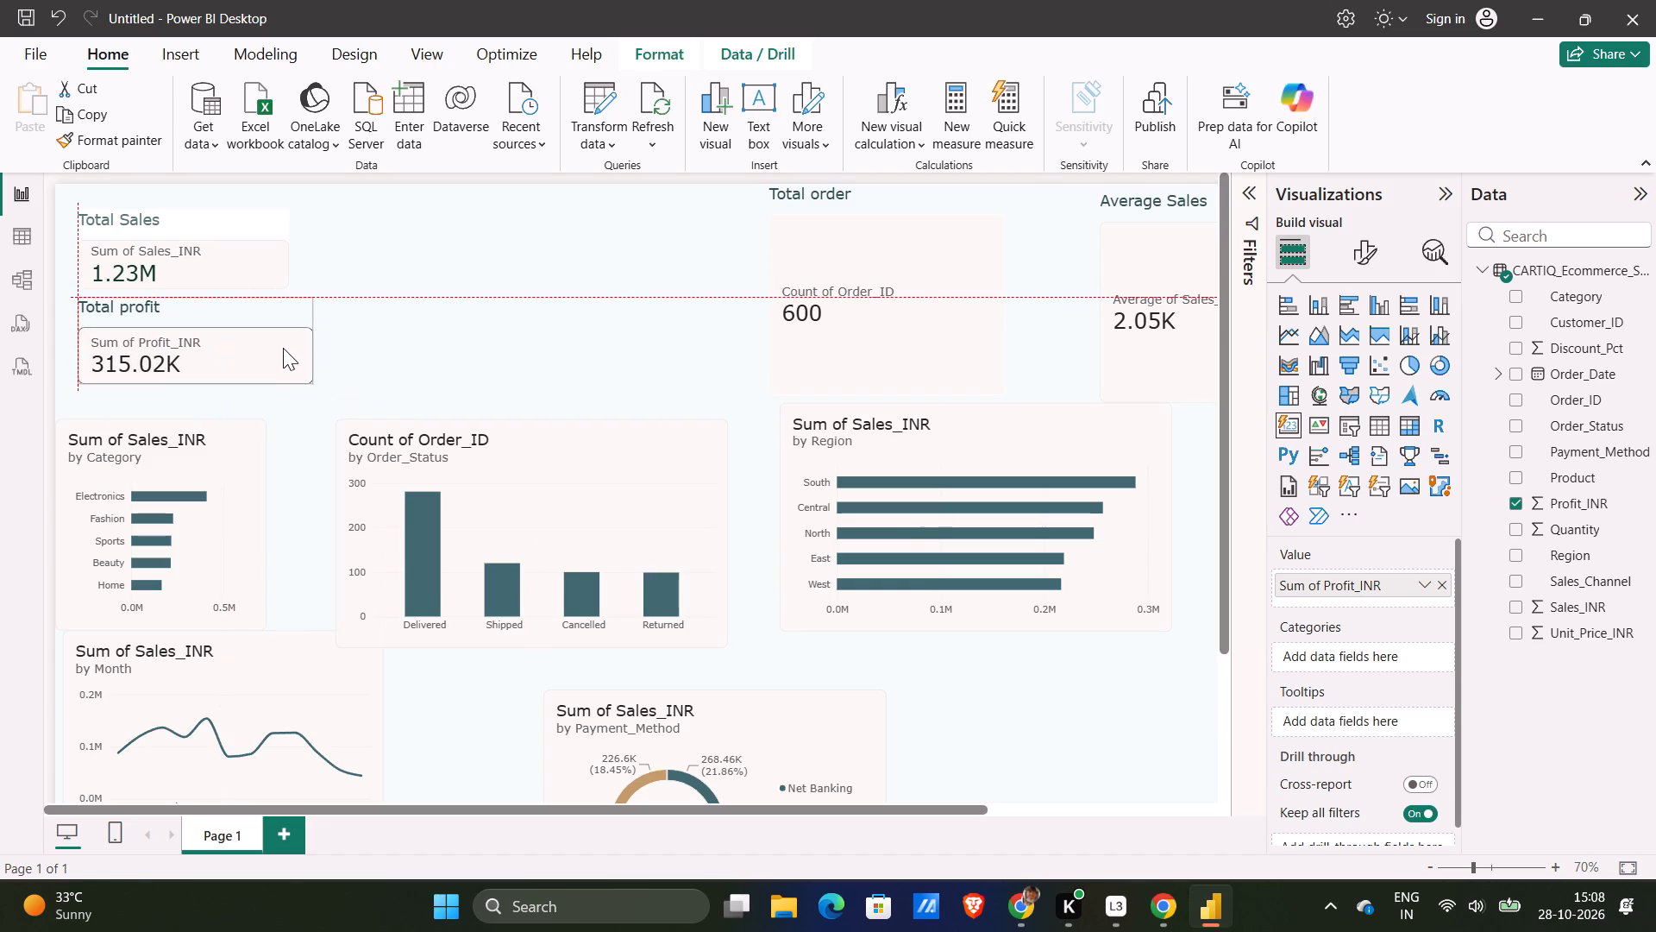
drag(283, 348, 283, 349)
drag(314, 343, 301, 339)
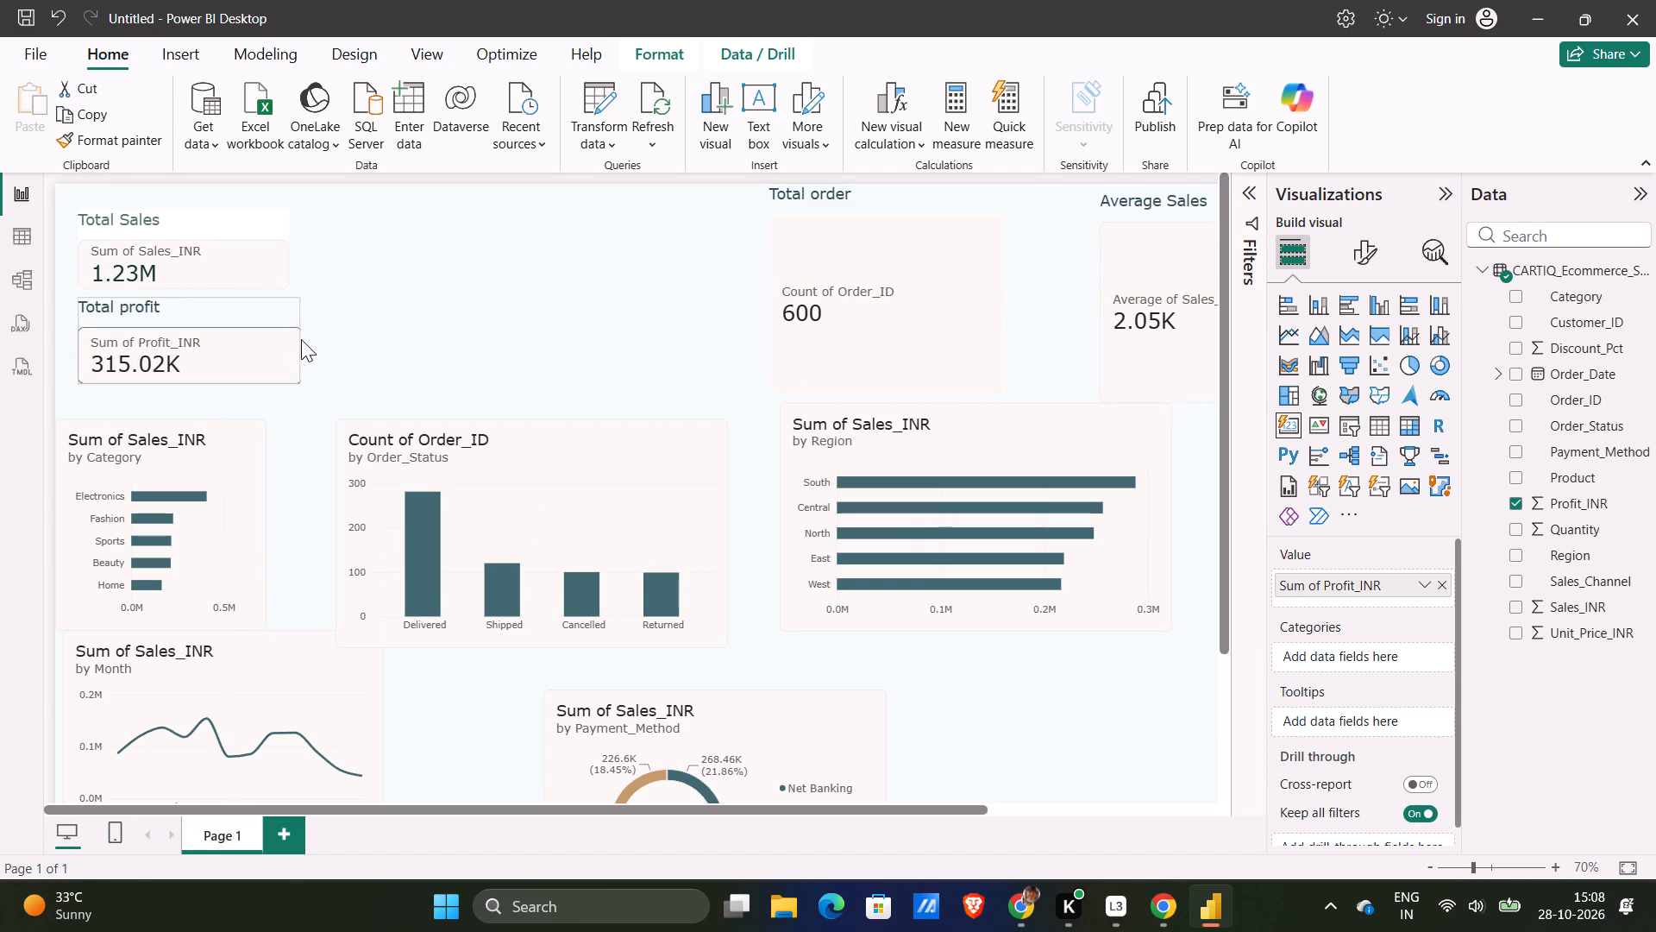
drag(301, 339, 292, 336)
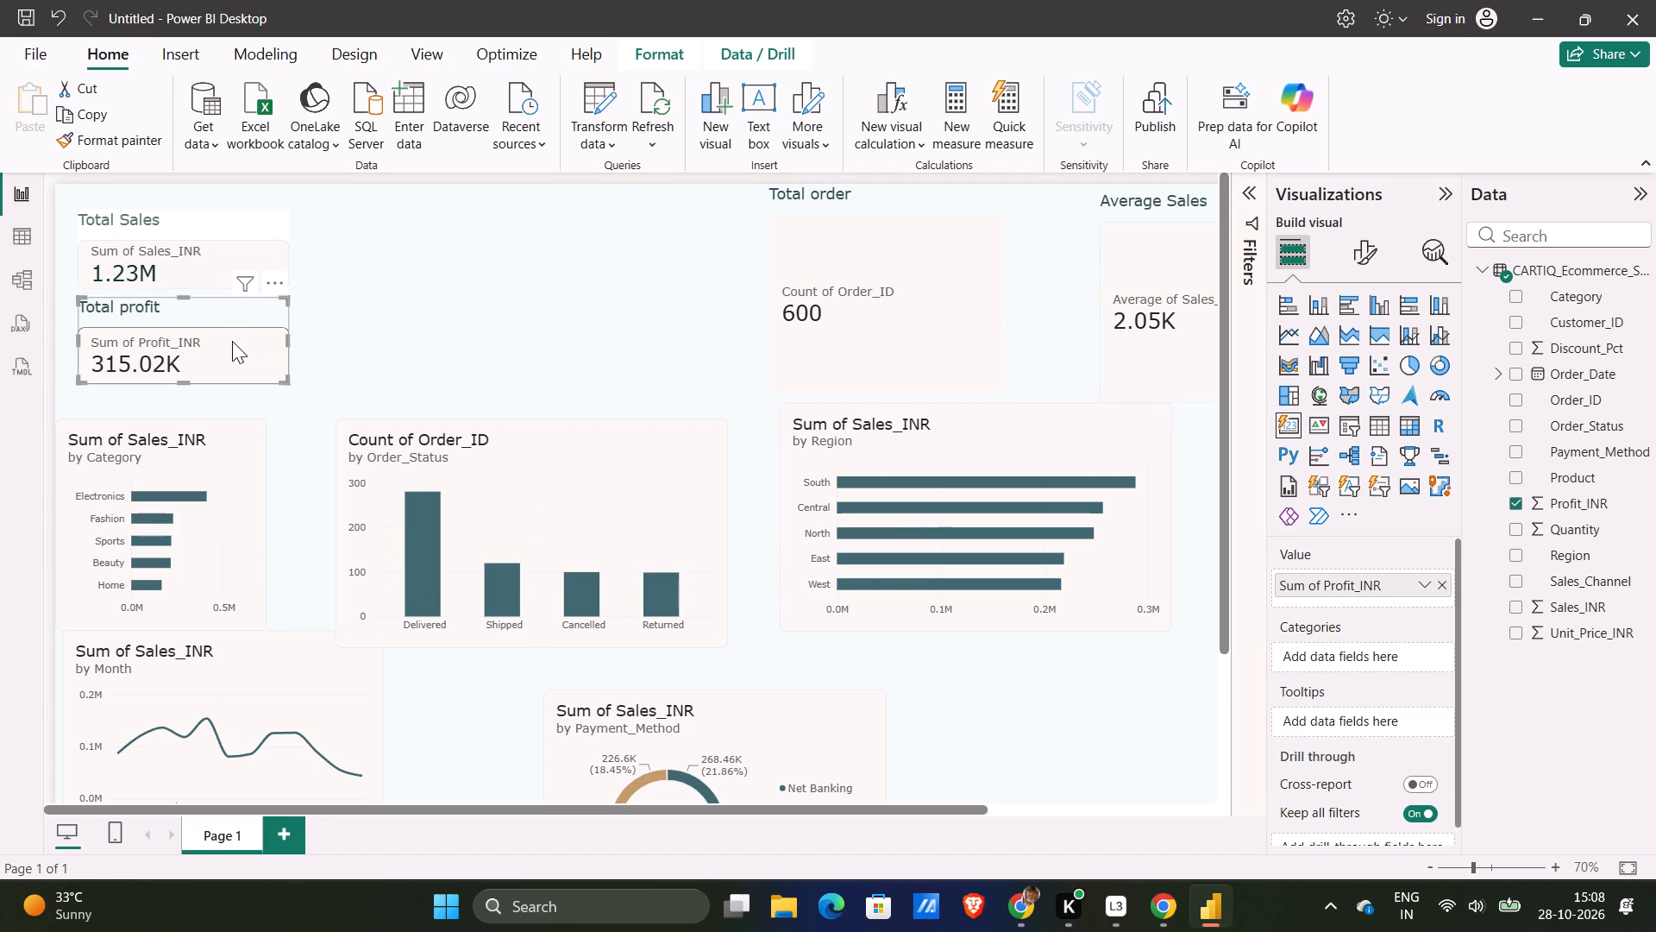
Move the narrowed Total profit card back into the top row, beside the Total Sales card with a small gap.
drag(240, 347, 471, 279)
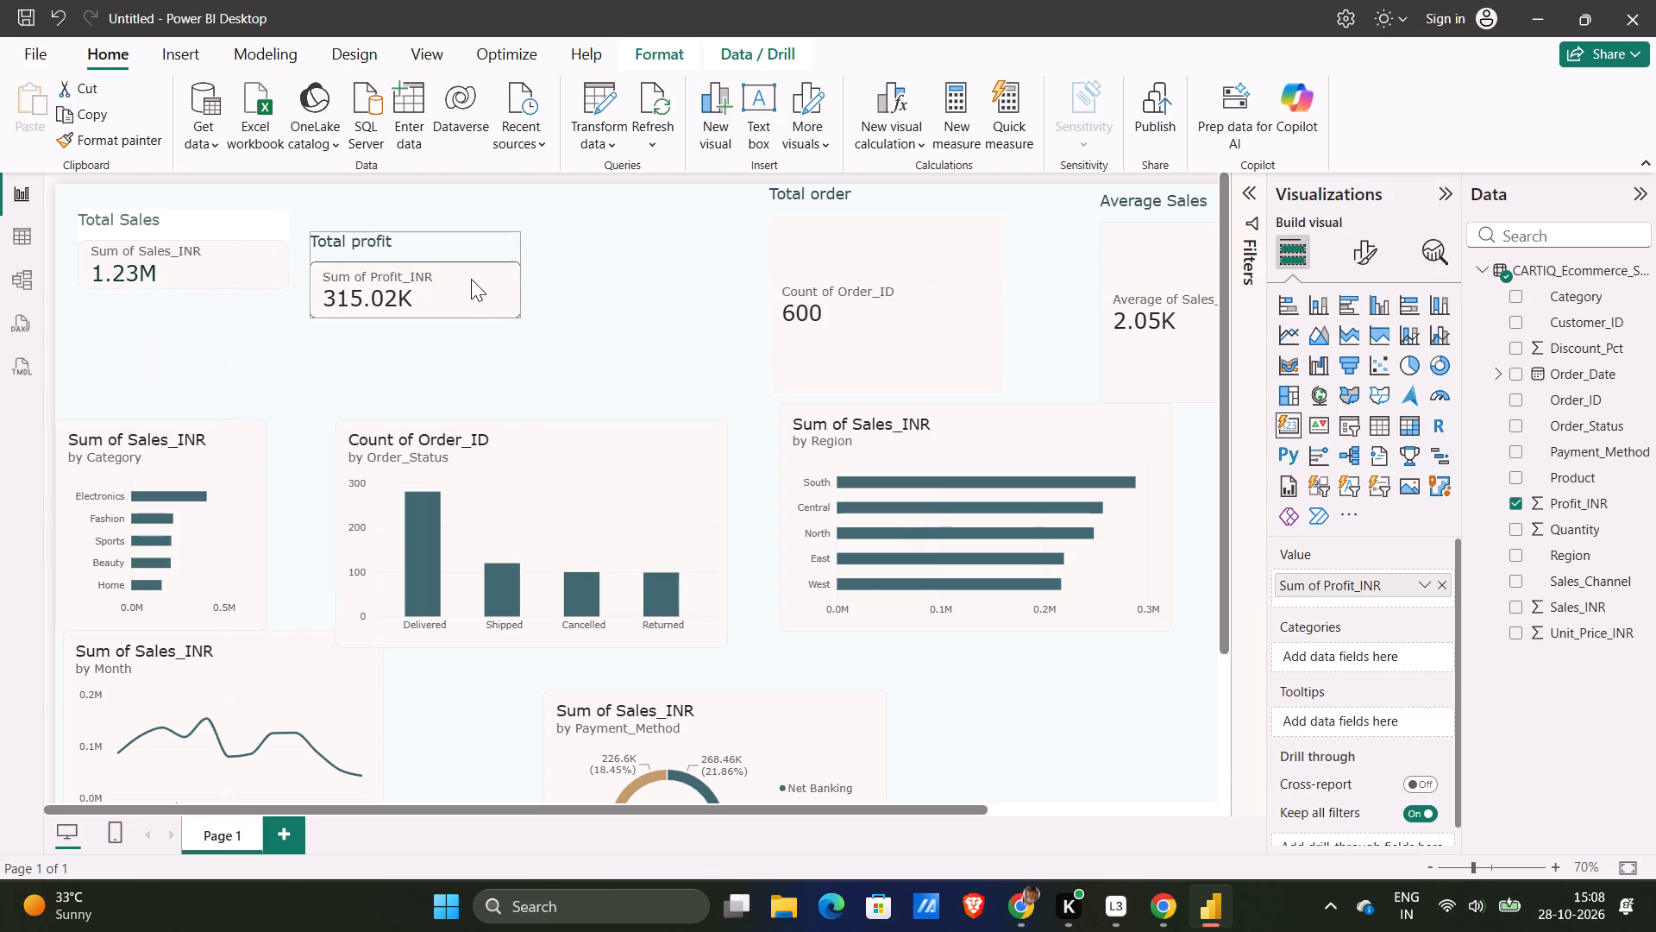
drag(471, 279, 484, 271)
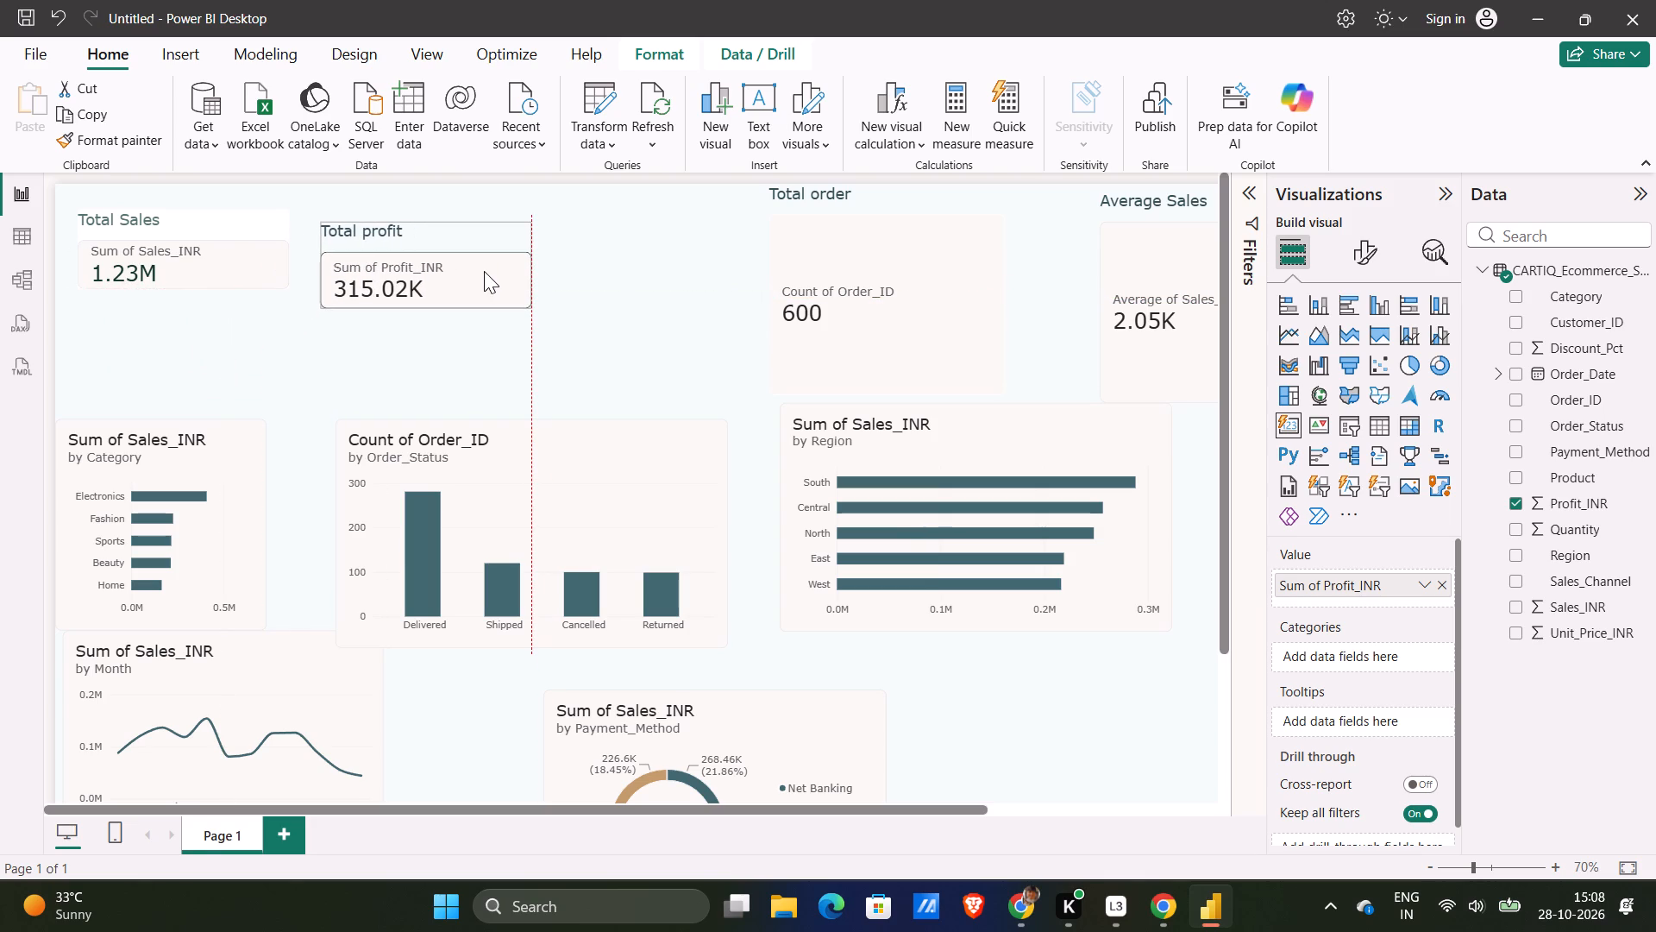
drag(484, 271, 484, 261)
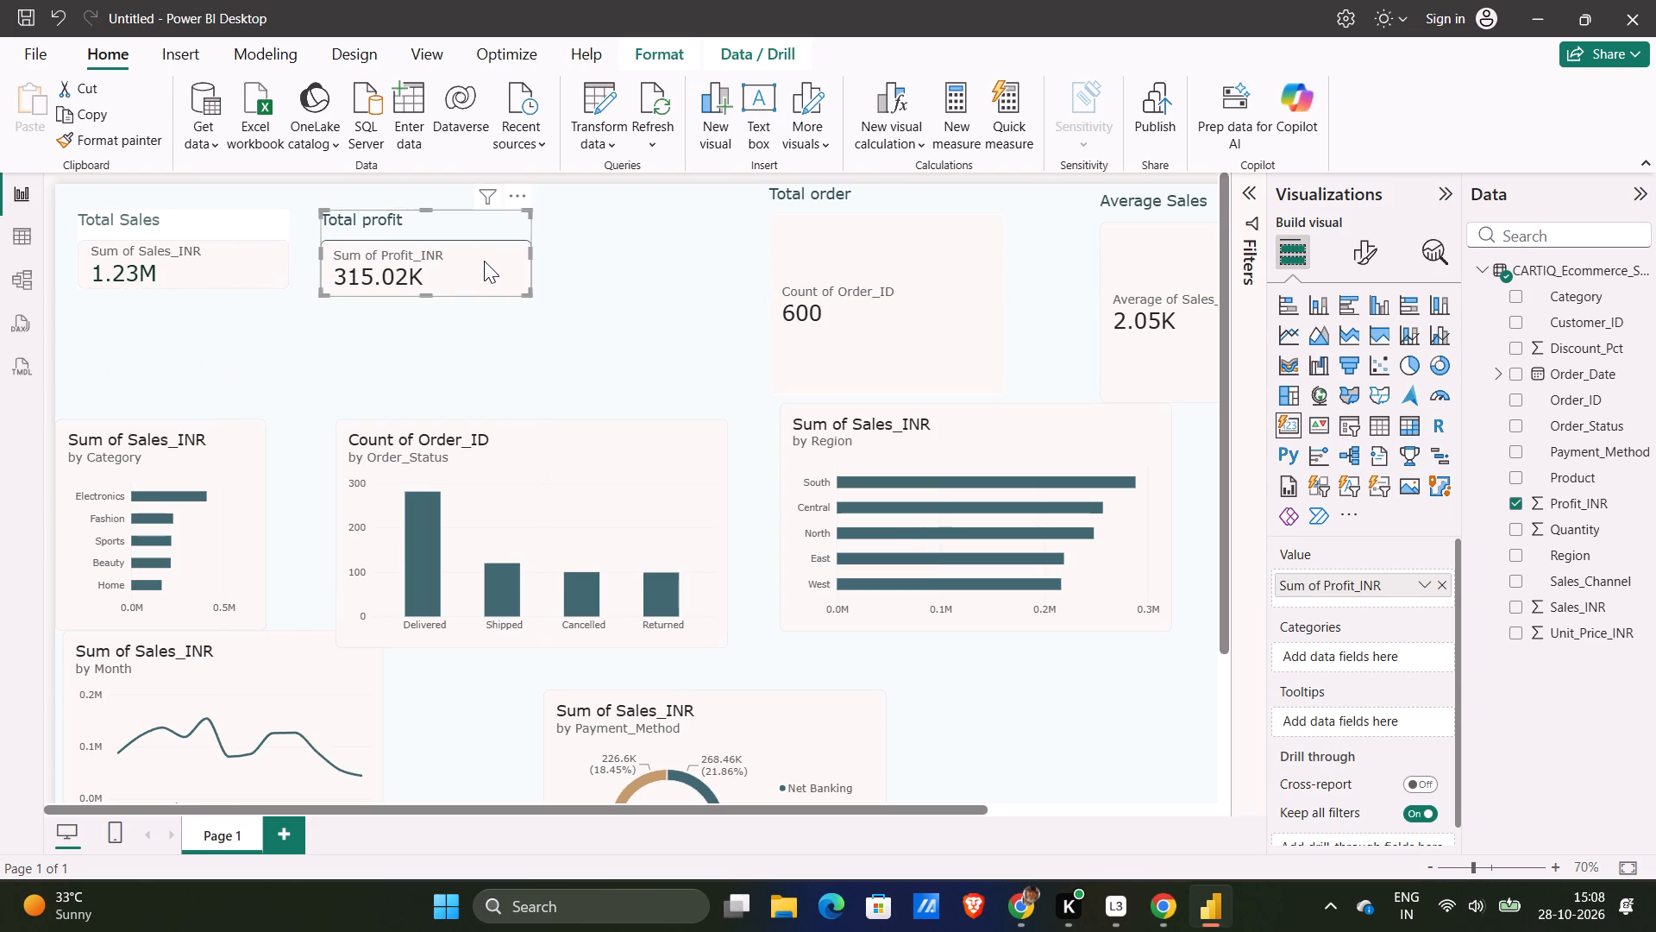
click(626, 304)
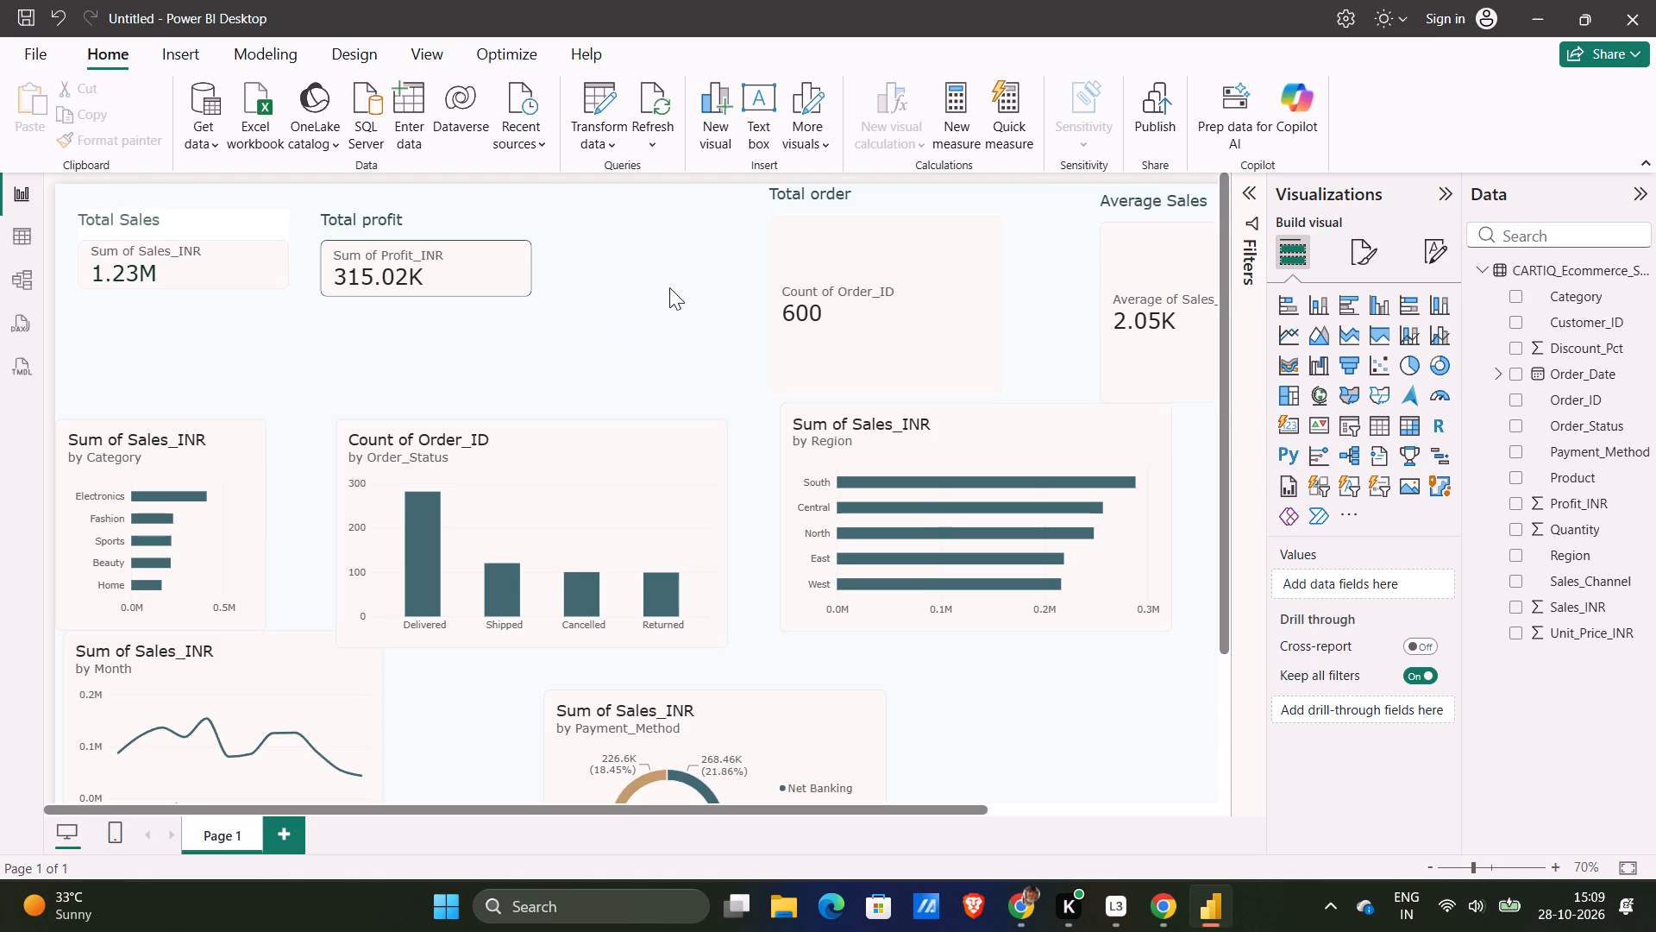
Move the Total order card next to the Total profit card, lining up its top edge with the KPI row.
click(761, 271)
drag(813, 309, 685, 349)
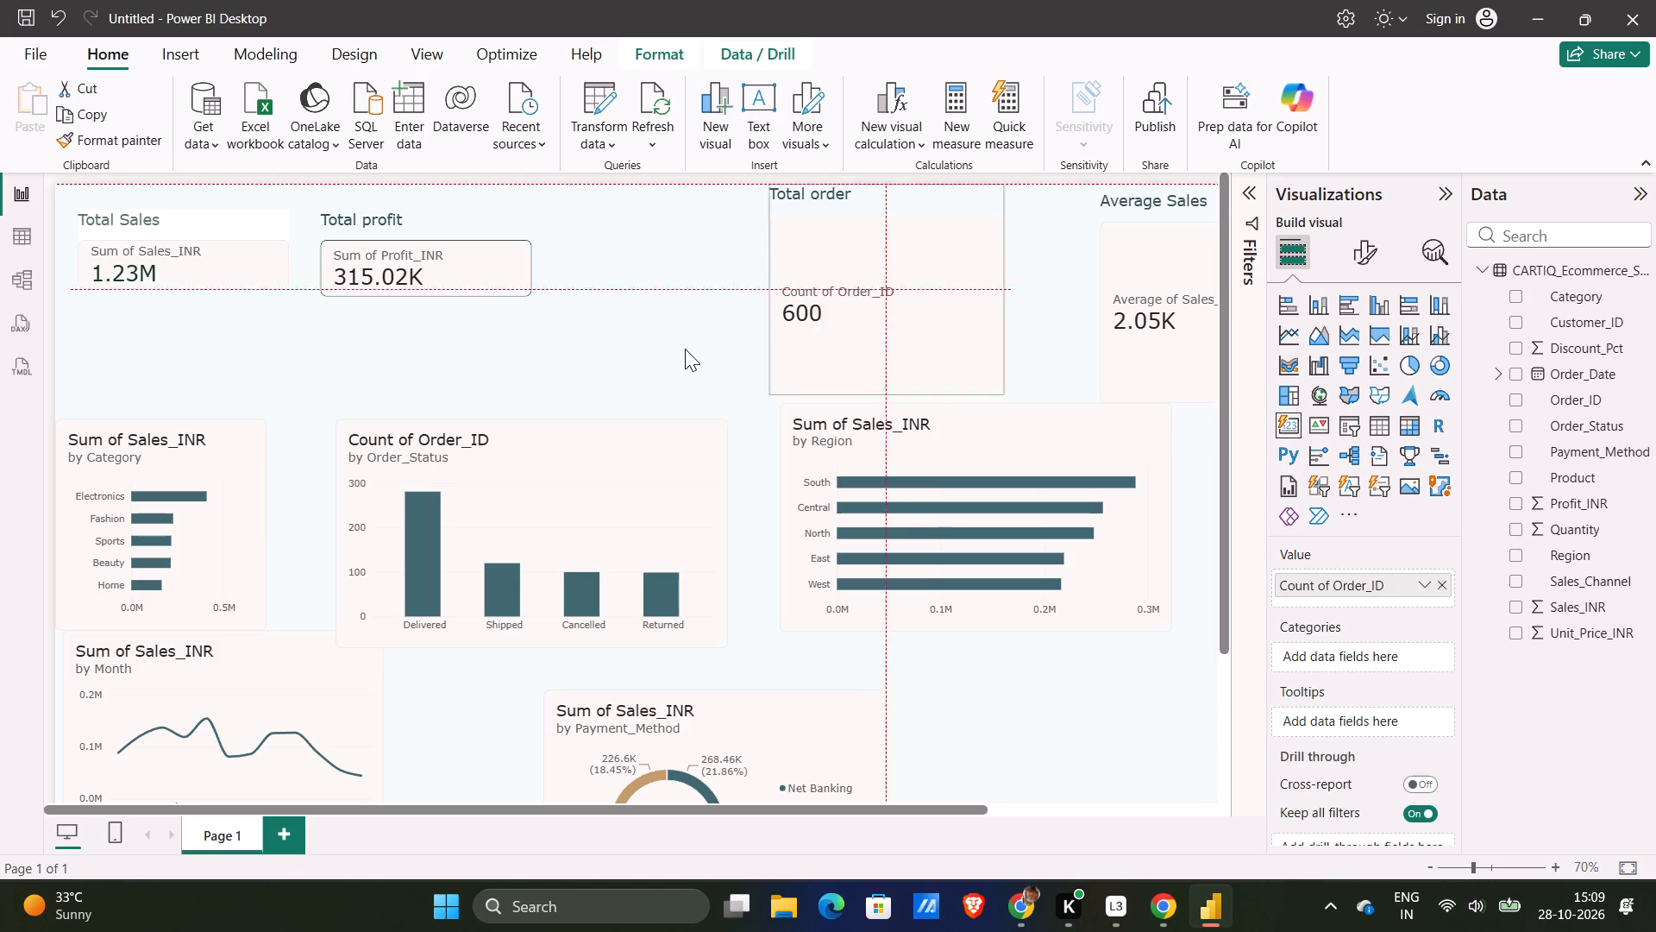
drag(816, 310, 738, 297)
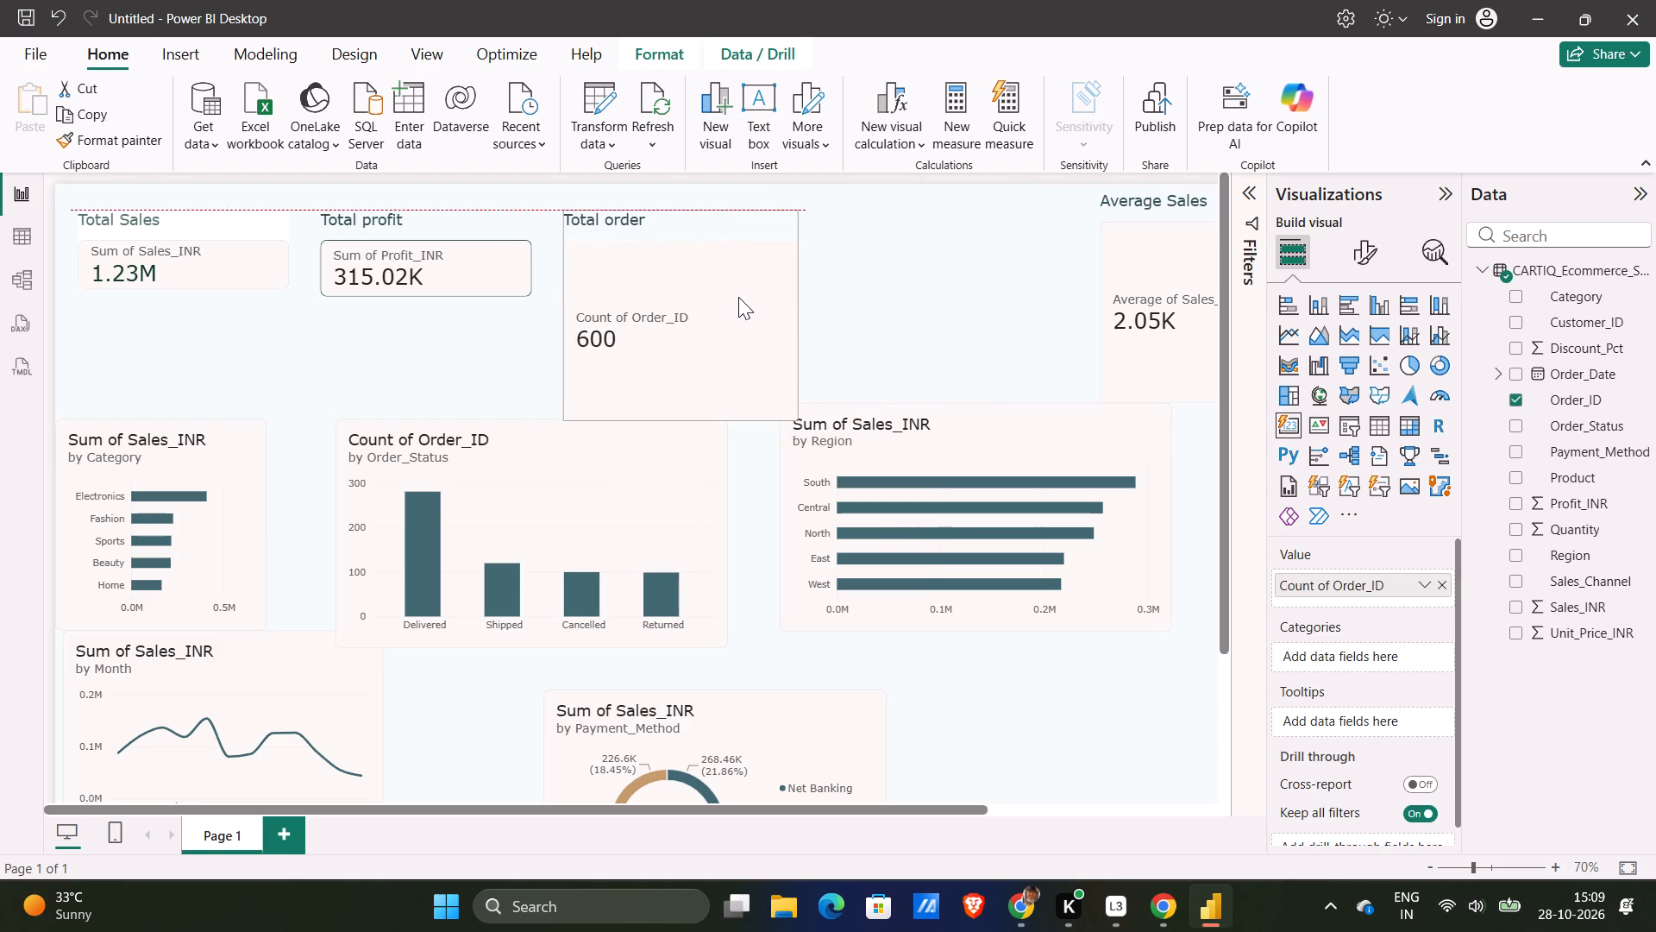
drag(738, 297, 744, 295)
Shorten the Total order card from its bottom edge to match the Total profit card's height.
drag(693, 414, 696, 394)
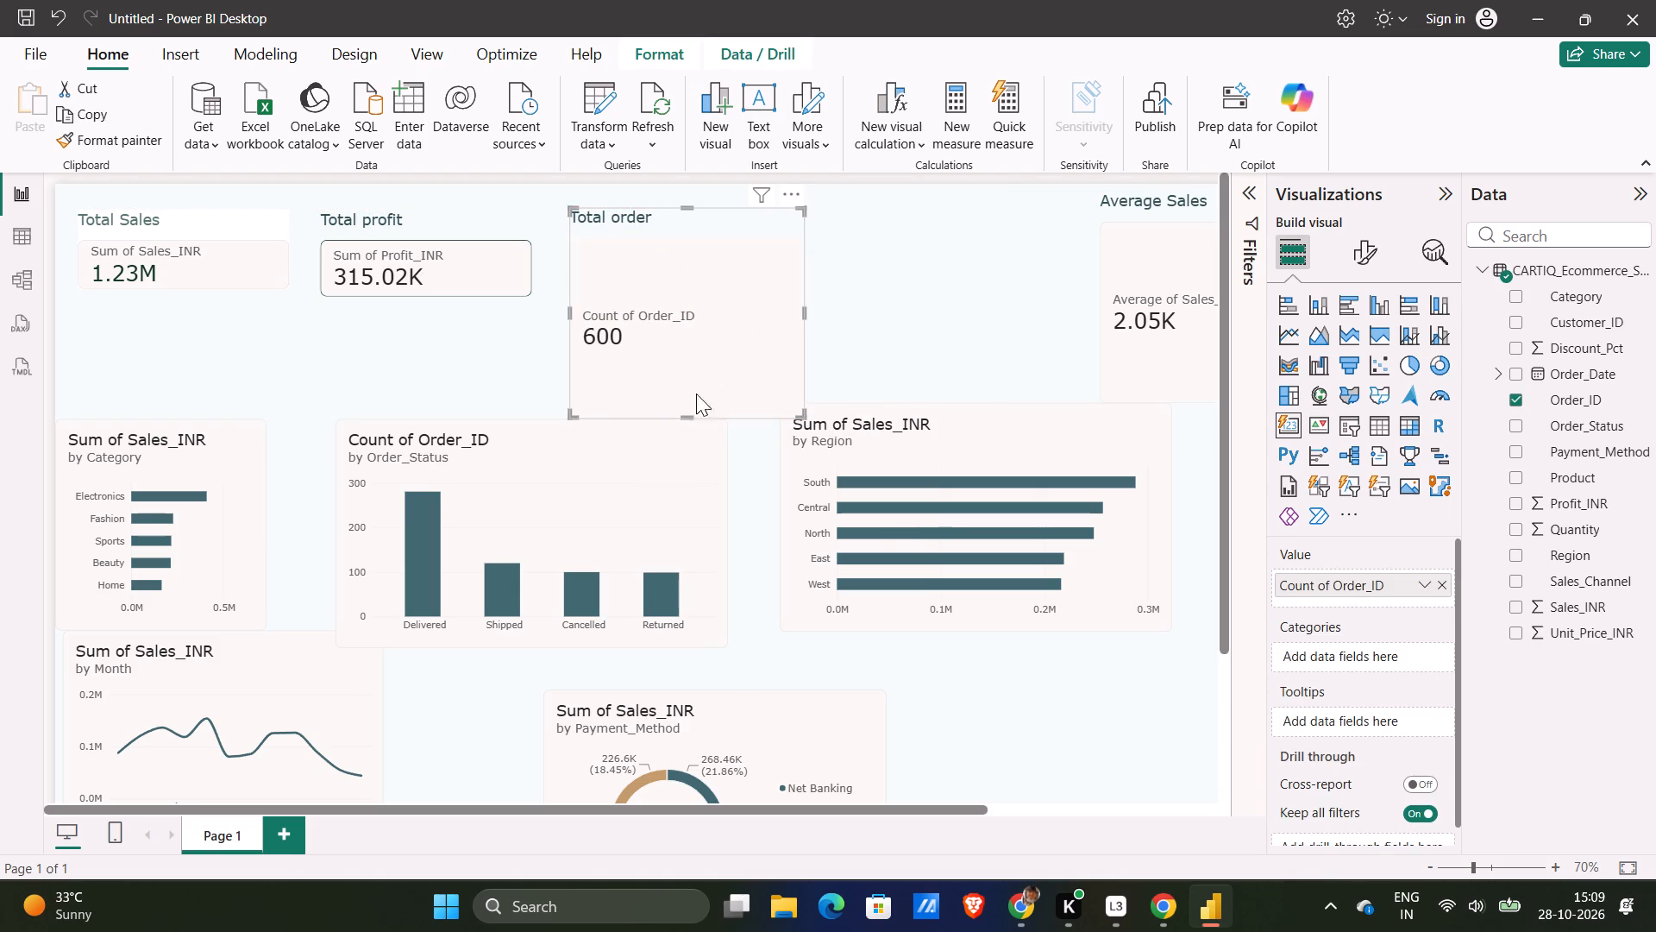
drag(696, 394, 697, 290)
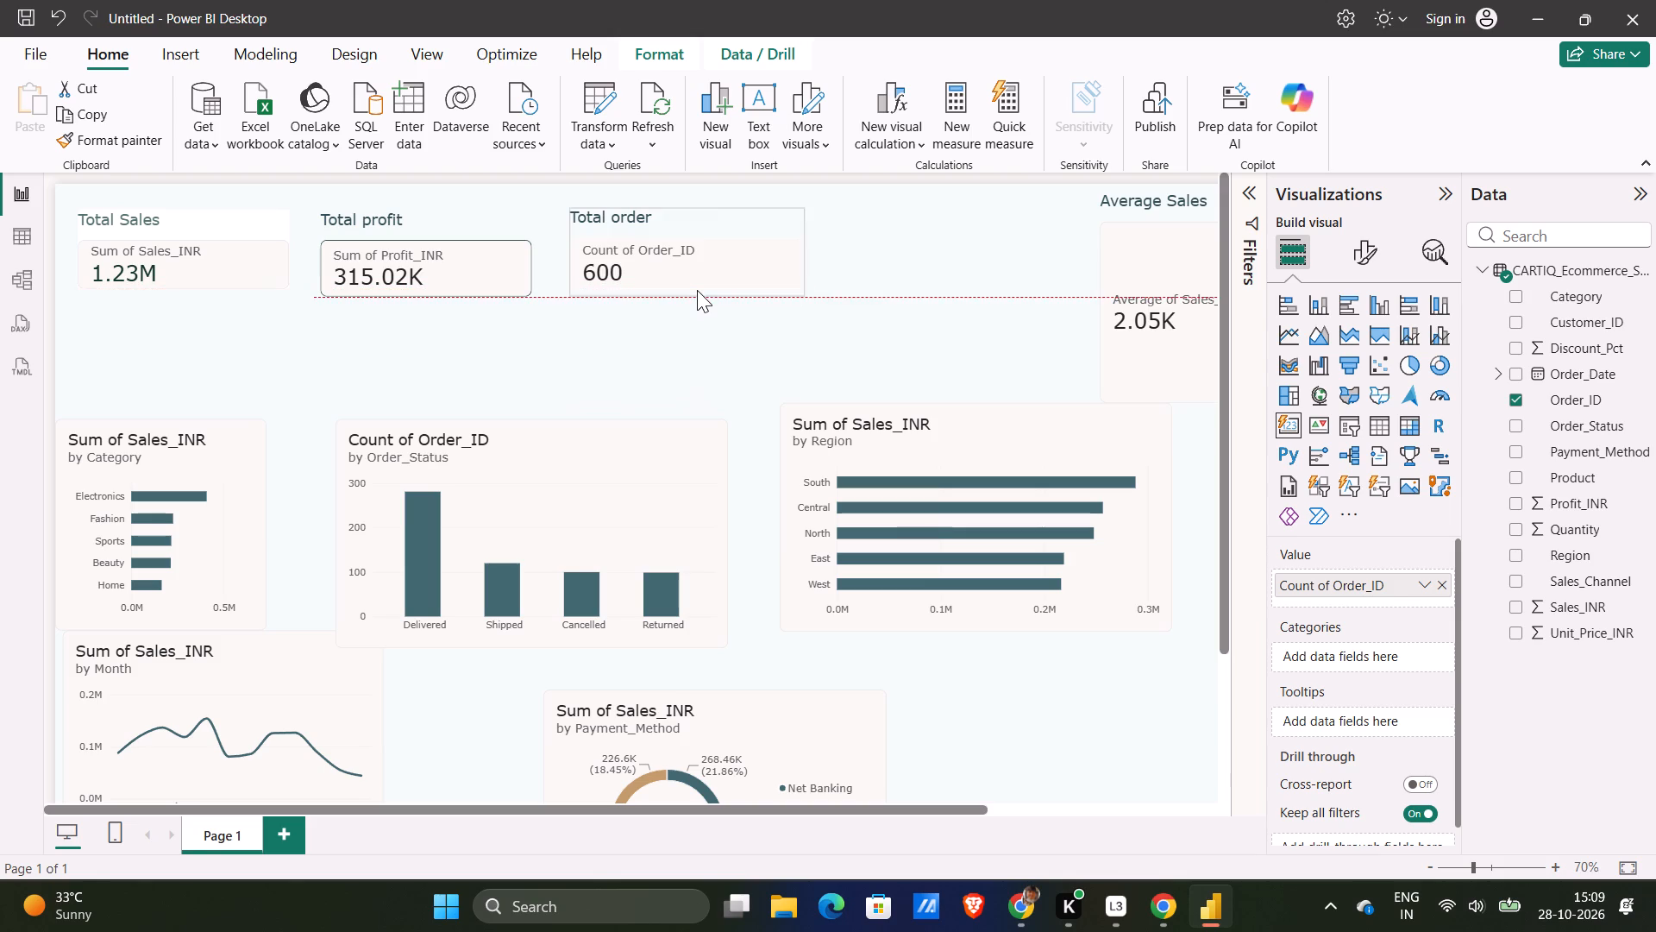
drag(697, 290, 697, 293)
click(790, 350)
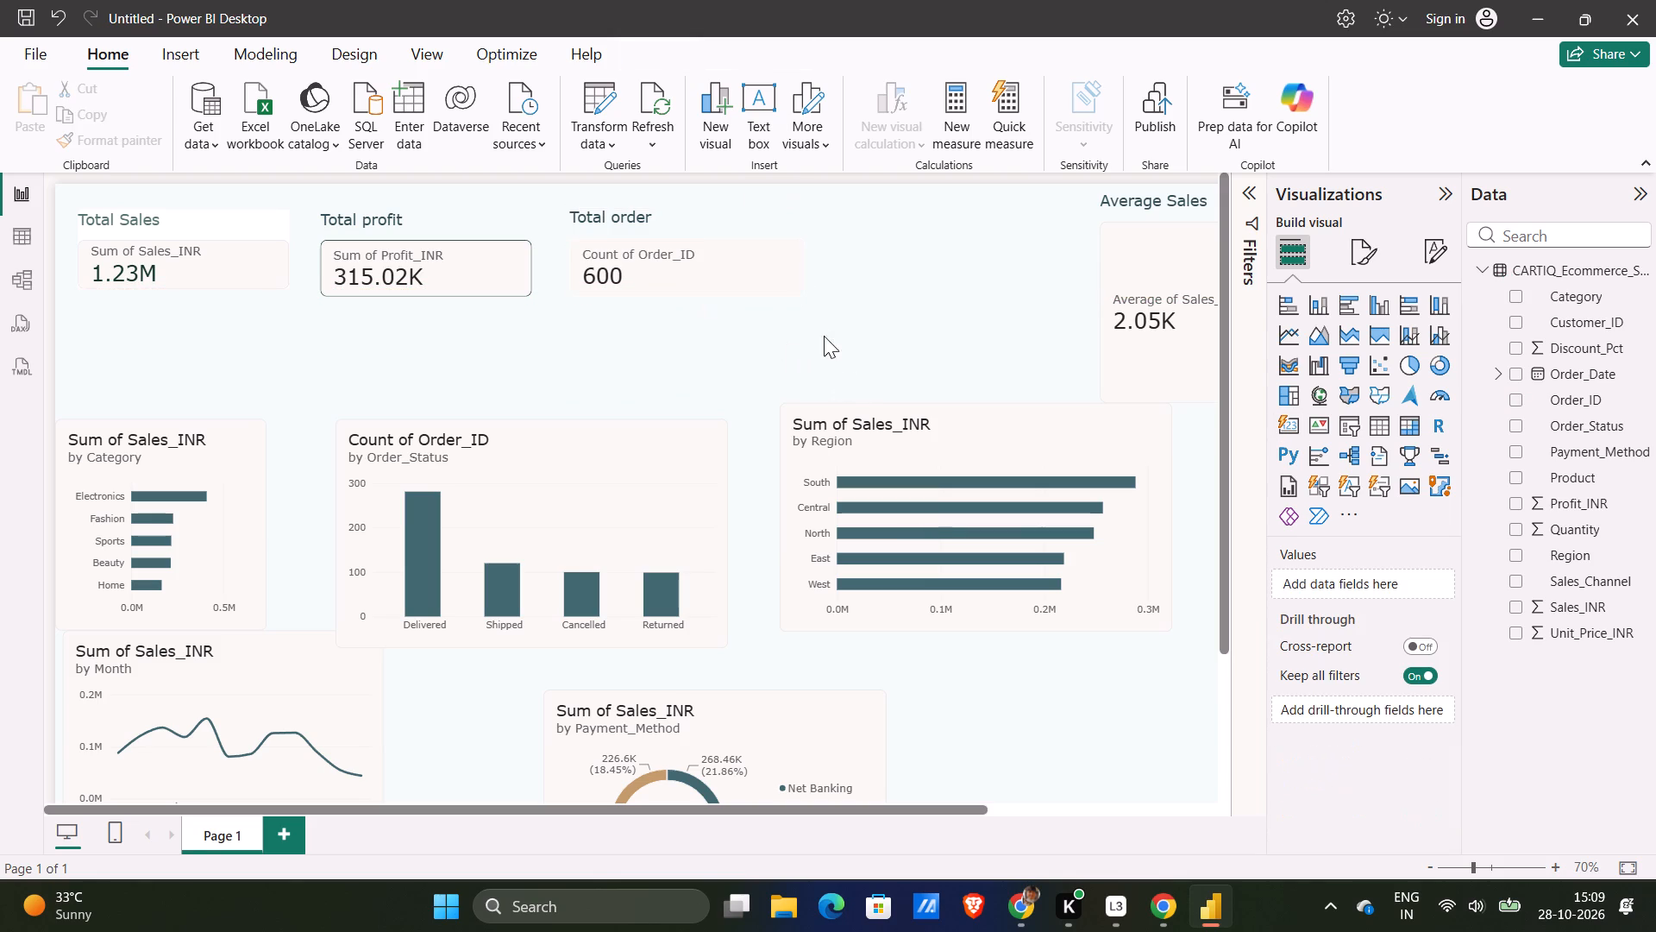
Examine the Total profit card's visual and general format settings, including Effects, for the source of its outline.
click(528, 275)
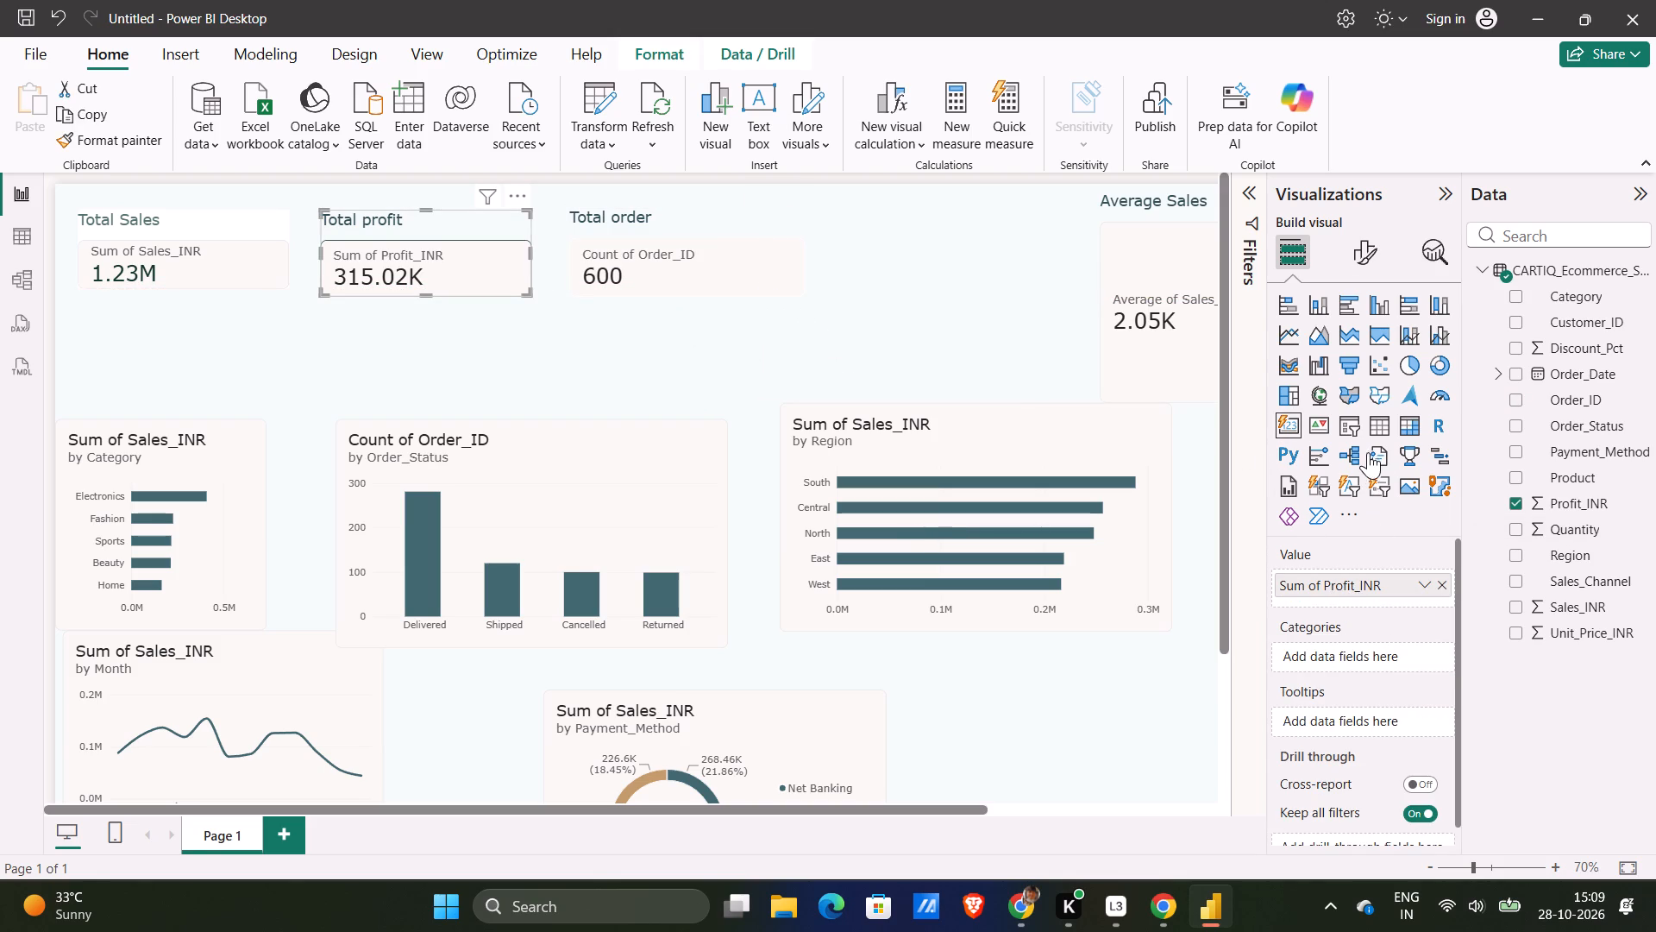
scroll(1368, 452, down, 2)
click(1368, 236)
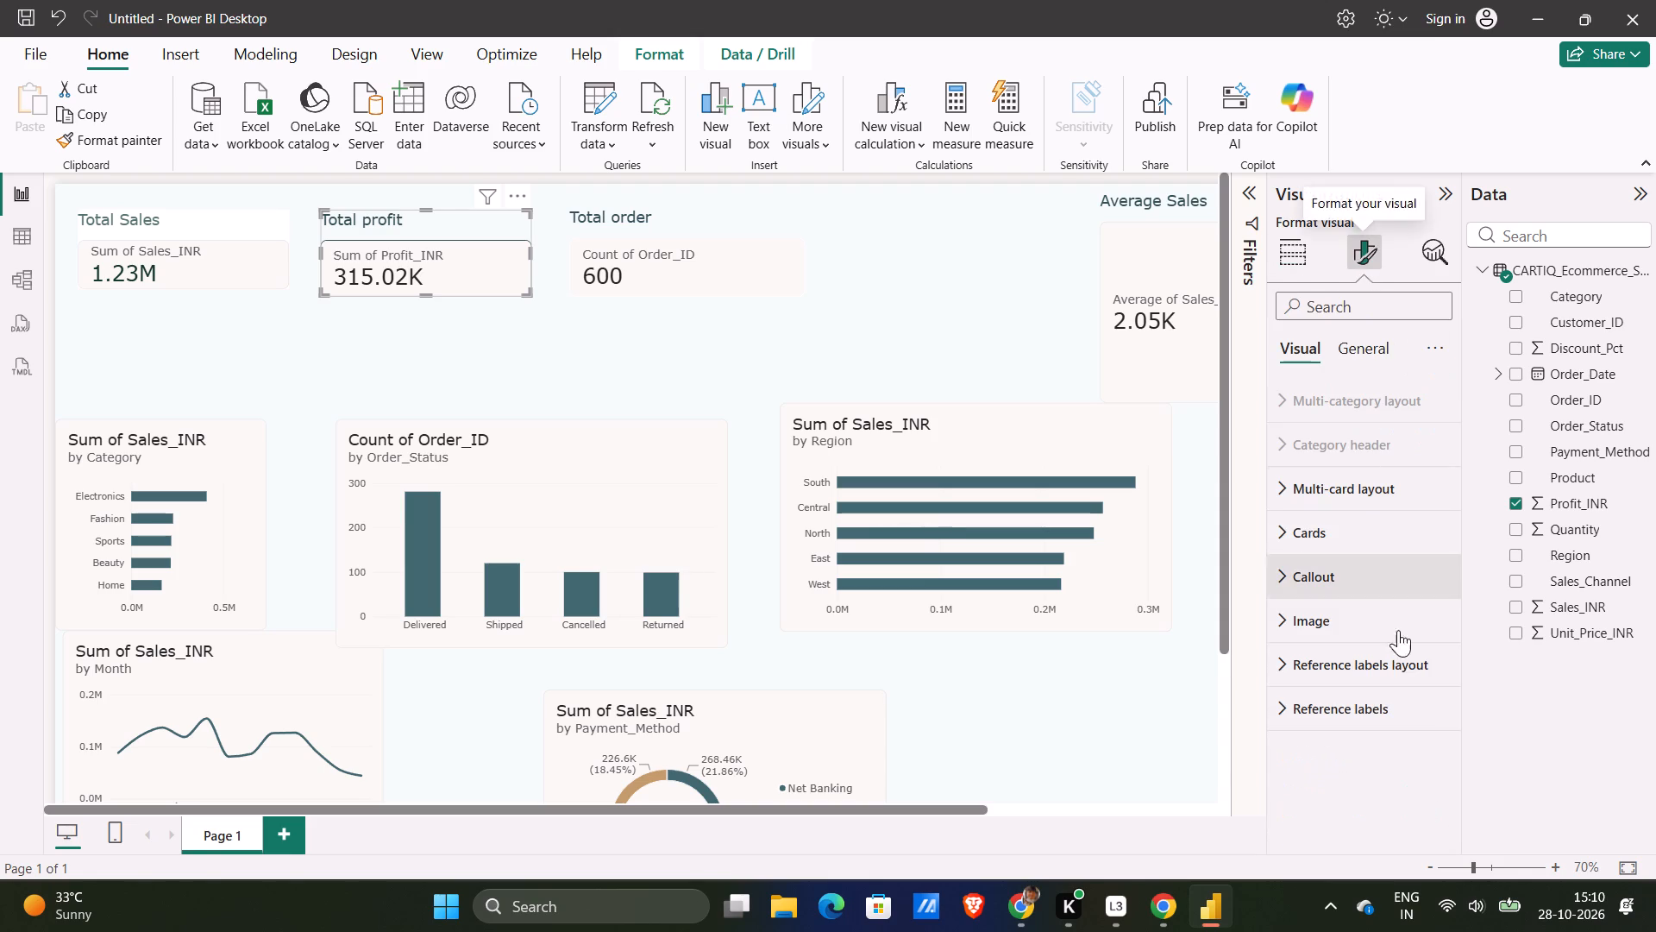
click(1346, 507)
click(1346, 507)
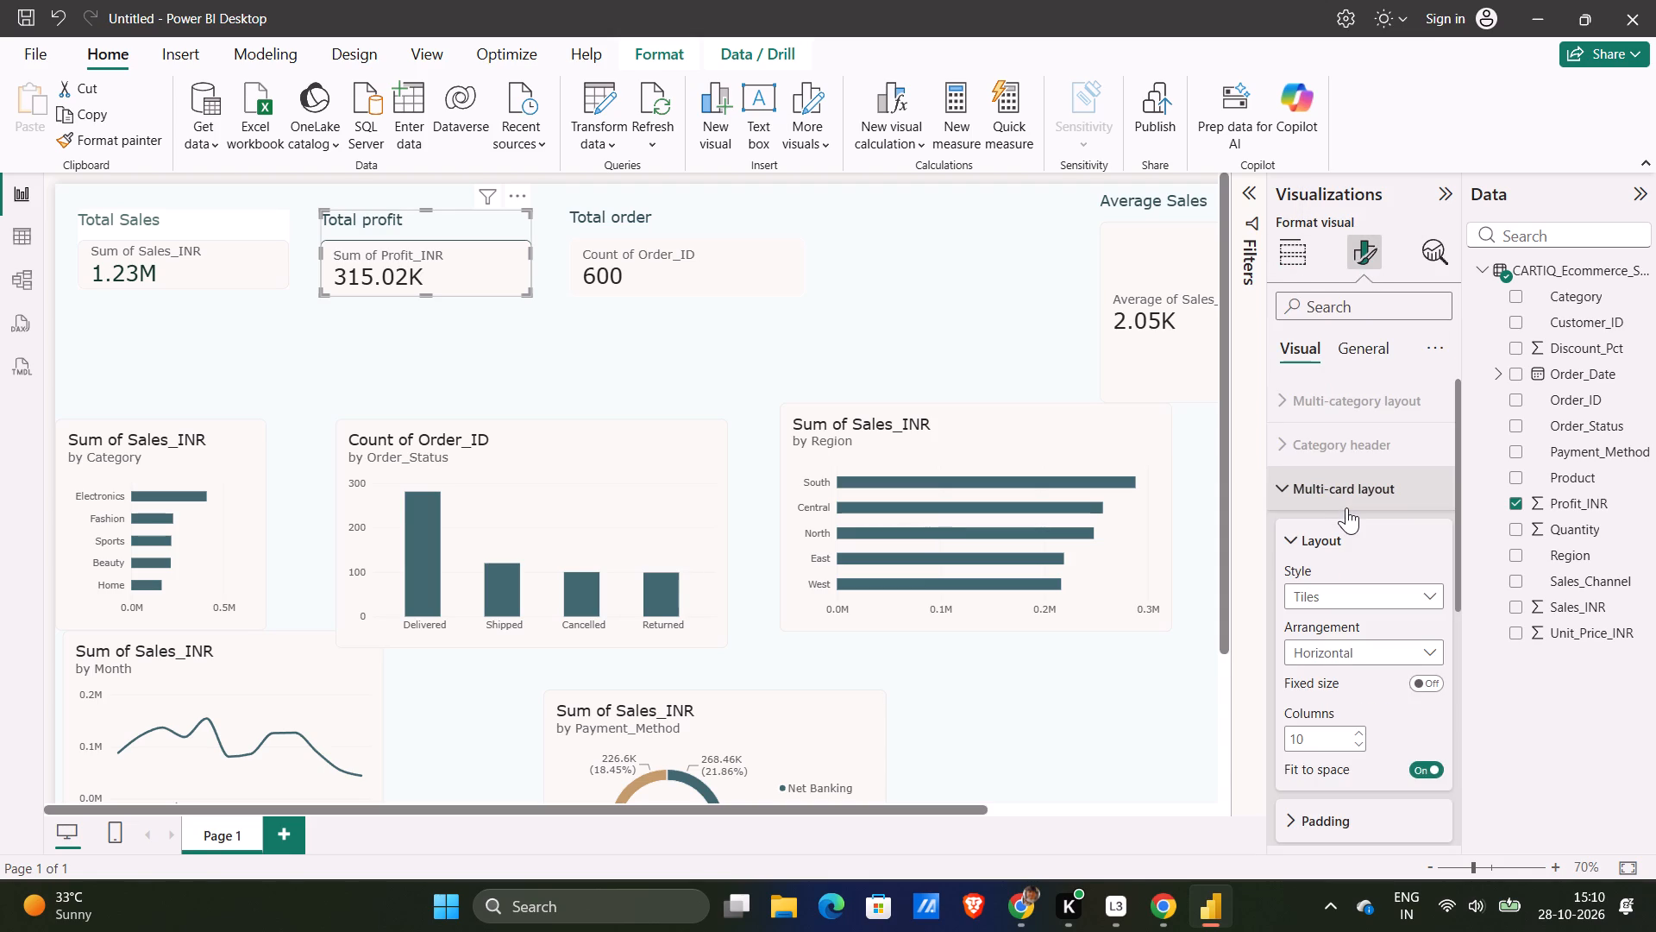
click(1330, 536)
click(1331, 538)
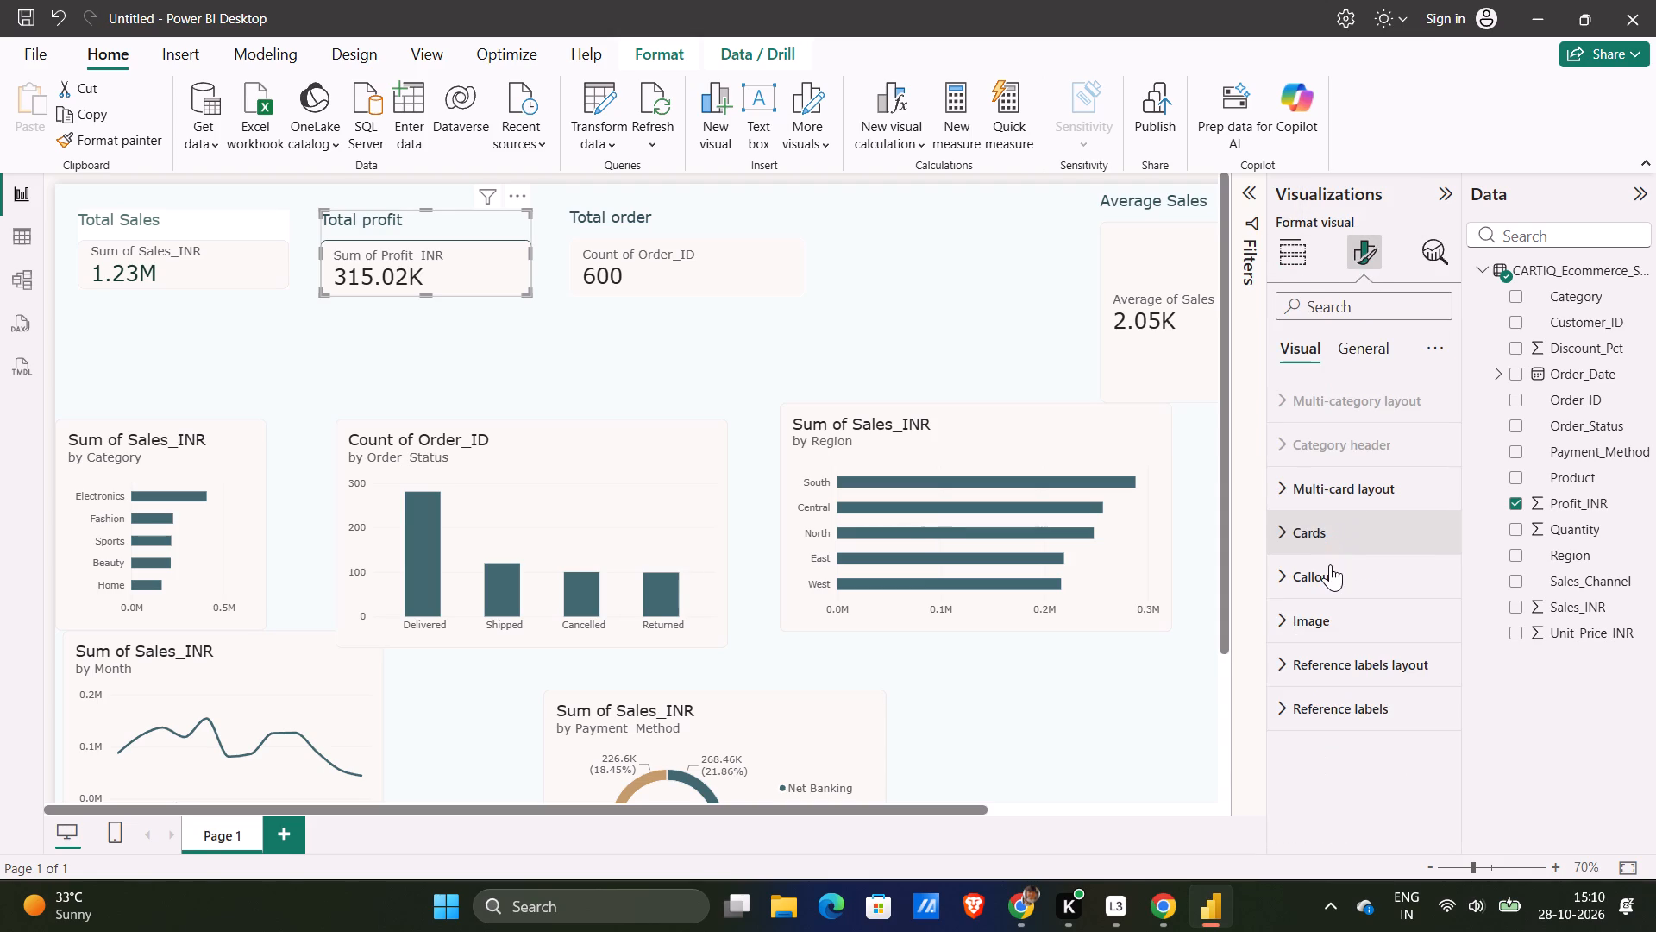
click(1330, 564)
click(1330, 566)
scroll(1330, 566, down, 1)
click(1330, 566)
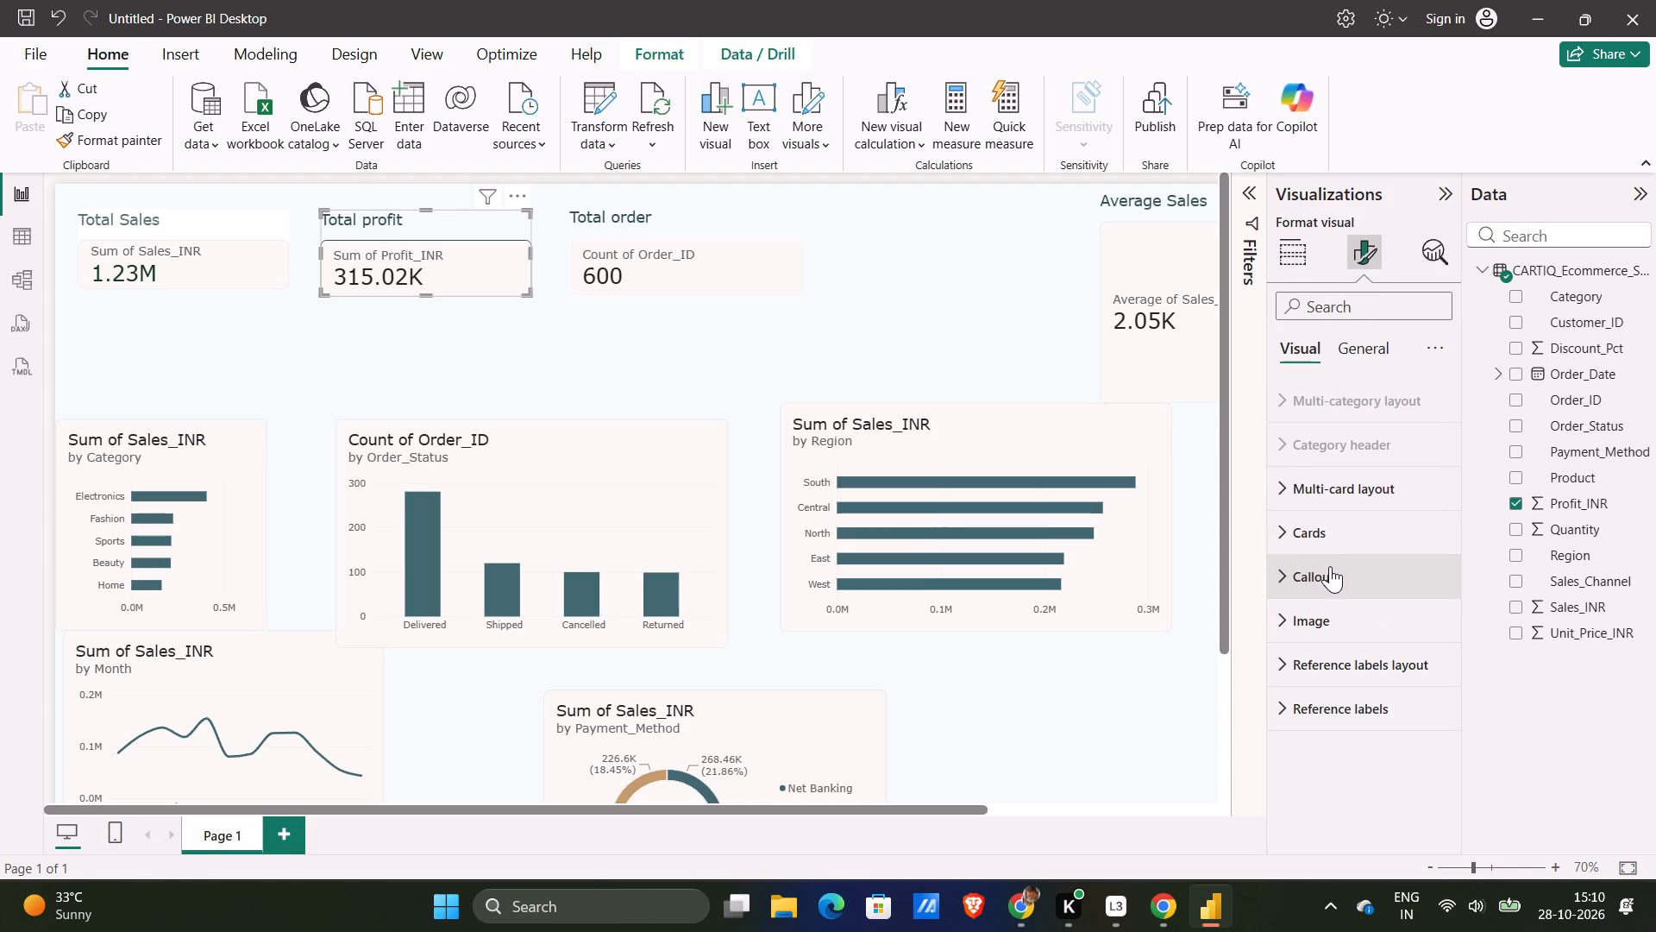
click(1329, 566)
scroll(1333, 652, down, 1)
click(1380, 343)
click(1358, 501)
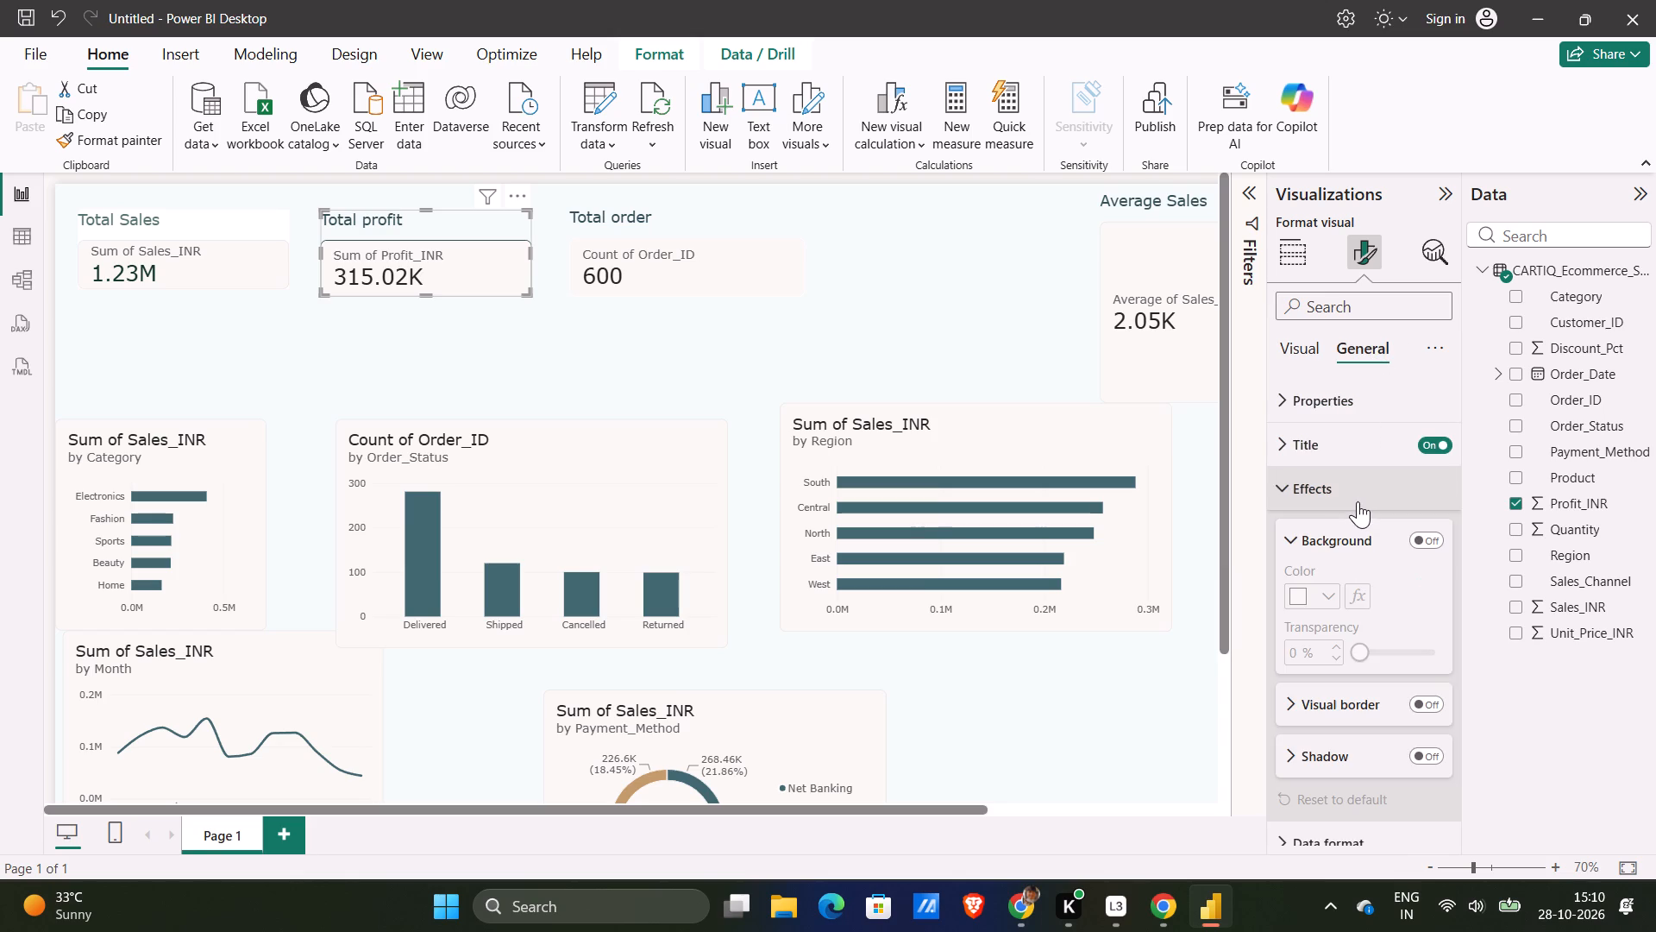
click(1358, 501)
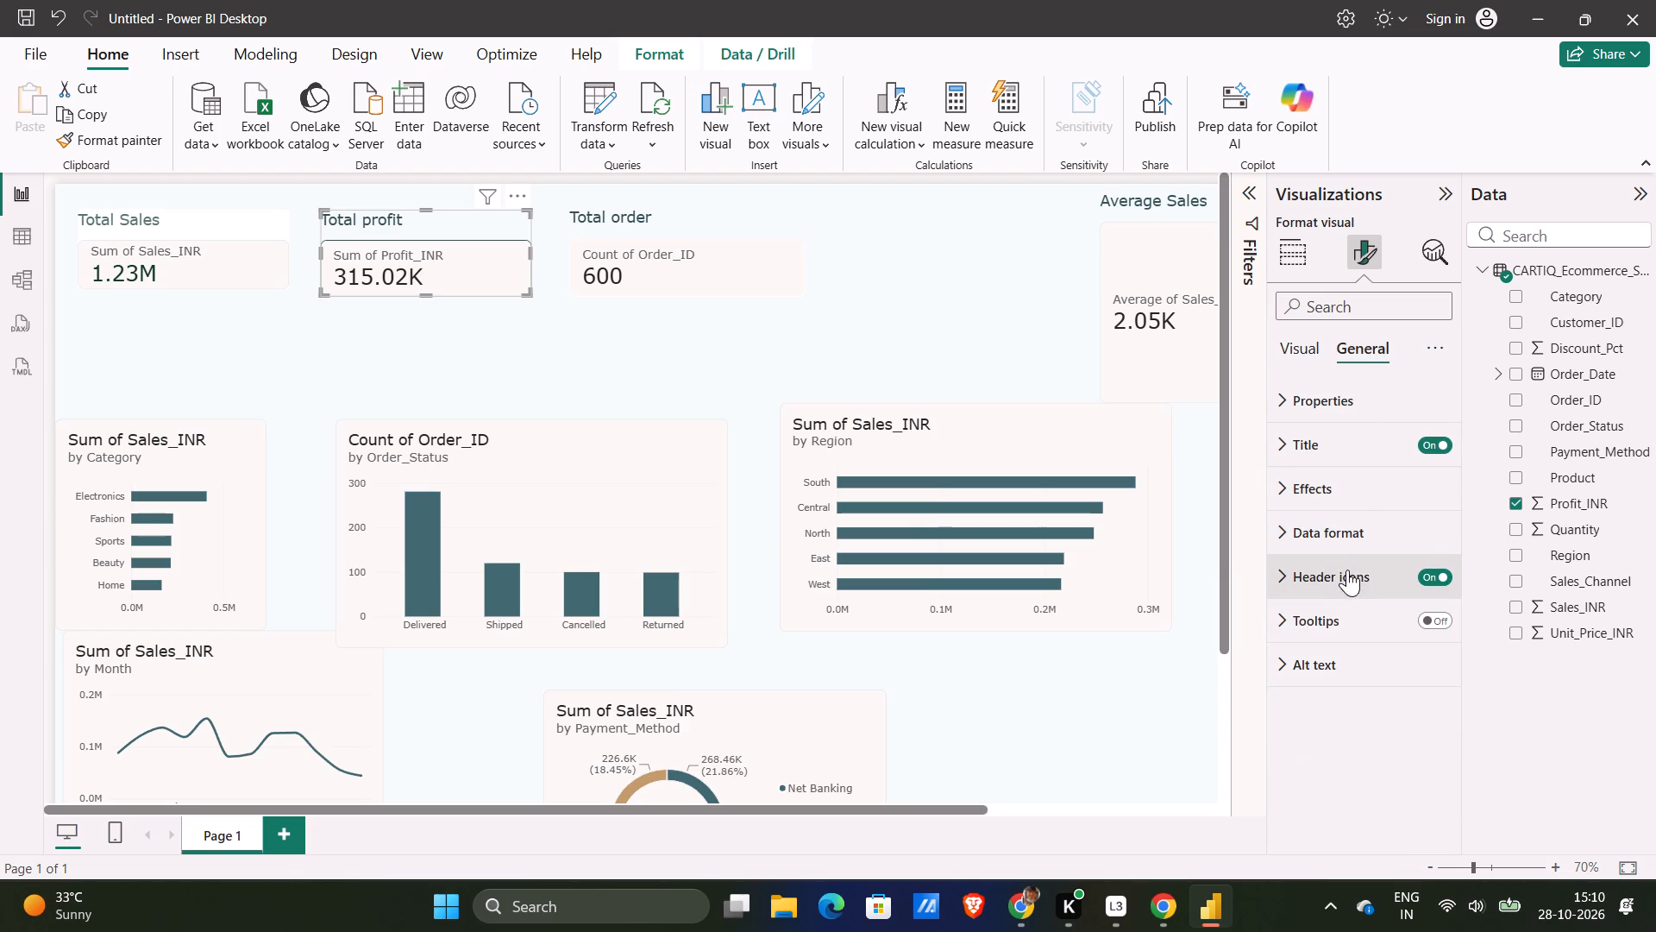
click(1353, 499)
scroll(1353, 544, down, 1)
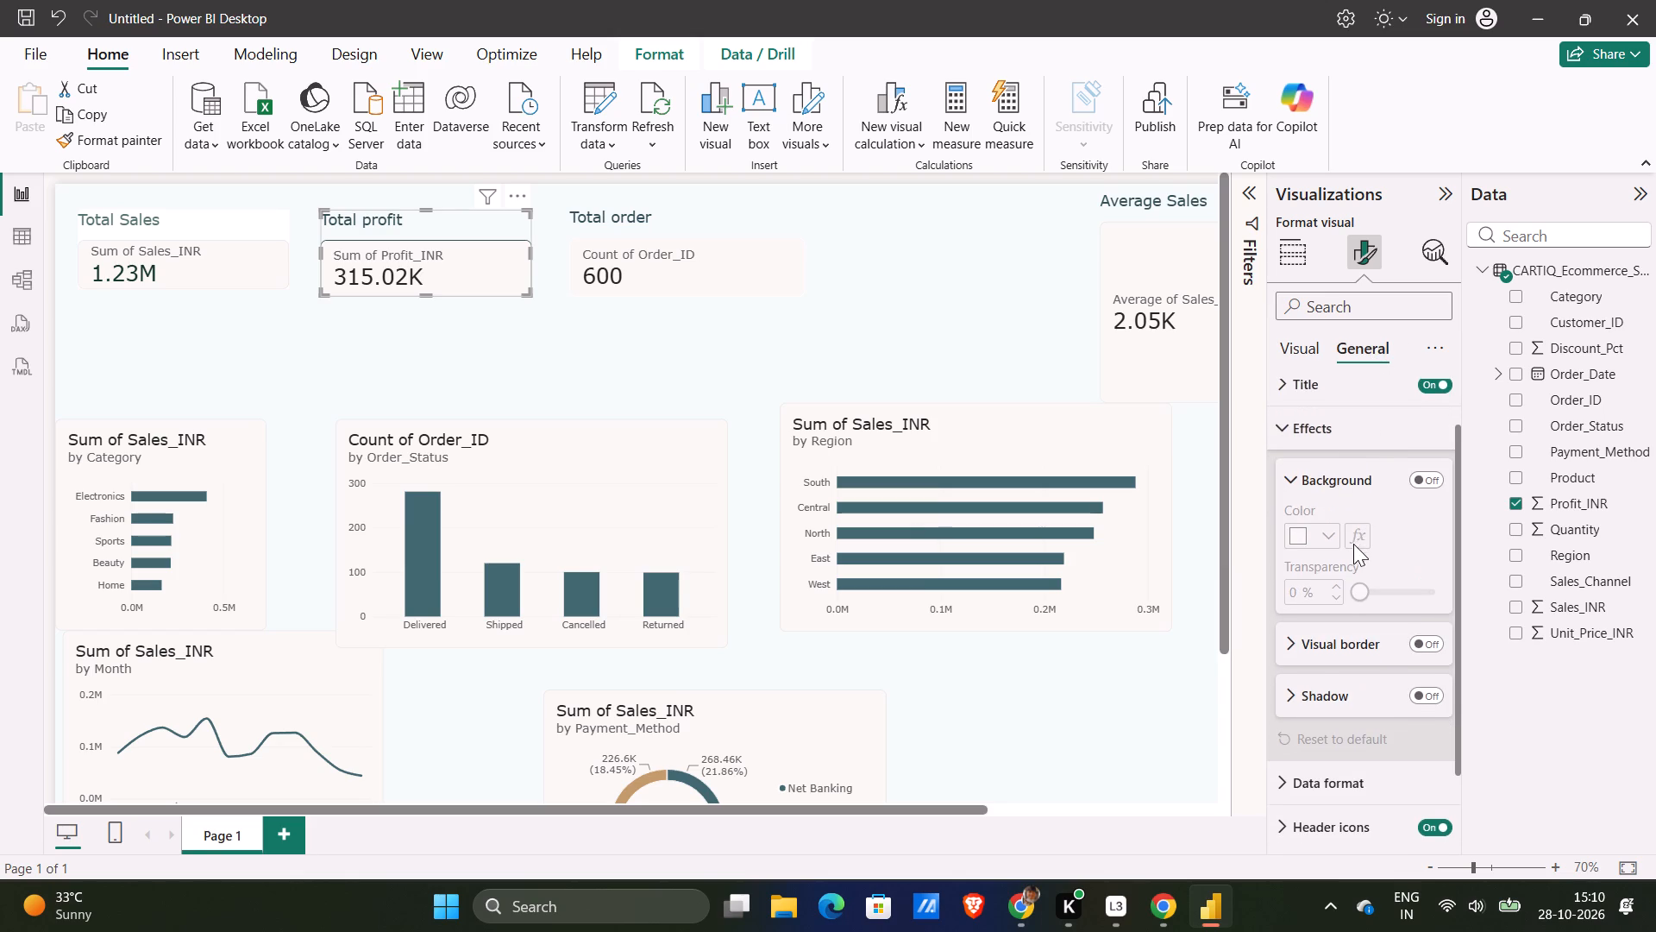
click(1344, 629)
click(1344, 639)
click(1345, 641)
click(736, 394)
click(492, 275)
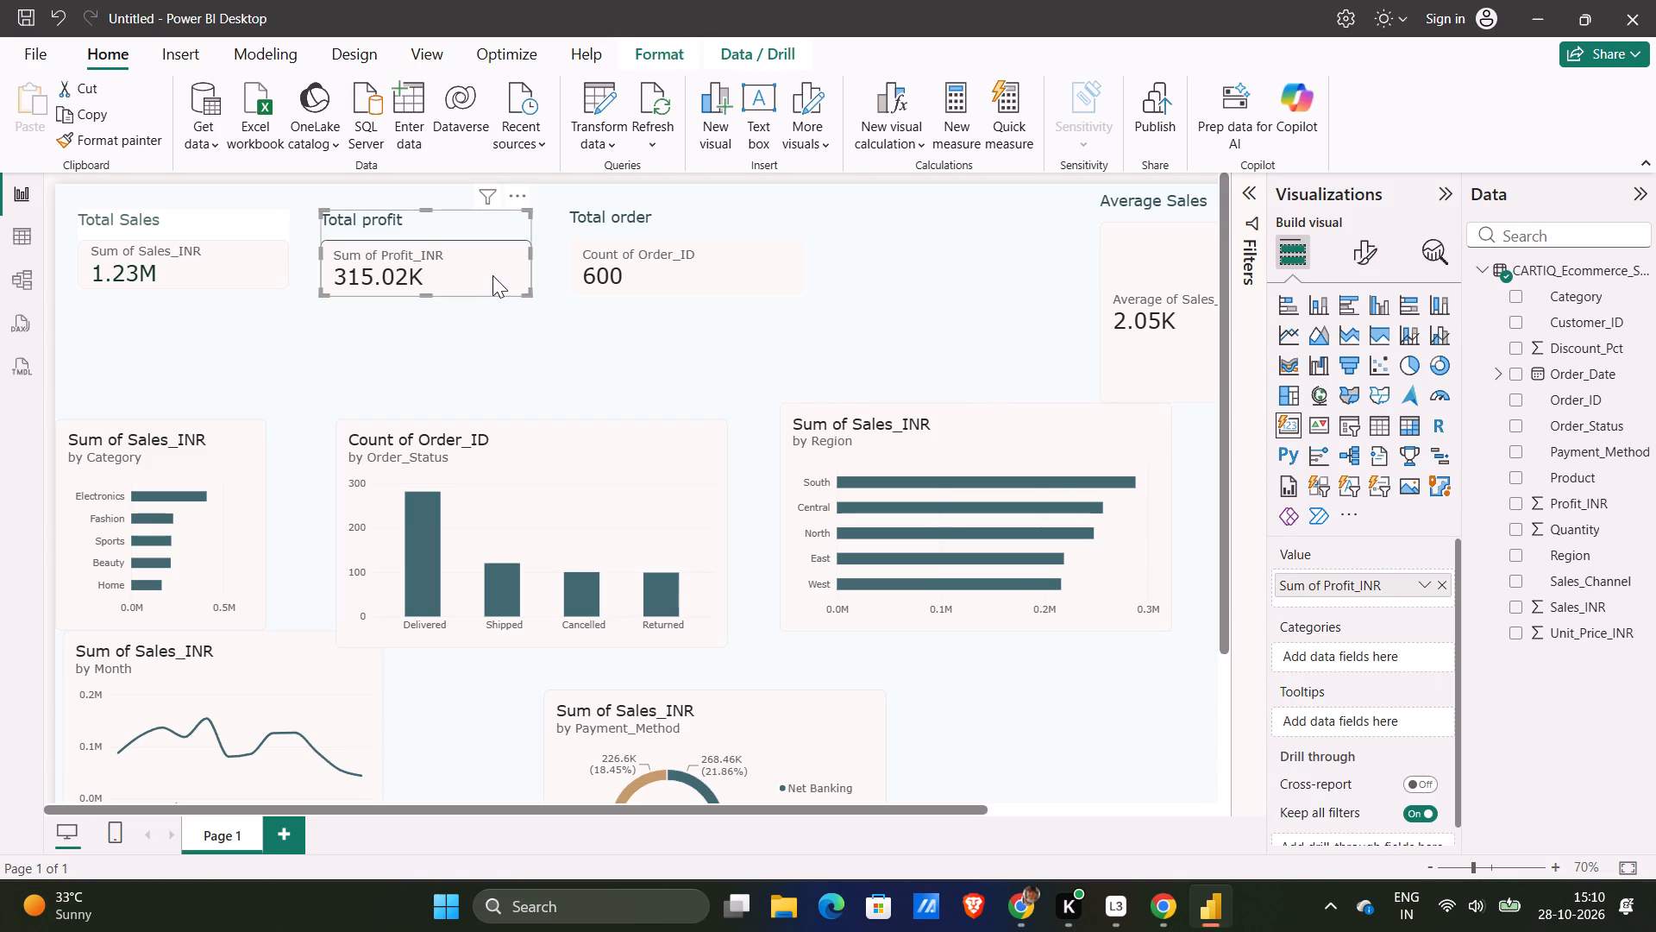
Turn on the visual border for the Total order card.
click(684, 285)
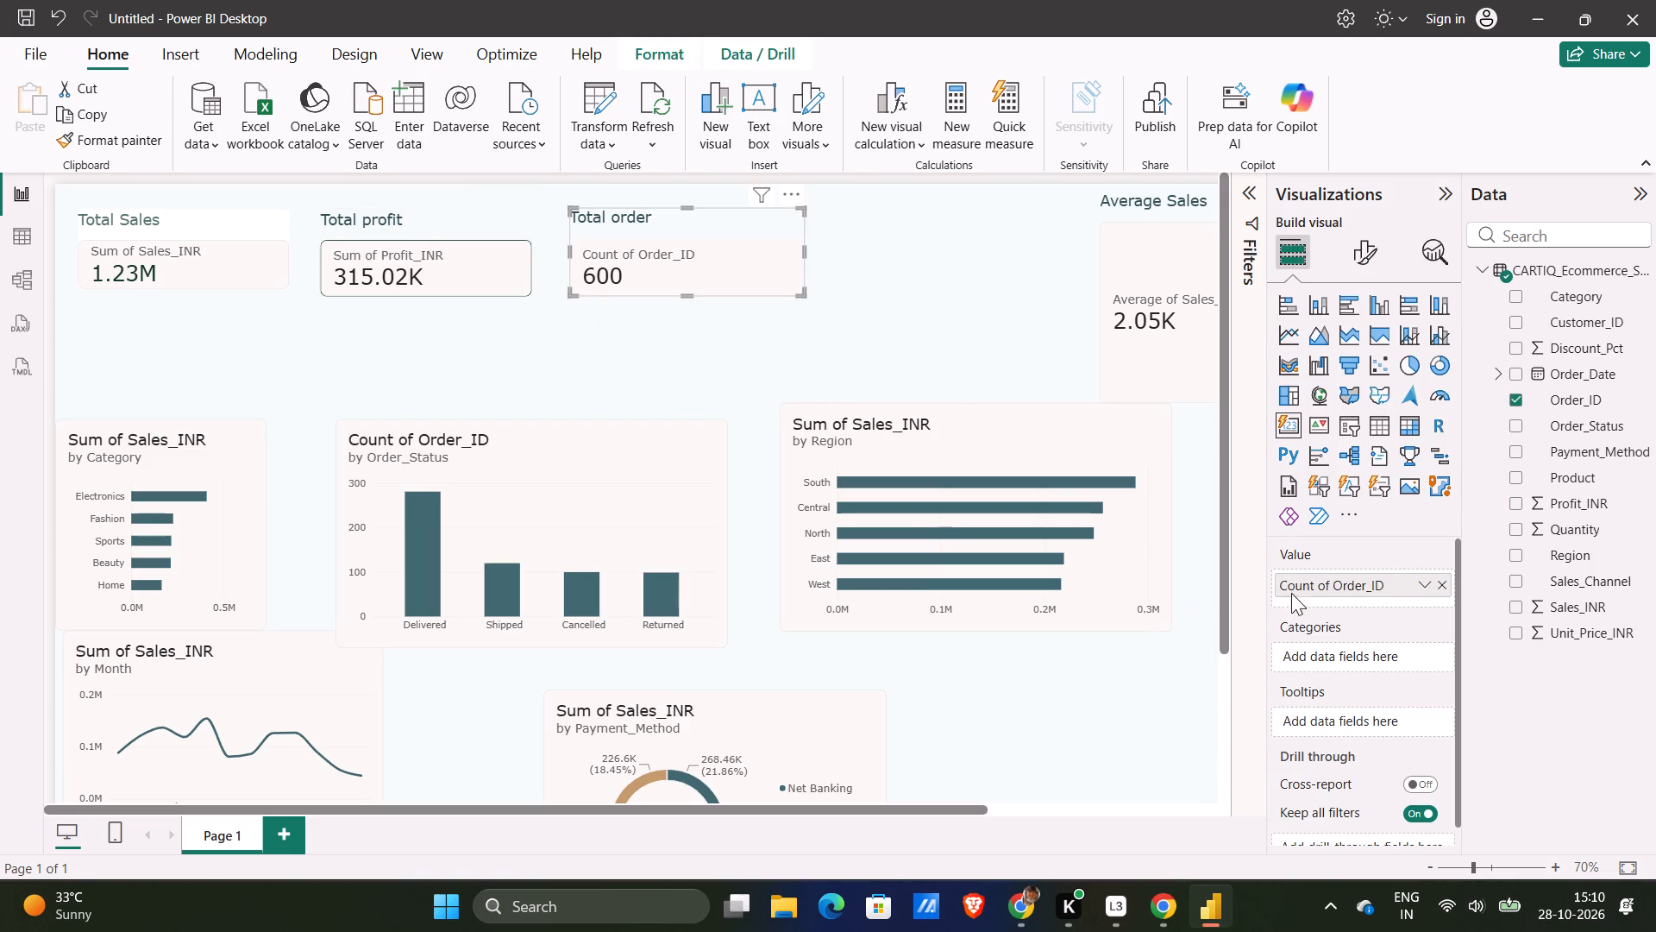
scroll(1304, 631, right, 1)
click(1367, 266)
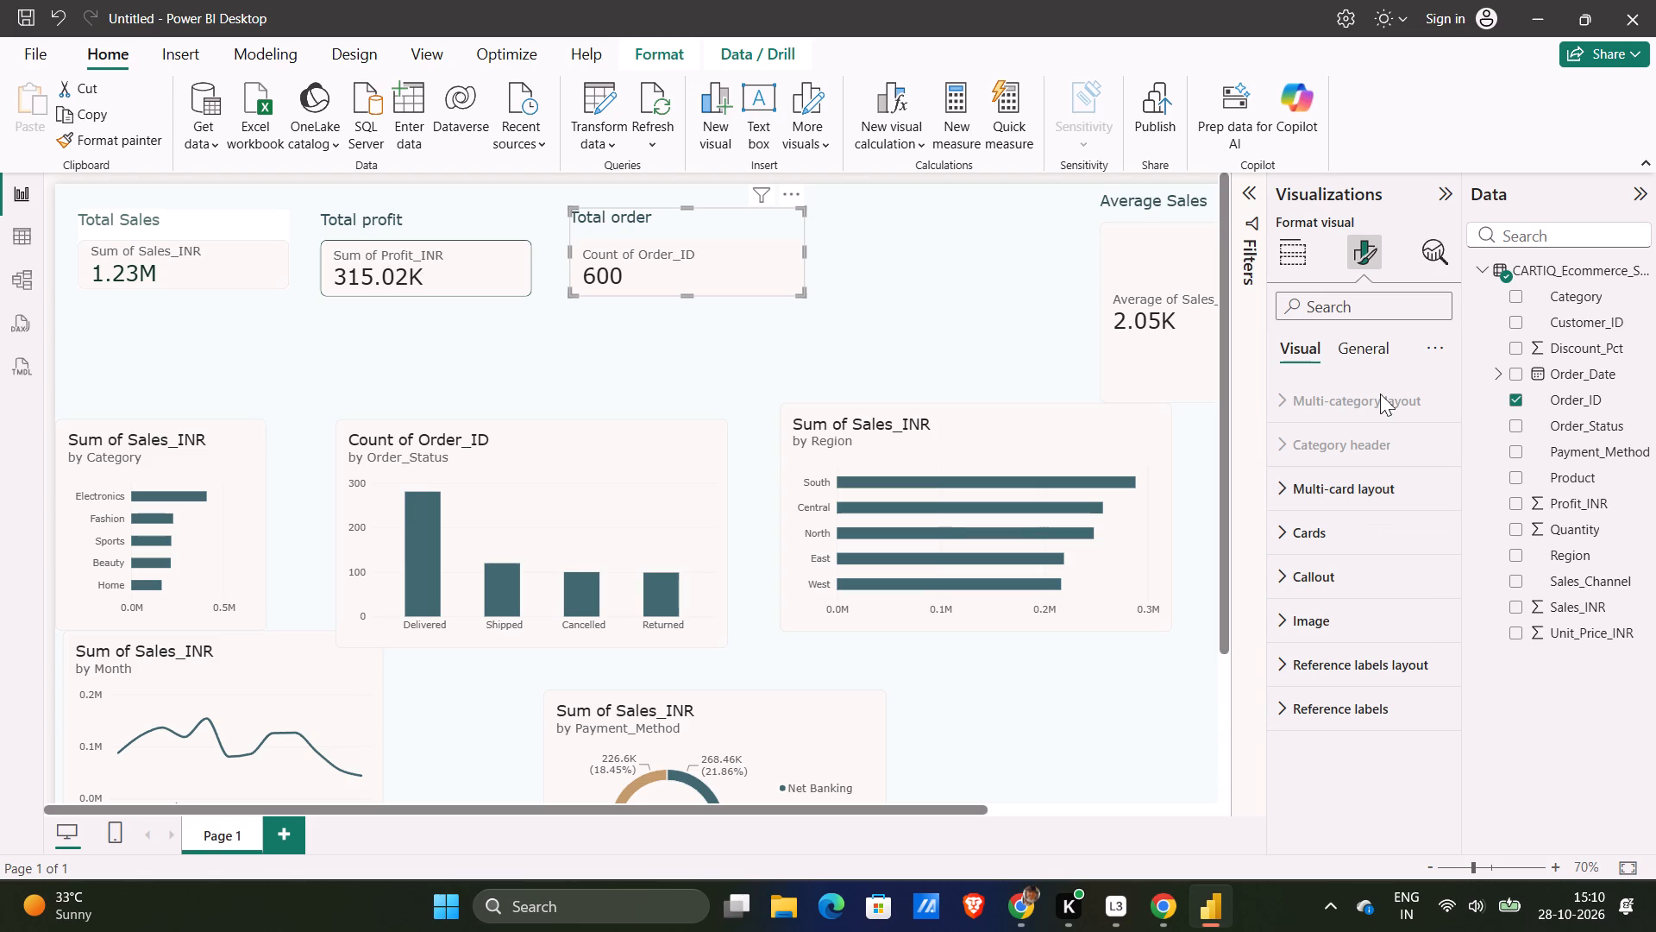
click(1381, 351)
click(1339, 484)
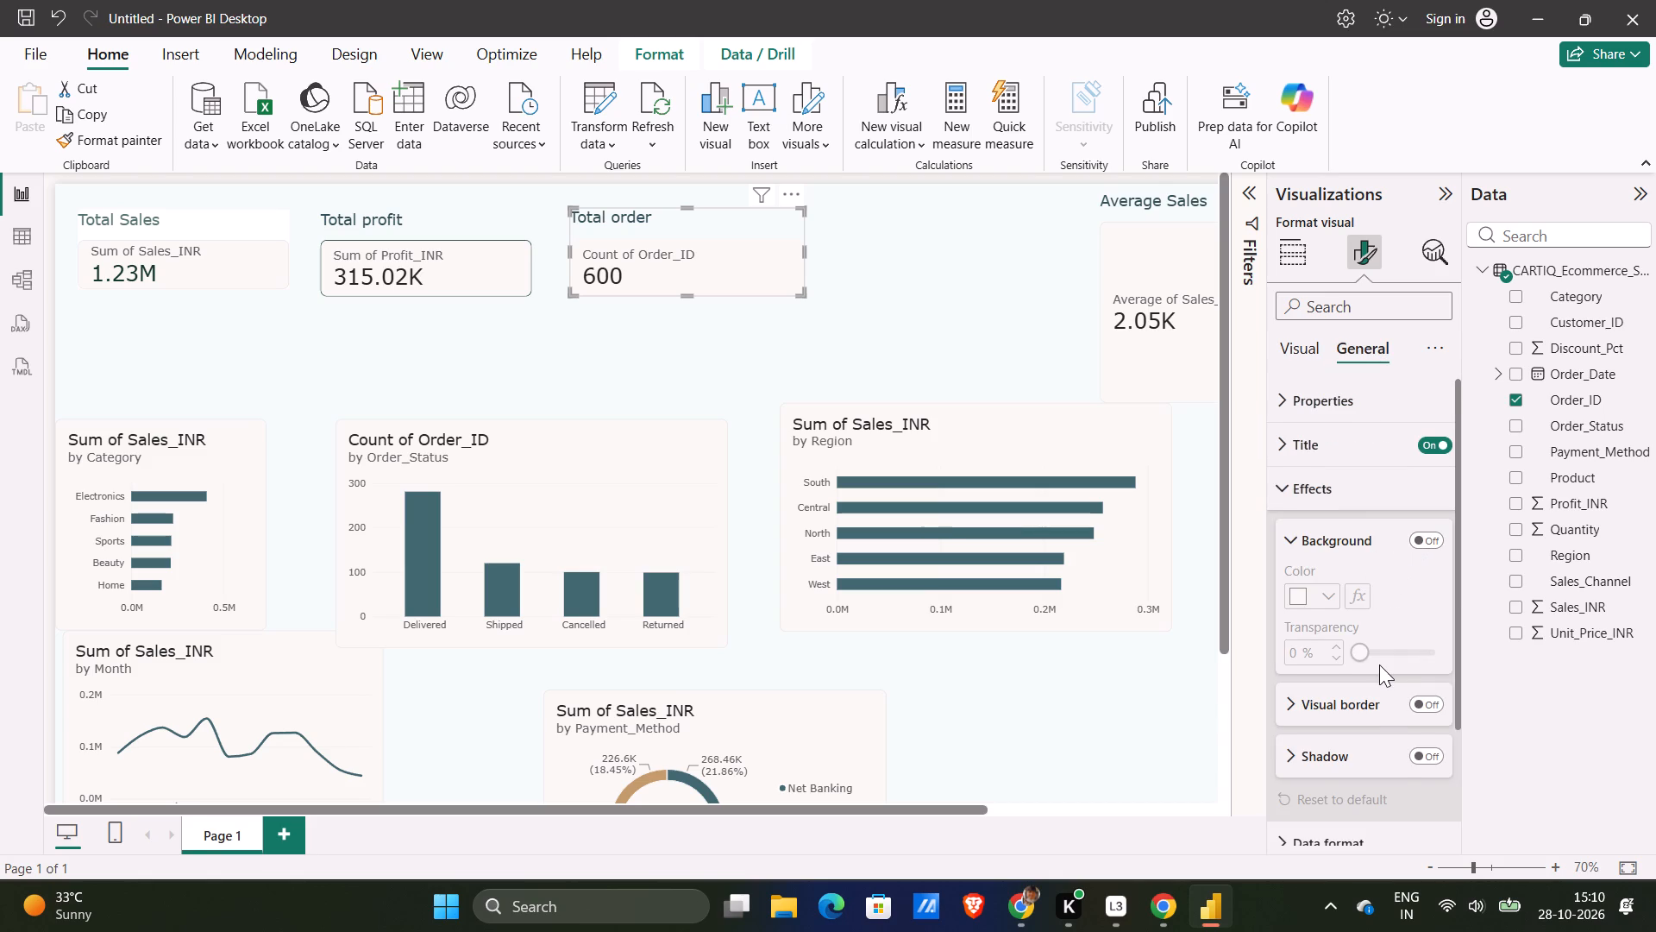
click(1418, 689)
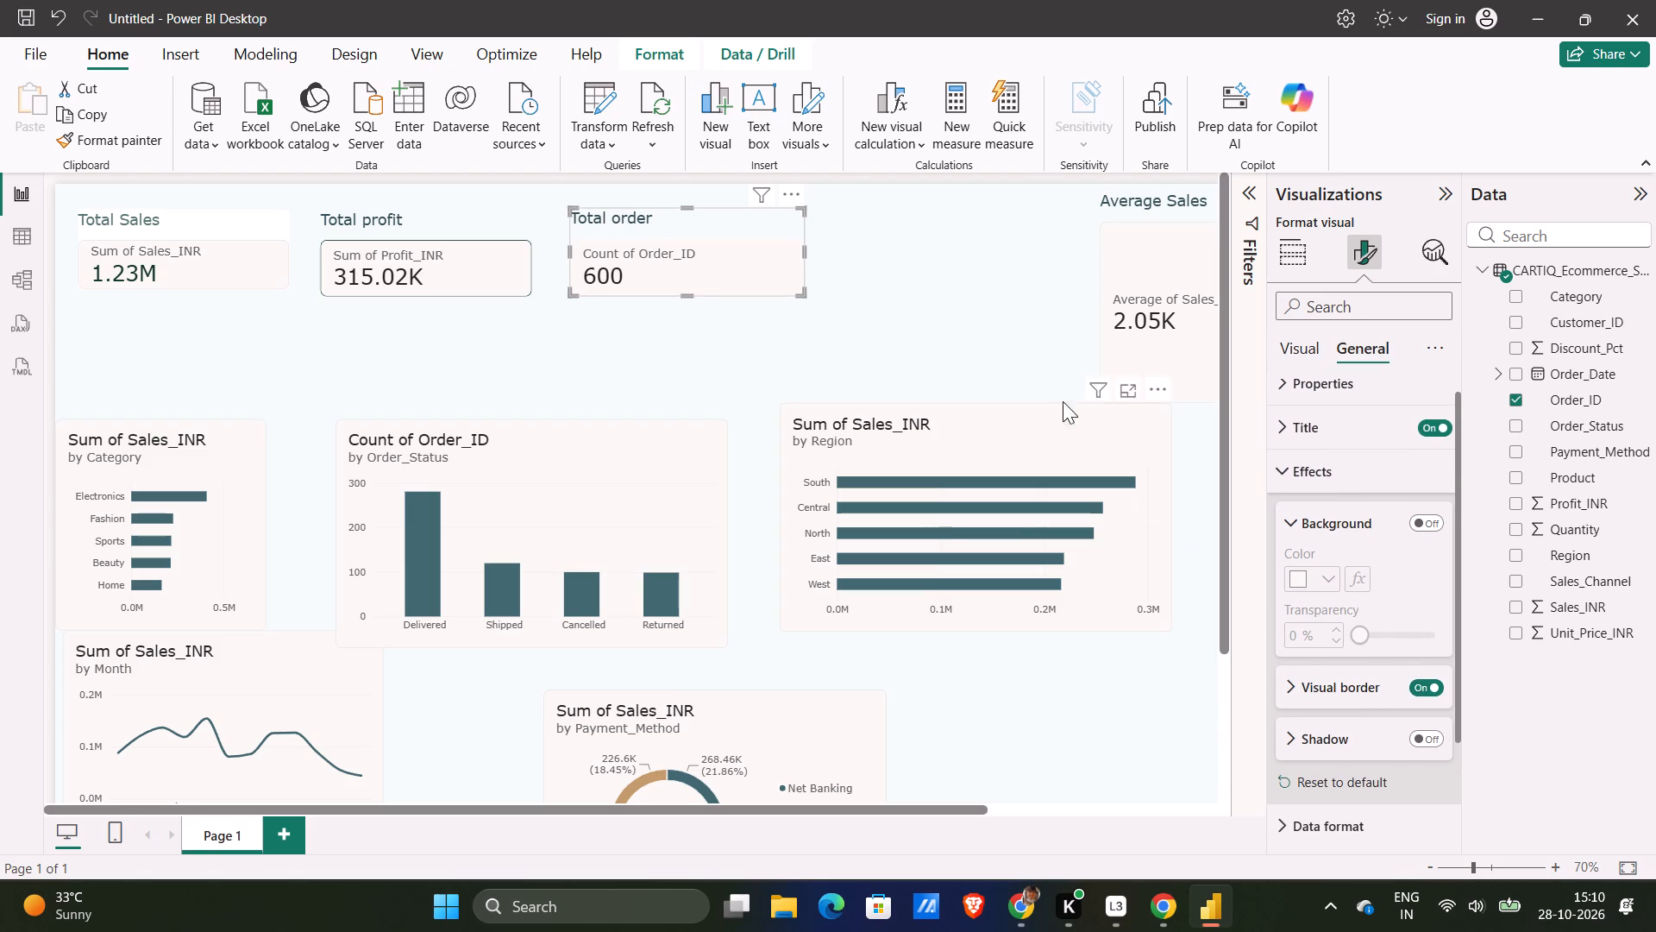
click(1056, 393)
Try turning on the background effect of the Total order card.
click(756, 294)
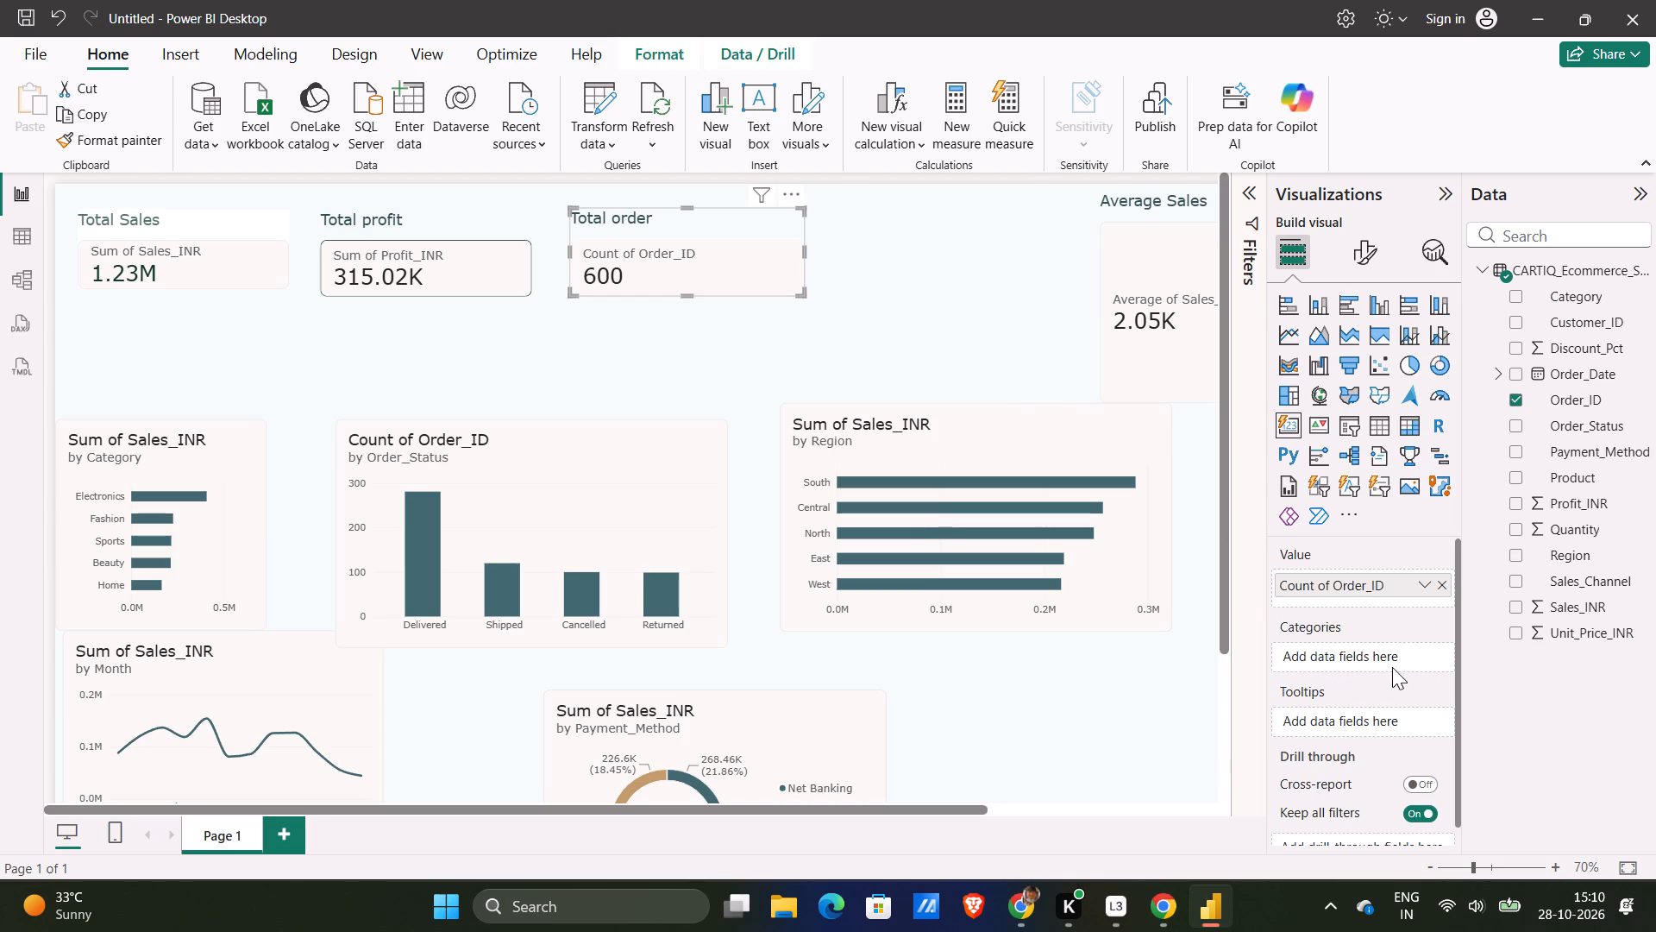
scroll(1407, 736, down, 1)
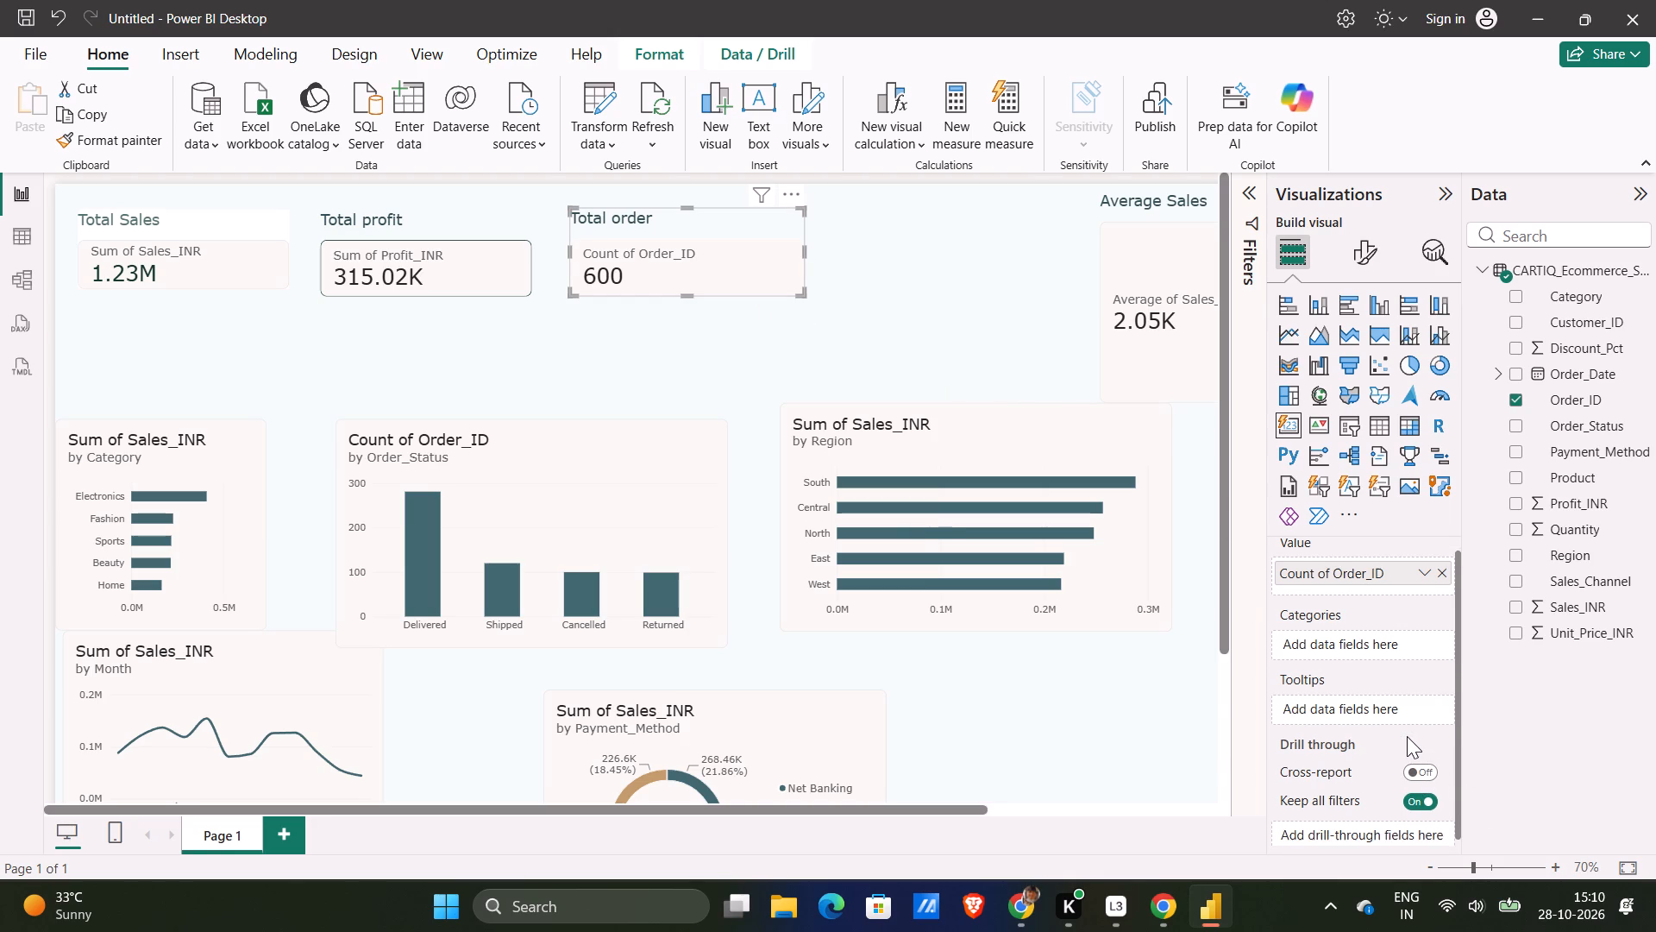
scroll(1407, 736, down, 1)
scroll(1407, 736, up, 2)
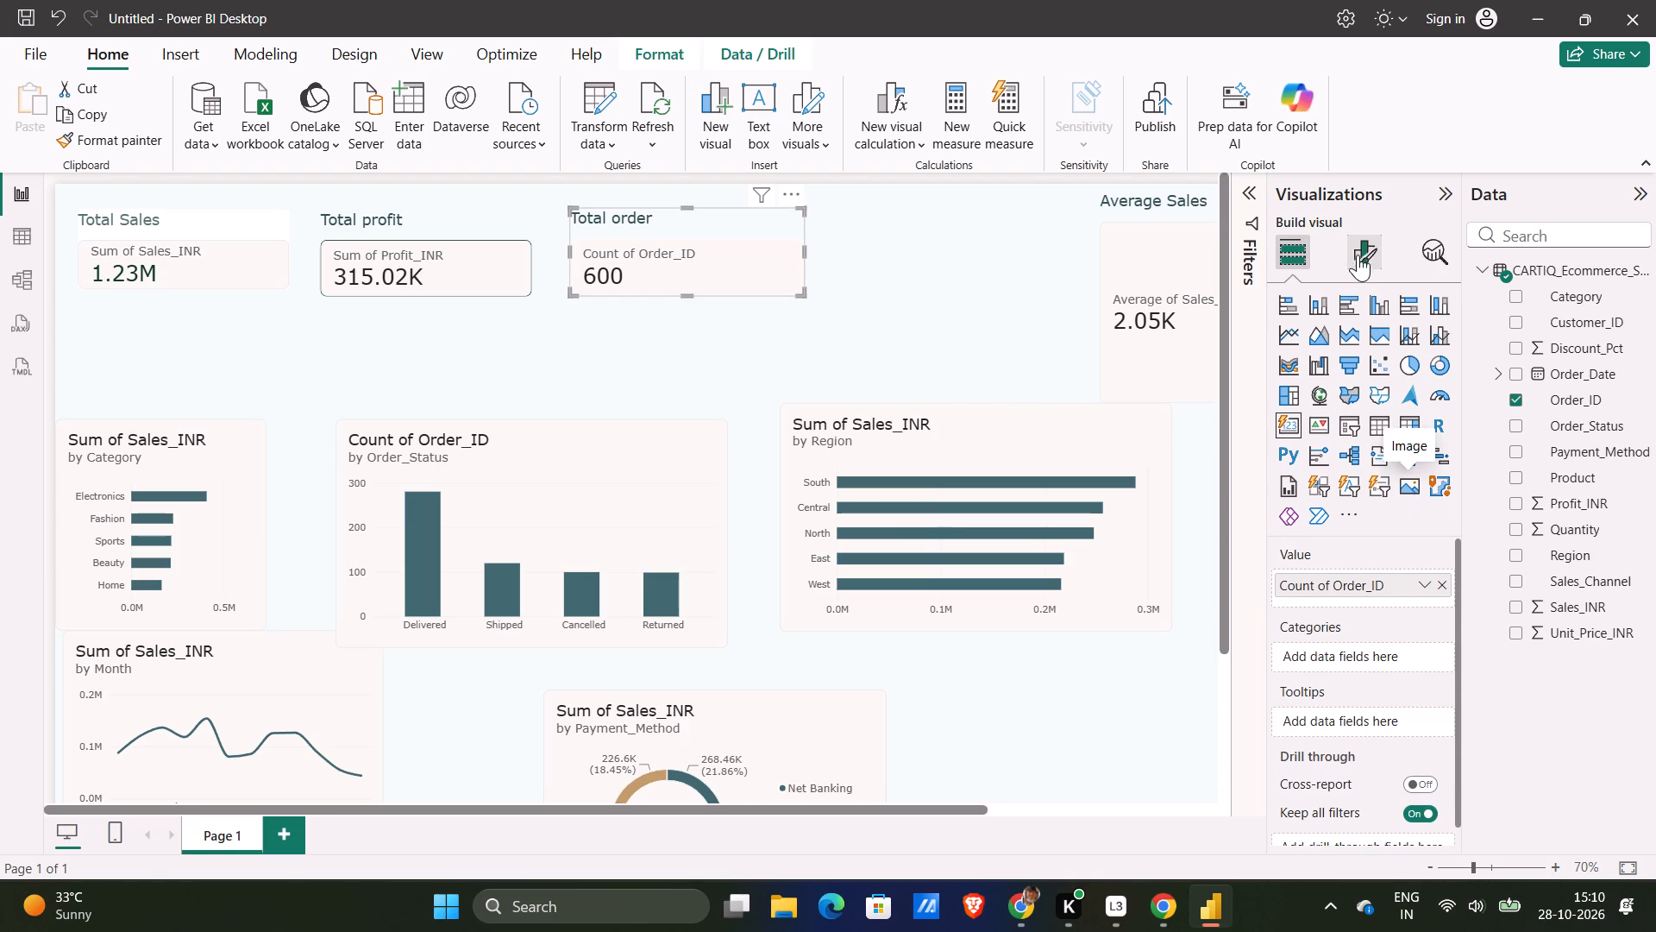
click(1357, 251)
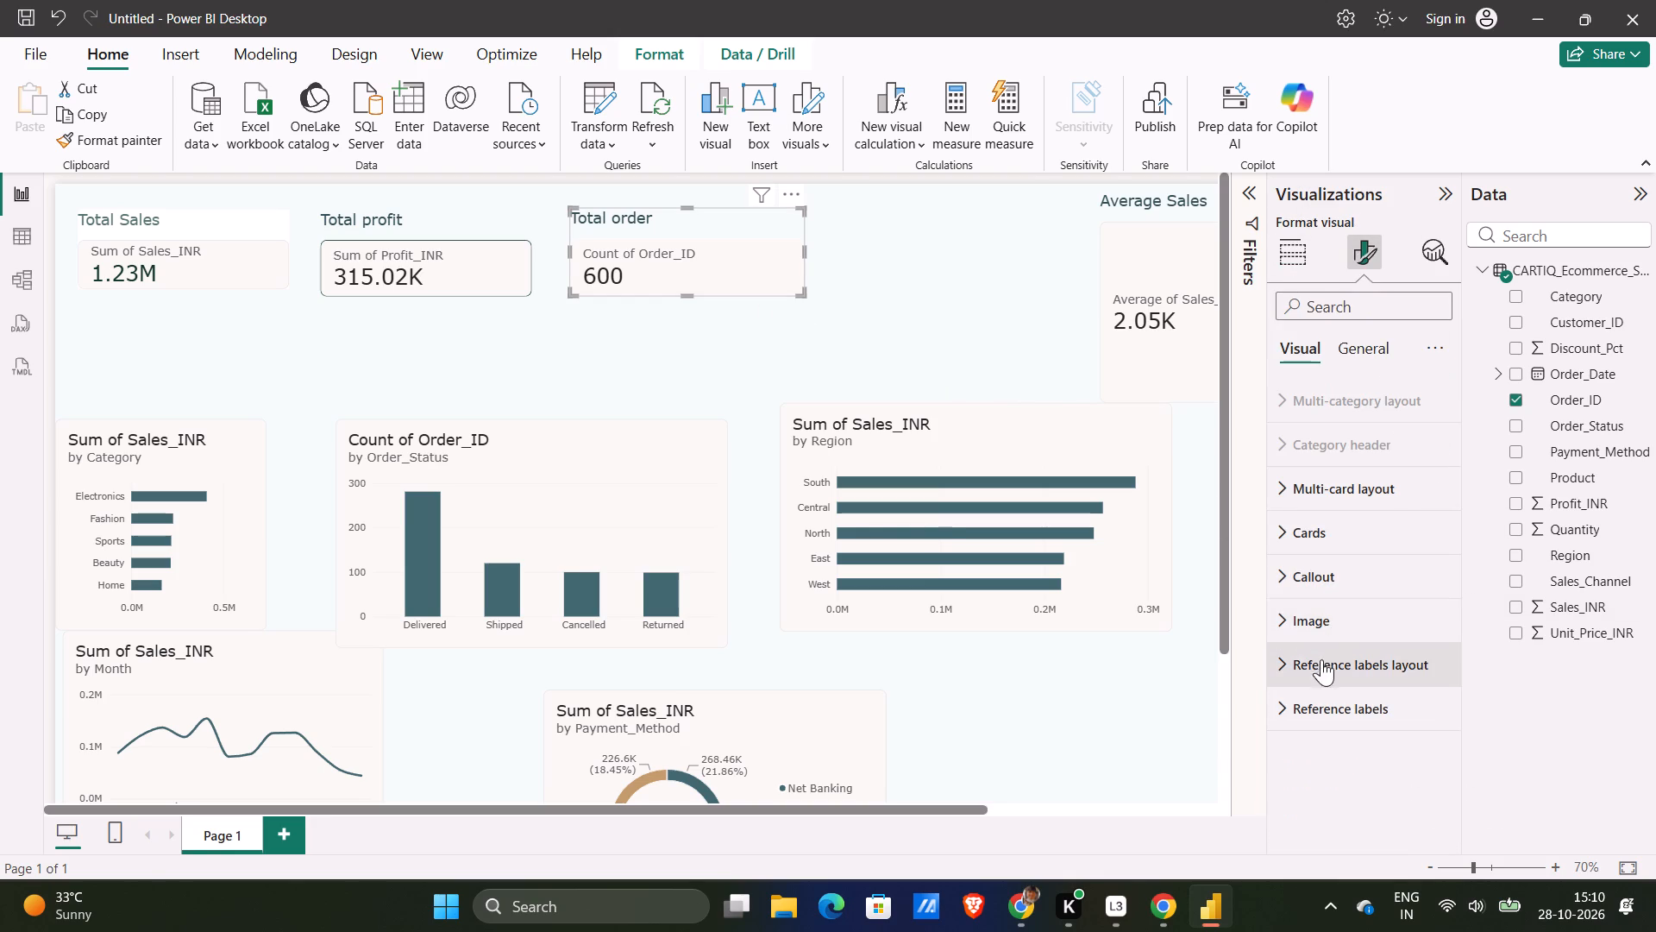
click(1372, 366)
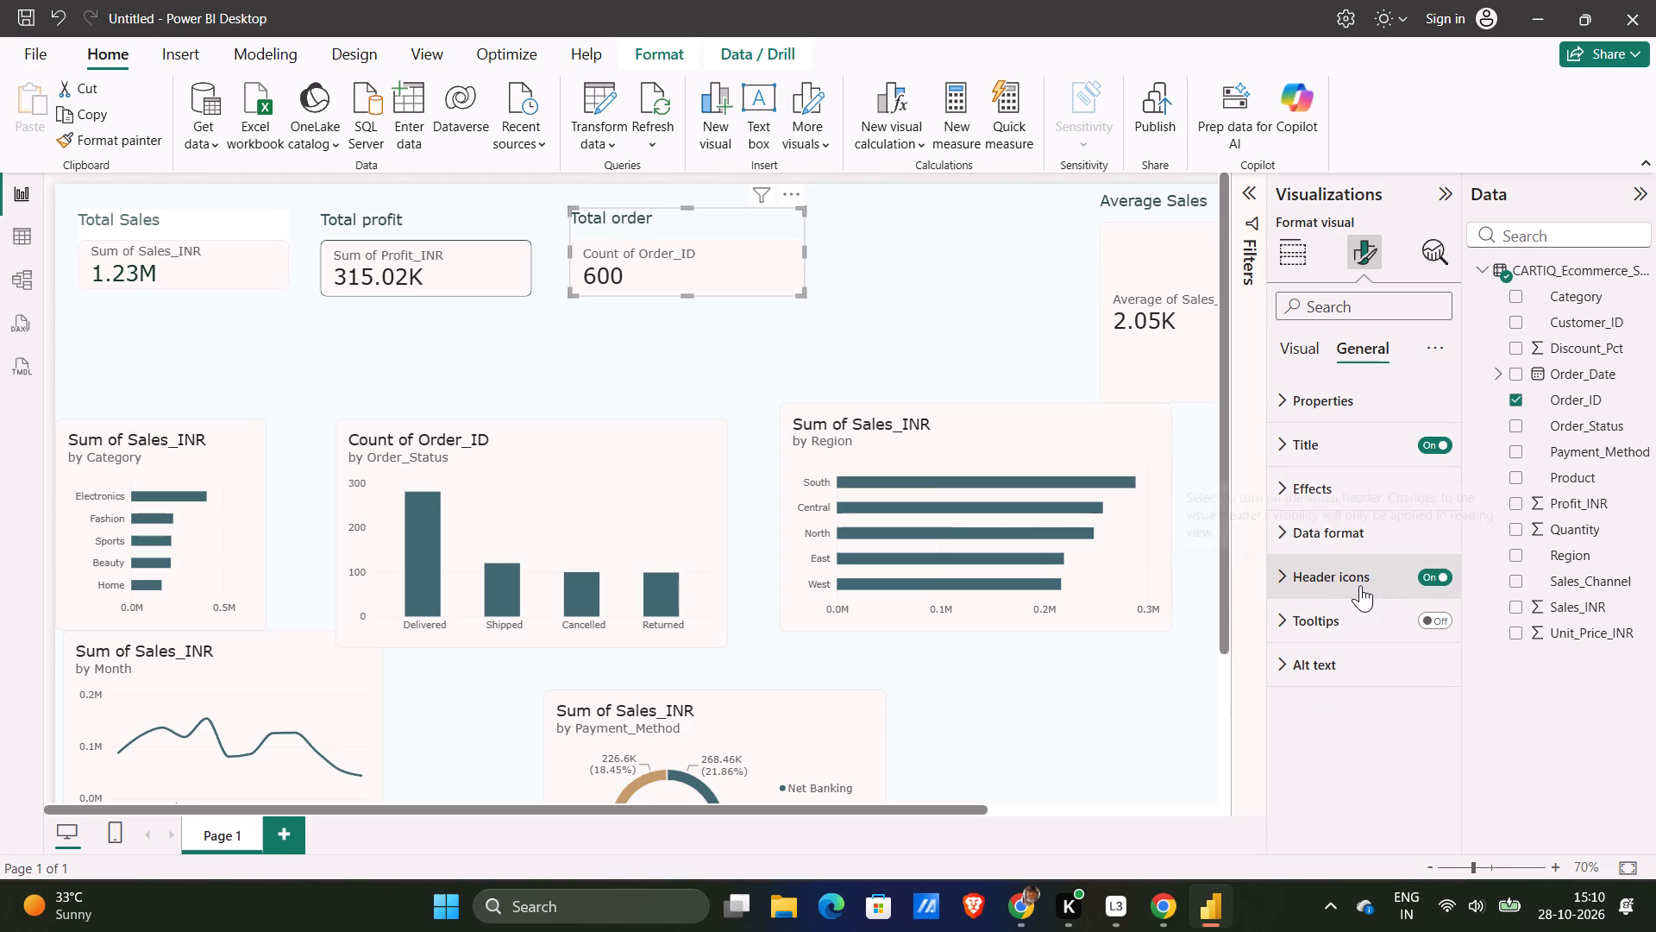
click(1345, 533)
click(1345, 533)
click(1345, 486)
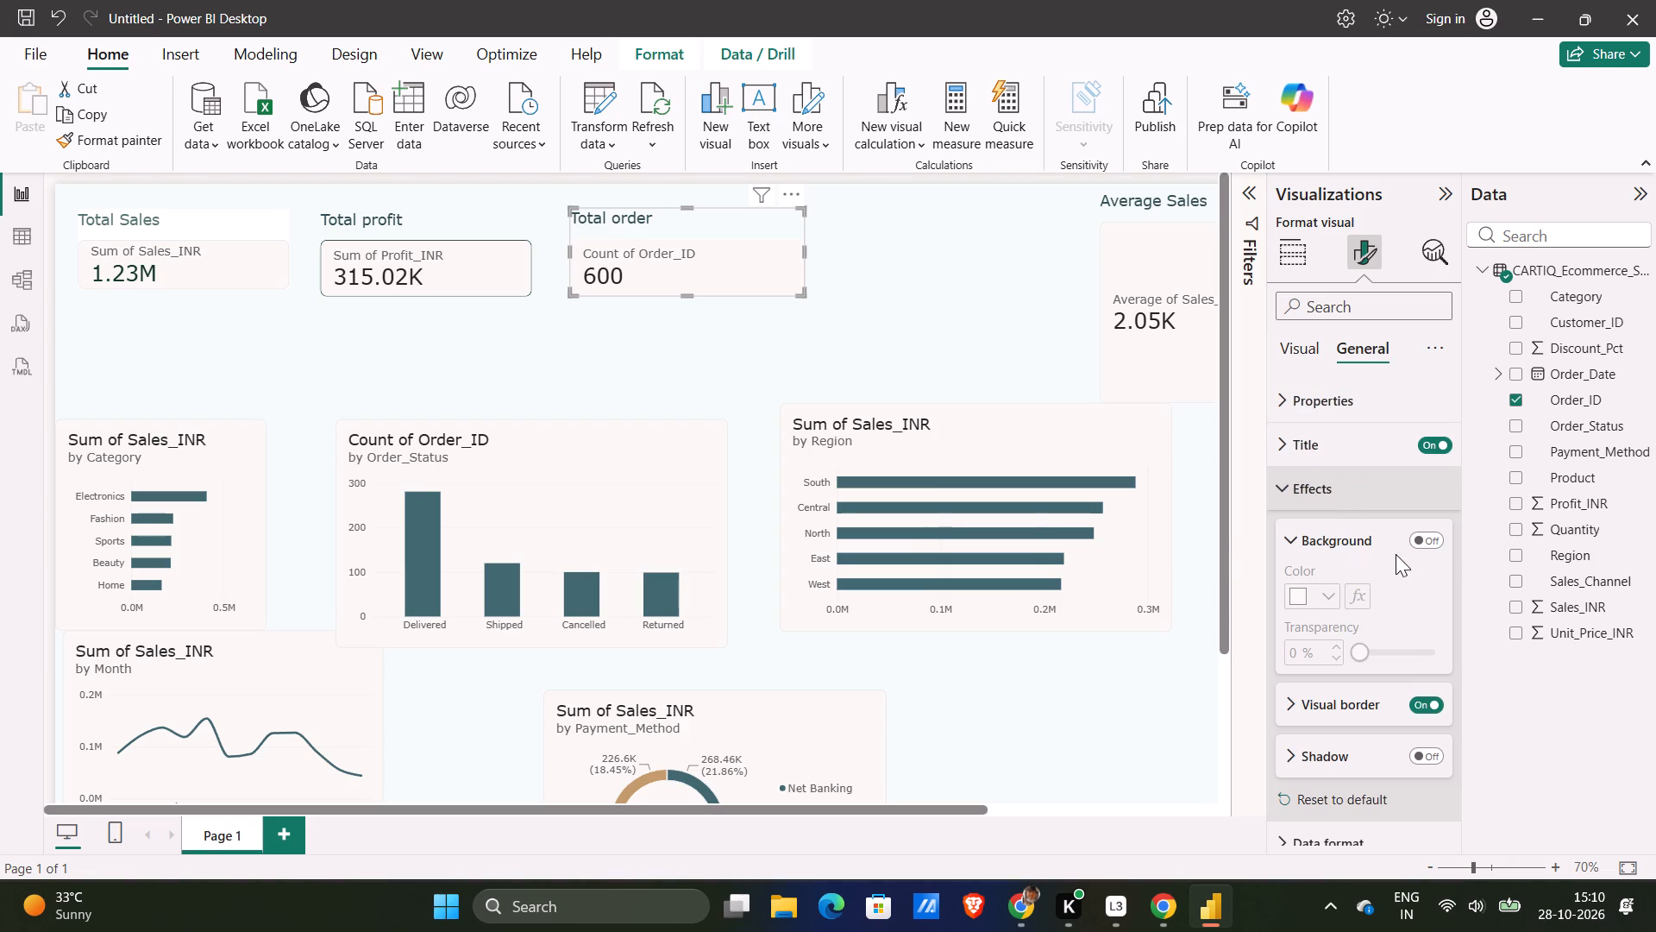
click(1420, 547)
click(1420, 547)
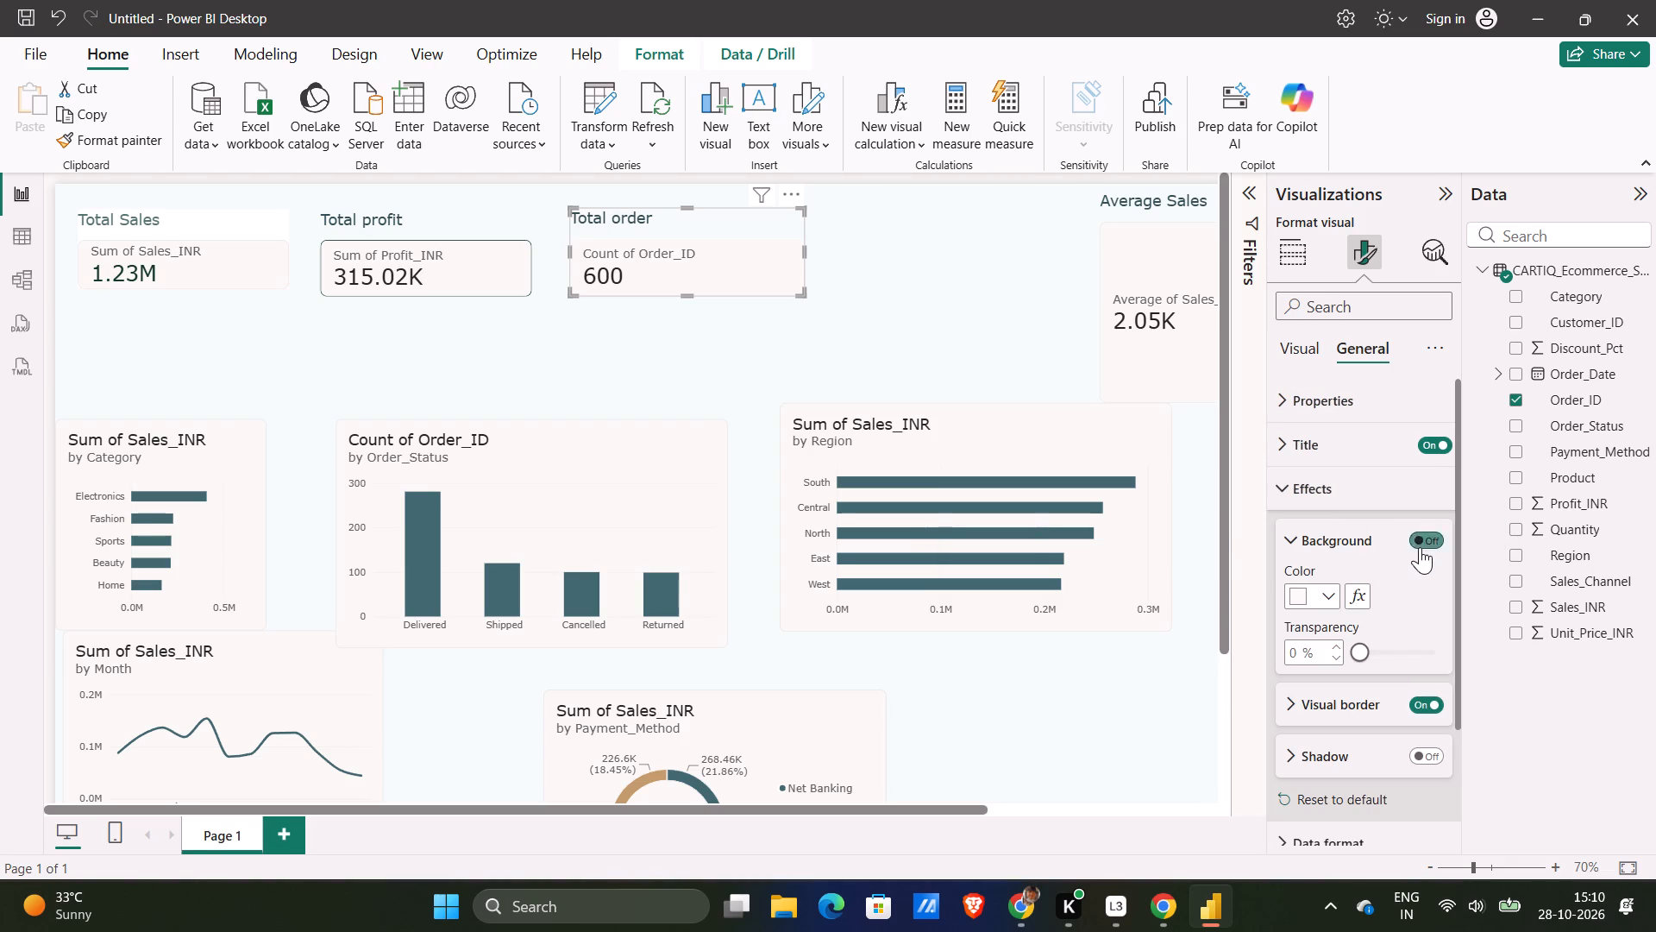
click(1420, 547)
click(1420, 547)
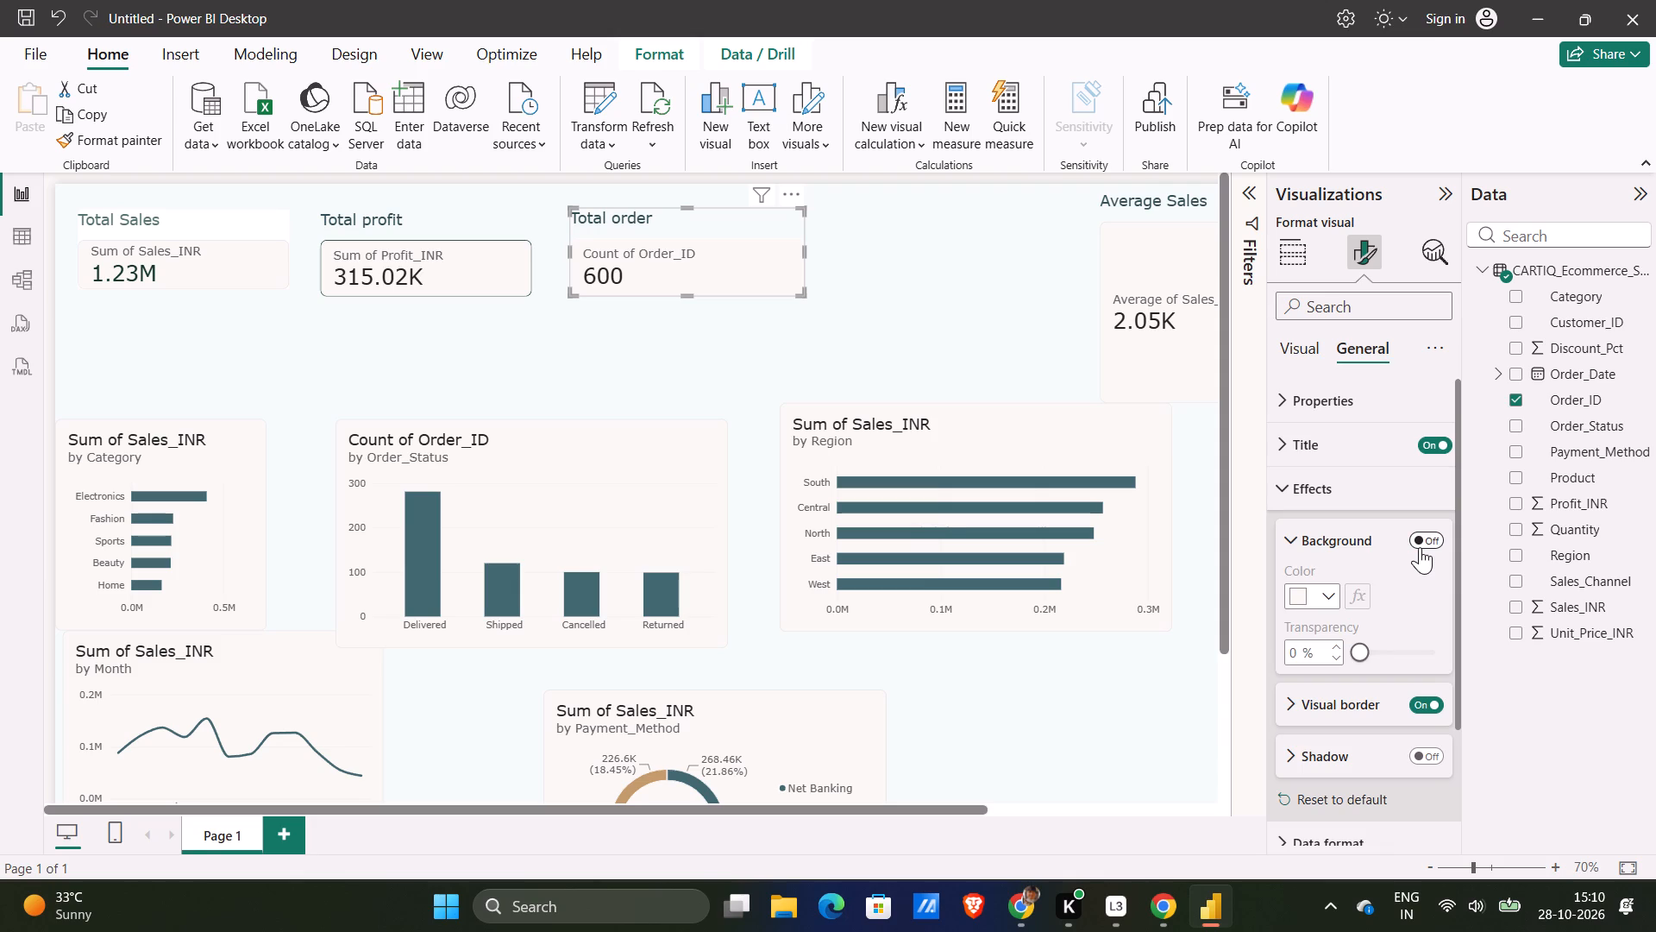
Set the rounded corners of the Total order card's visual border to 5 px.
click(1372, 714)
scroll(1372, 714, down, 1)
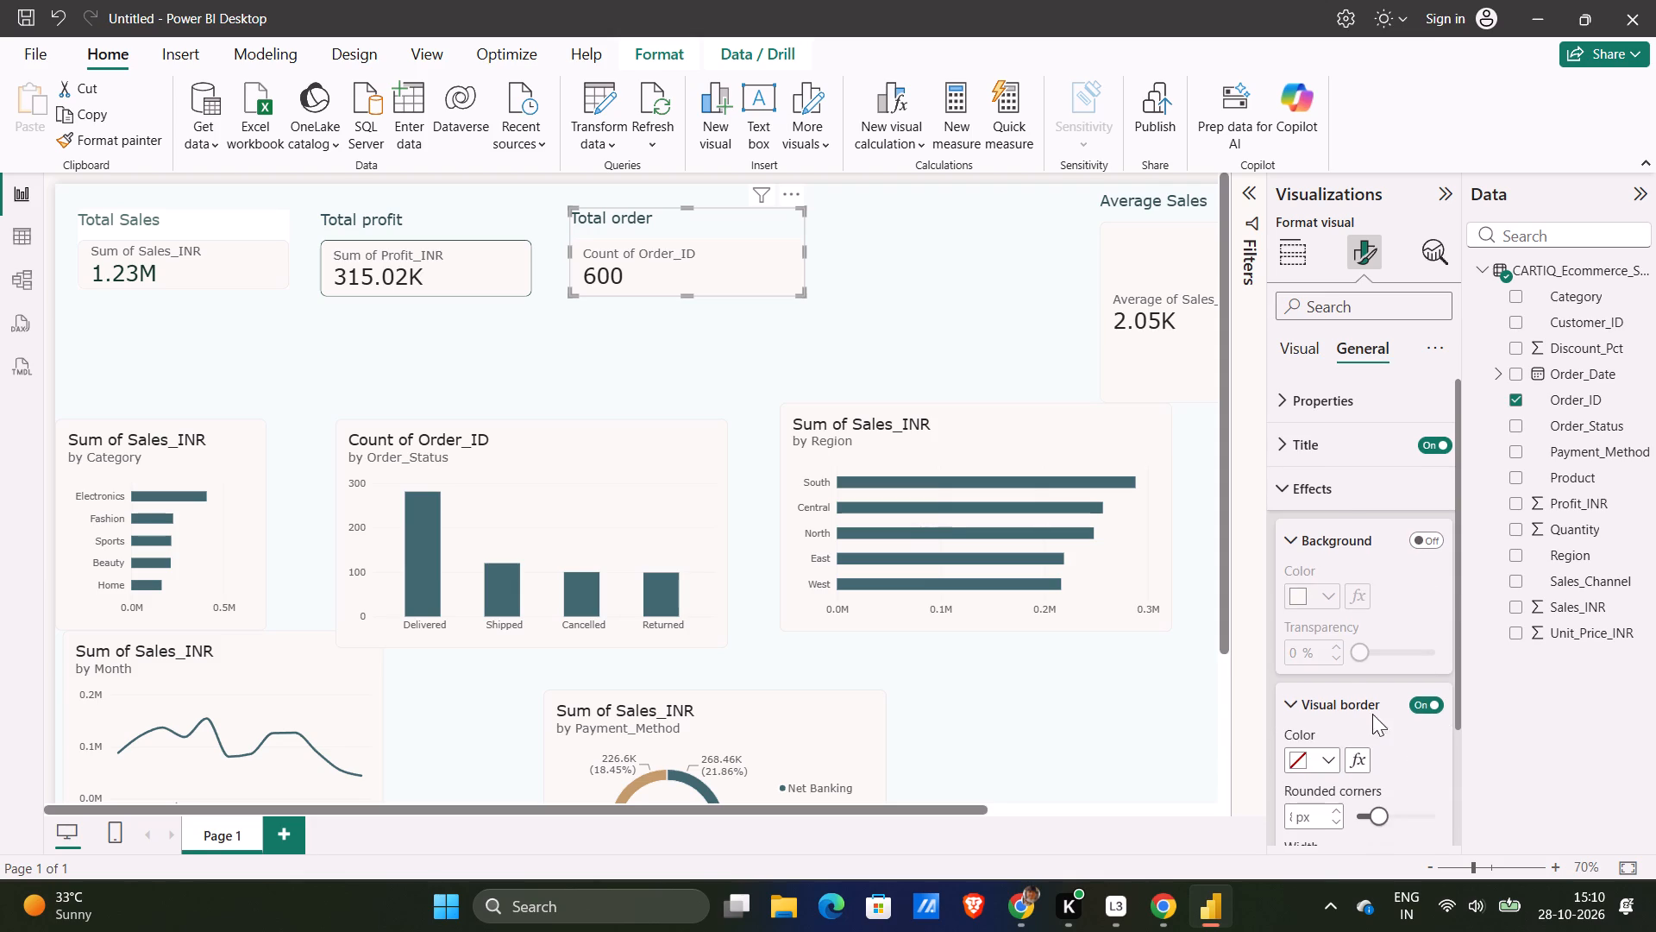
scroll(1372, 714, down, 1)
drag(1371, 739, 1481, 822)
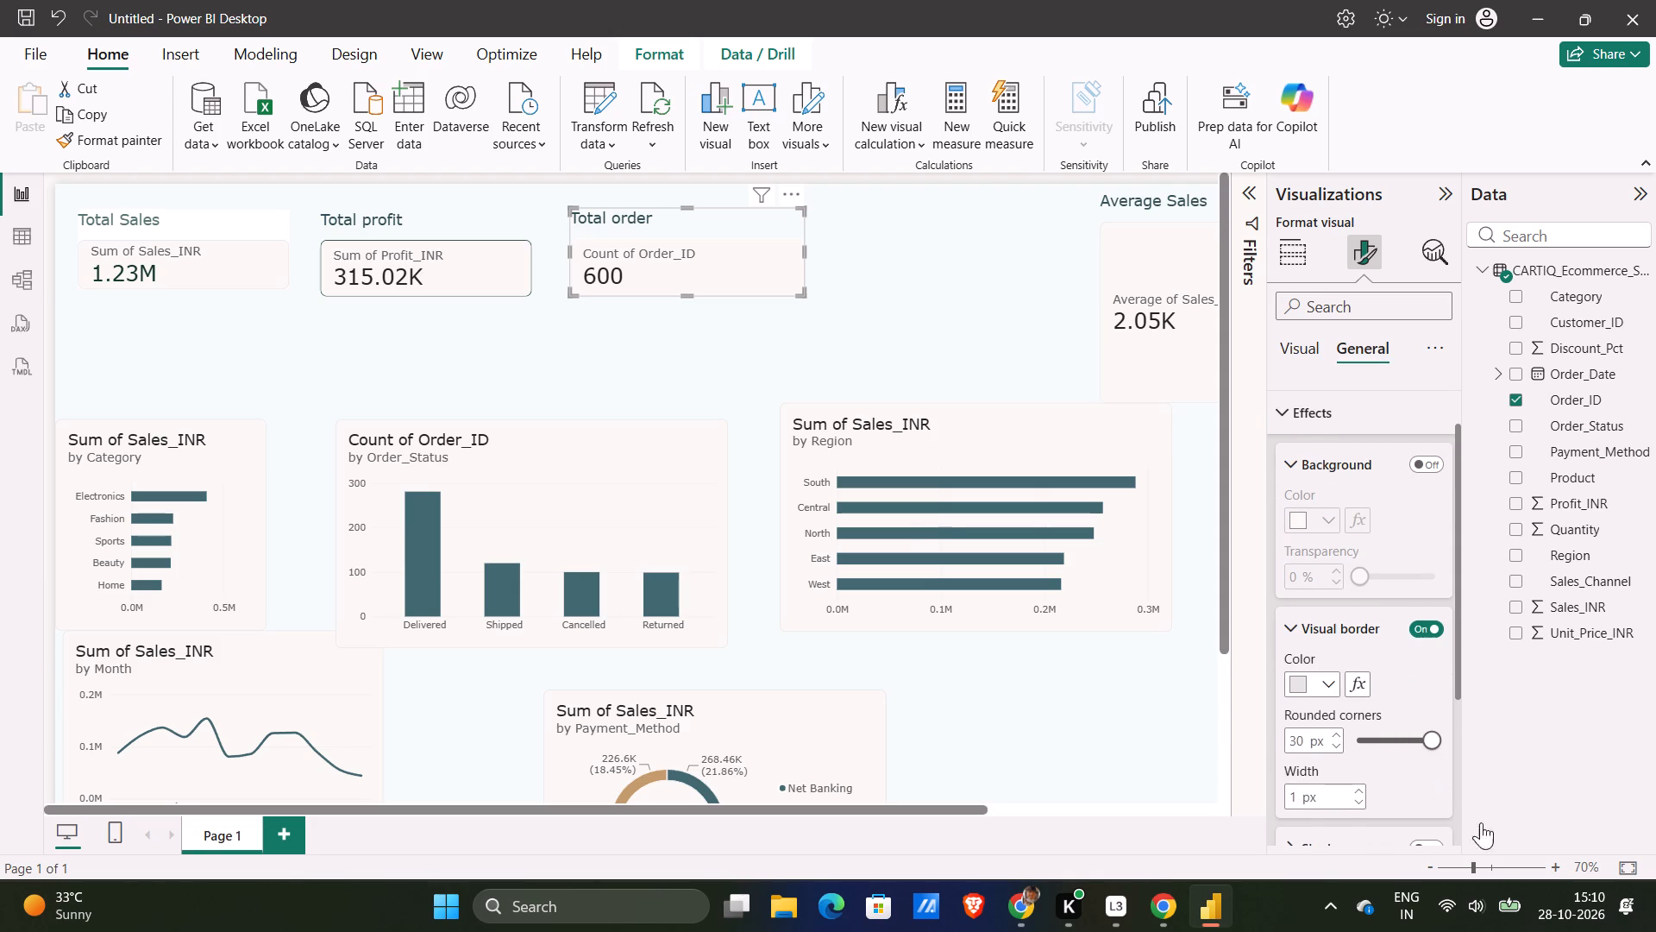
drag(1481, 822, 1372, 847)
click(693, 434)
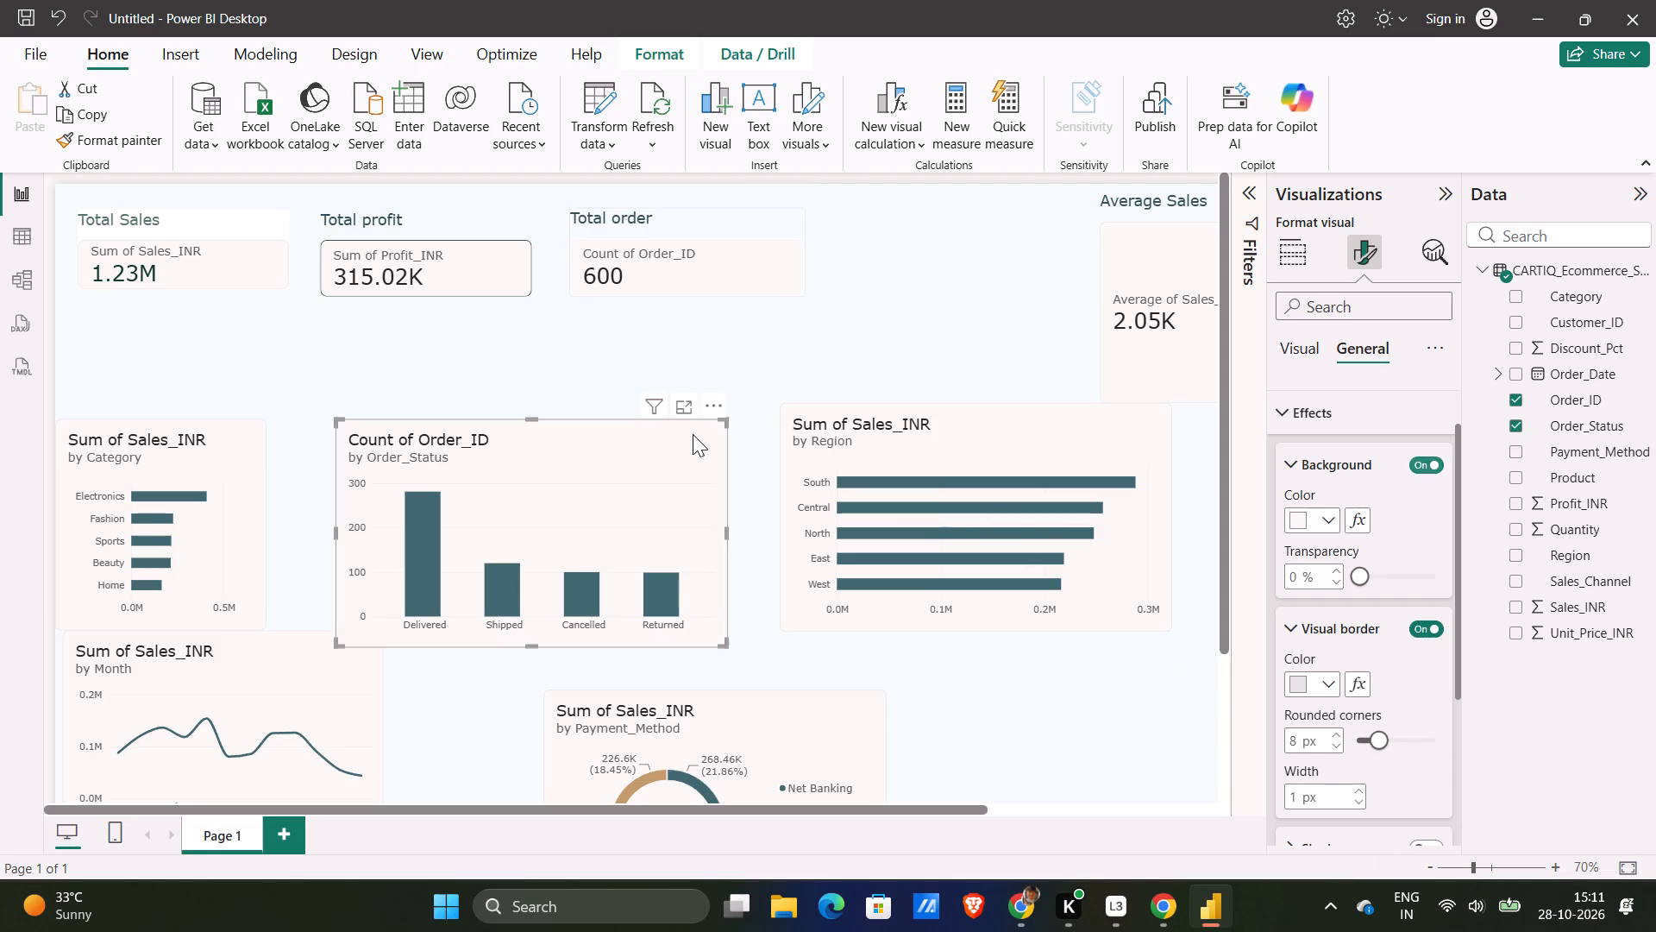
Place the Total order card directly beneath the Total profit card and narrow it to the same width.
click(681, 260)
click(688, 210)
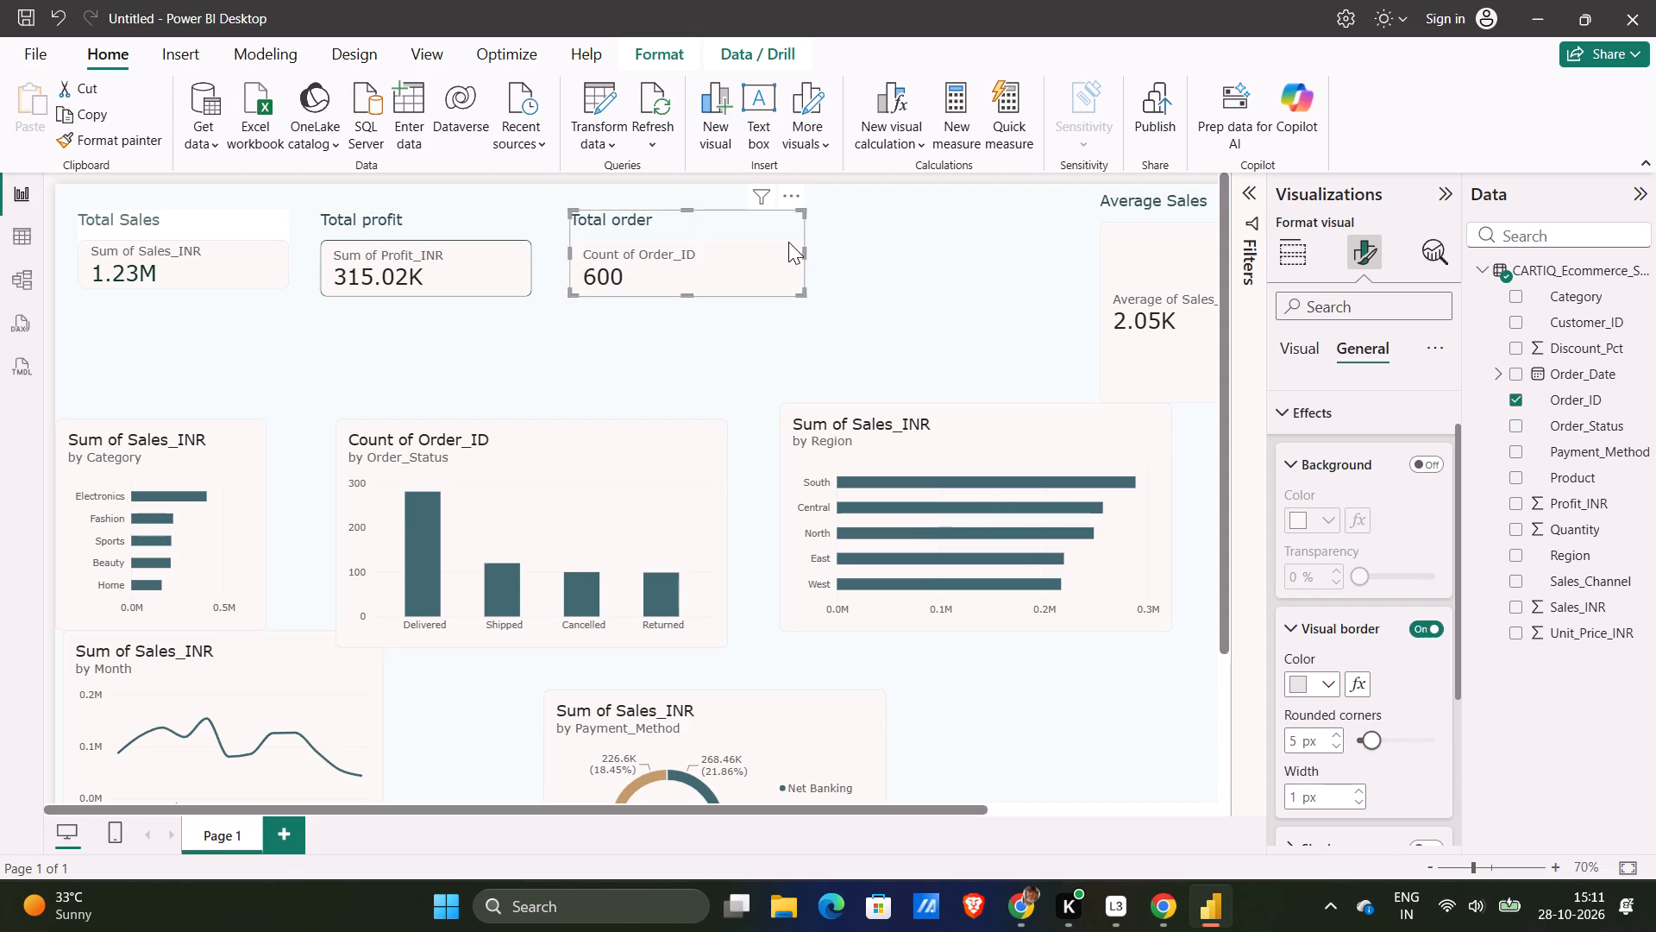
drag(756, 250, 507, 353)
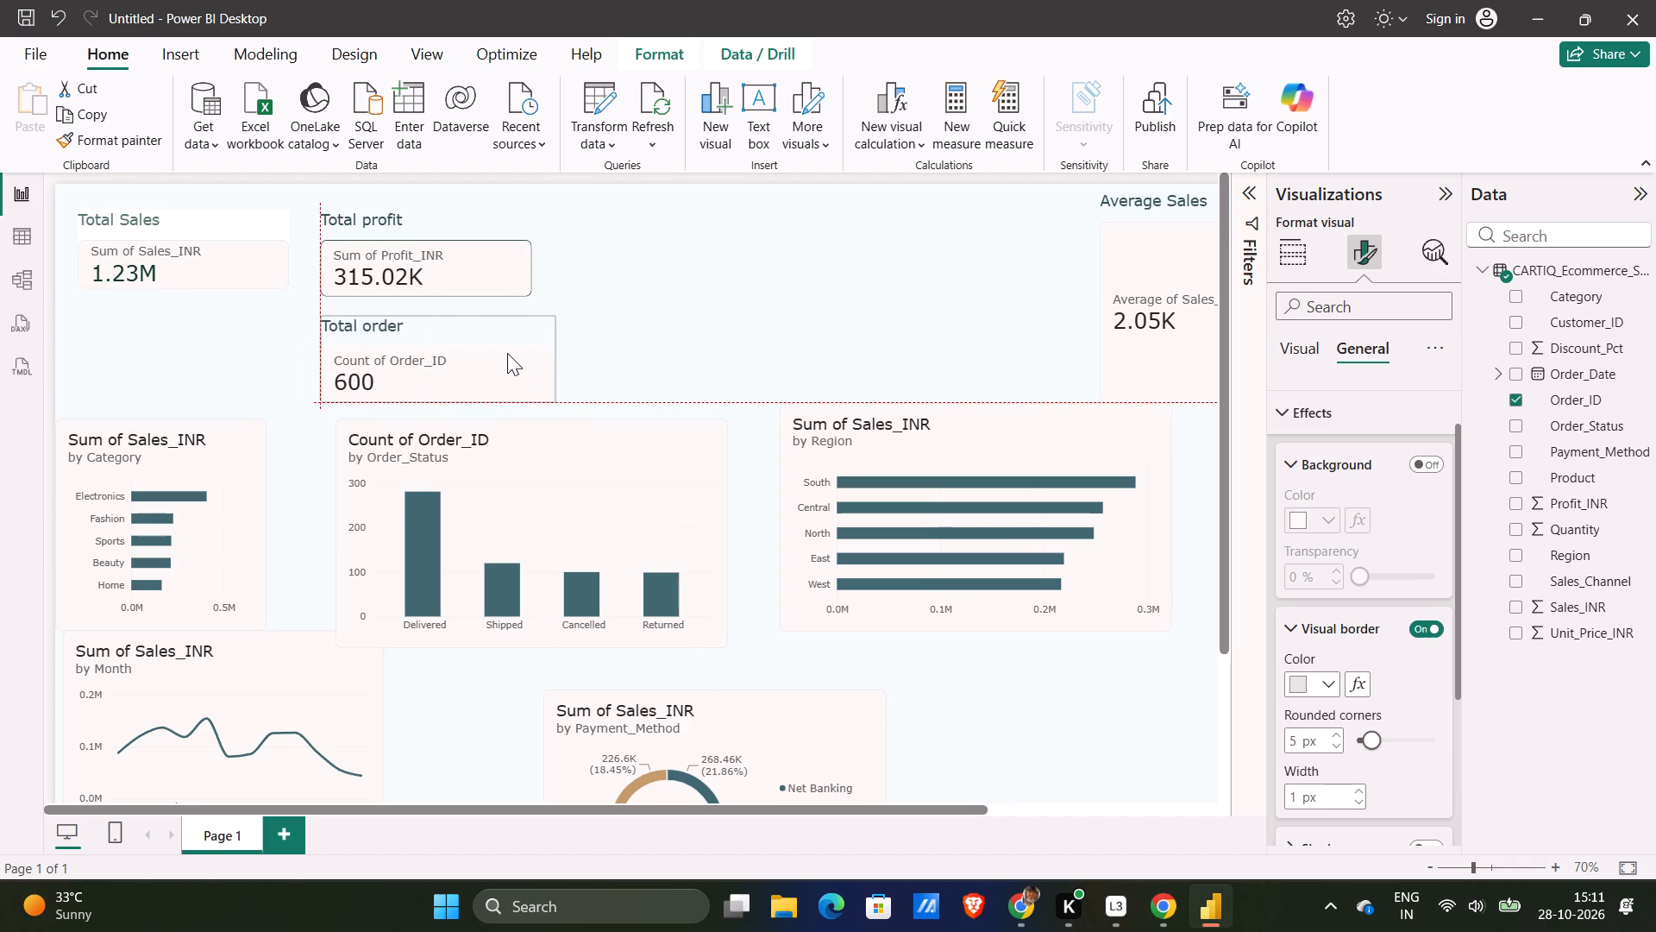
drag(507, 353, 508, 353)
drag(555, 357, 531, 356)
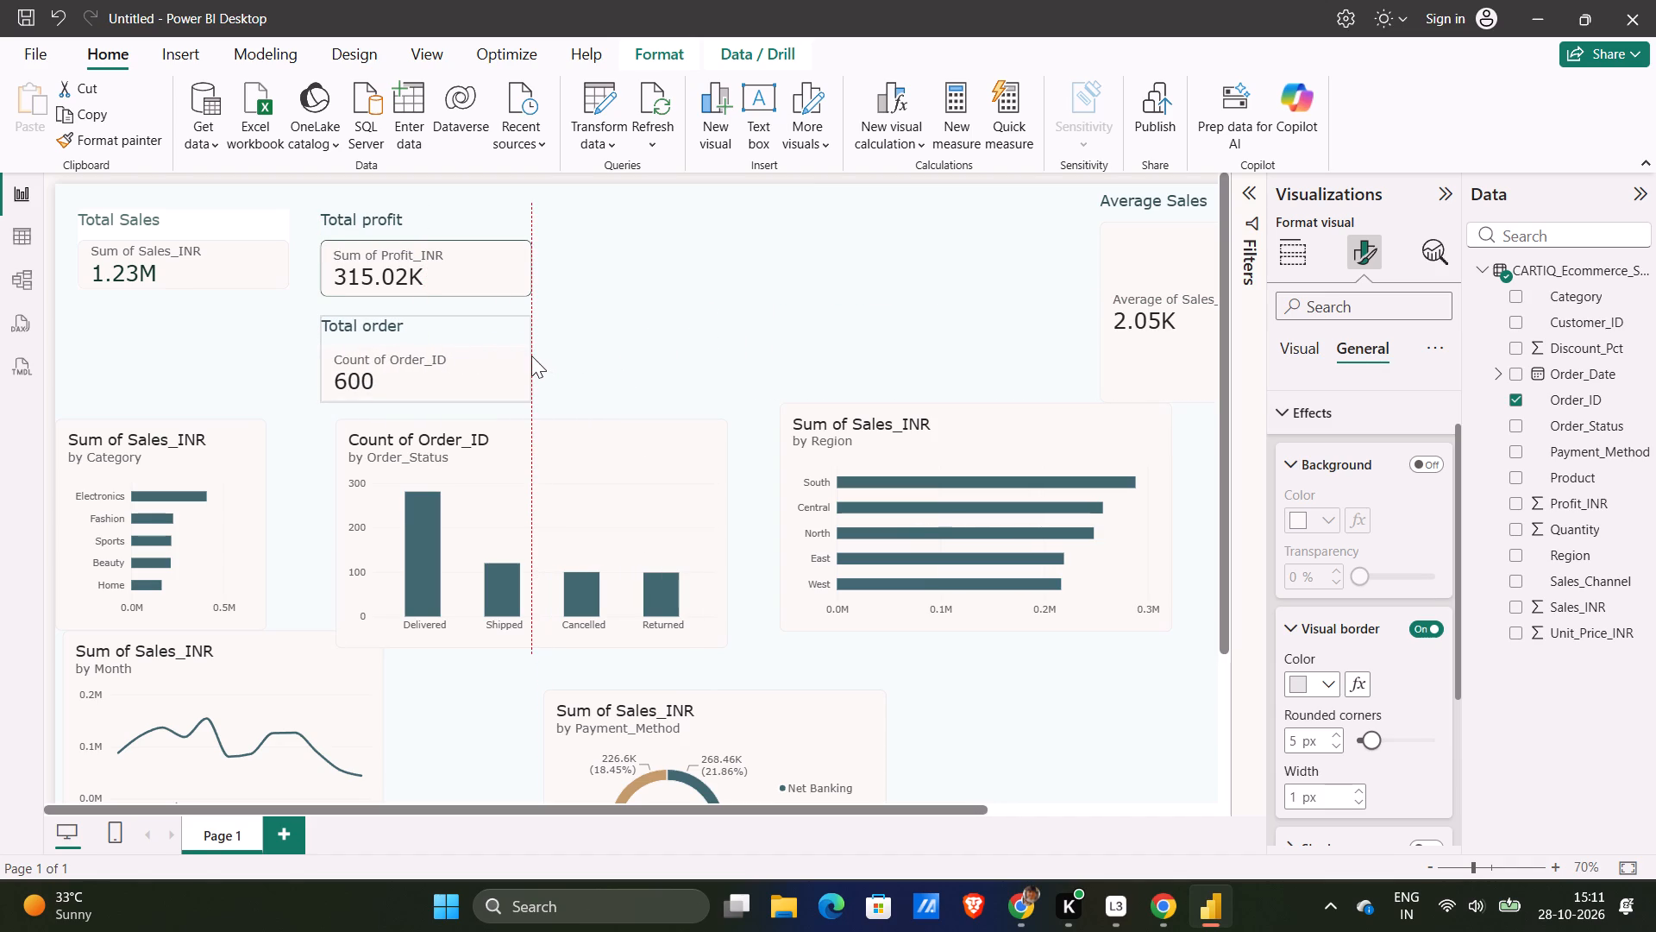
drag(531, 356, 532, 356)
Move the narrowed Total order card back beside the Total profit card and align its top edge with the KPI row.
drag(487, 363, 737, 310)
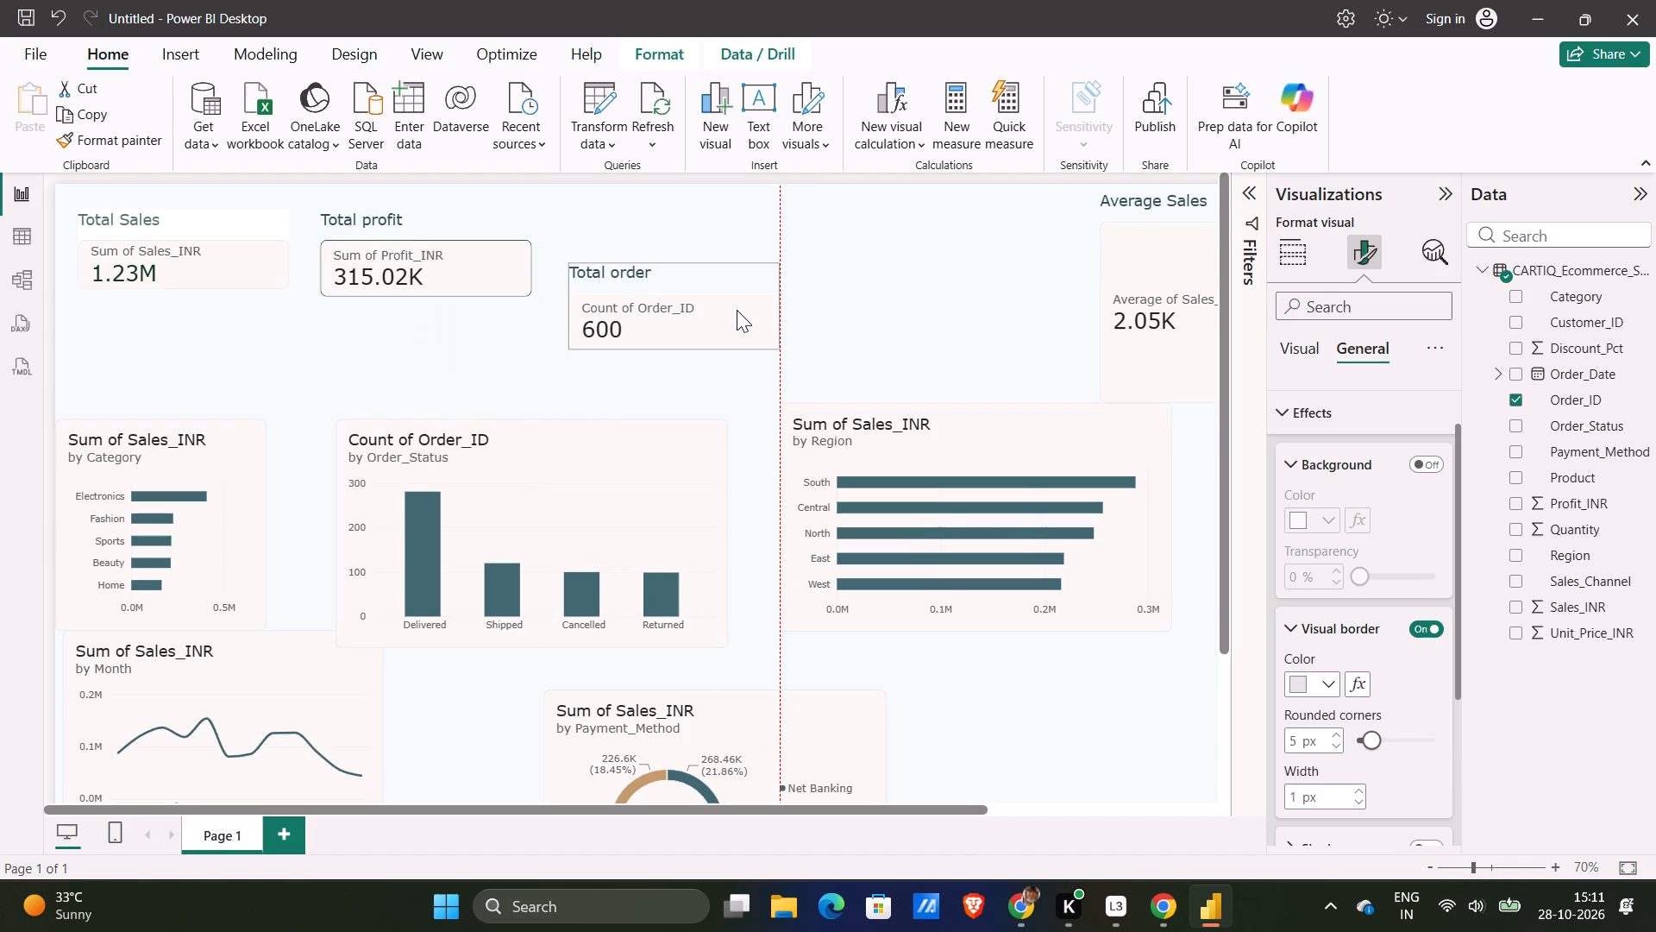
drag(737, 310, 713, 269)
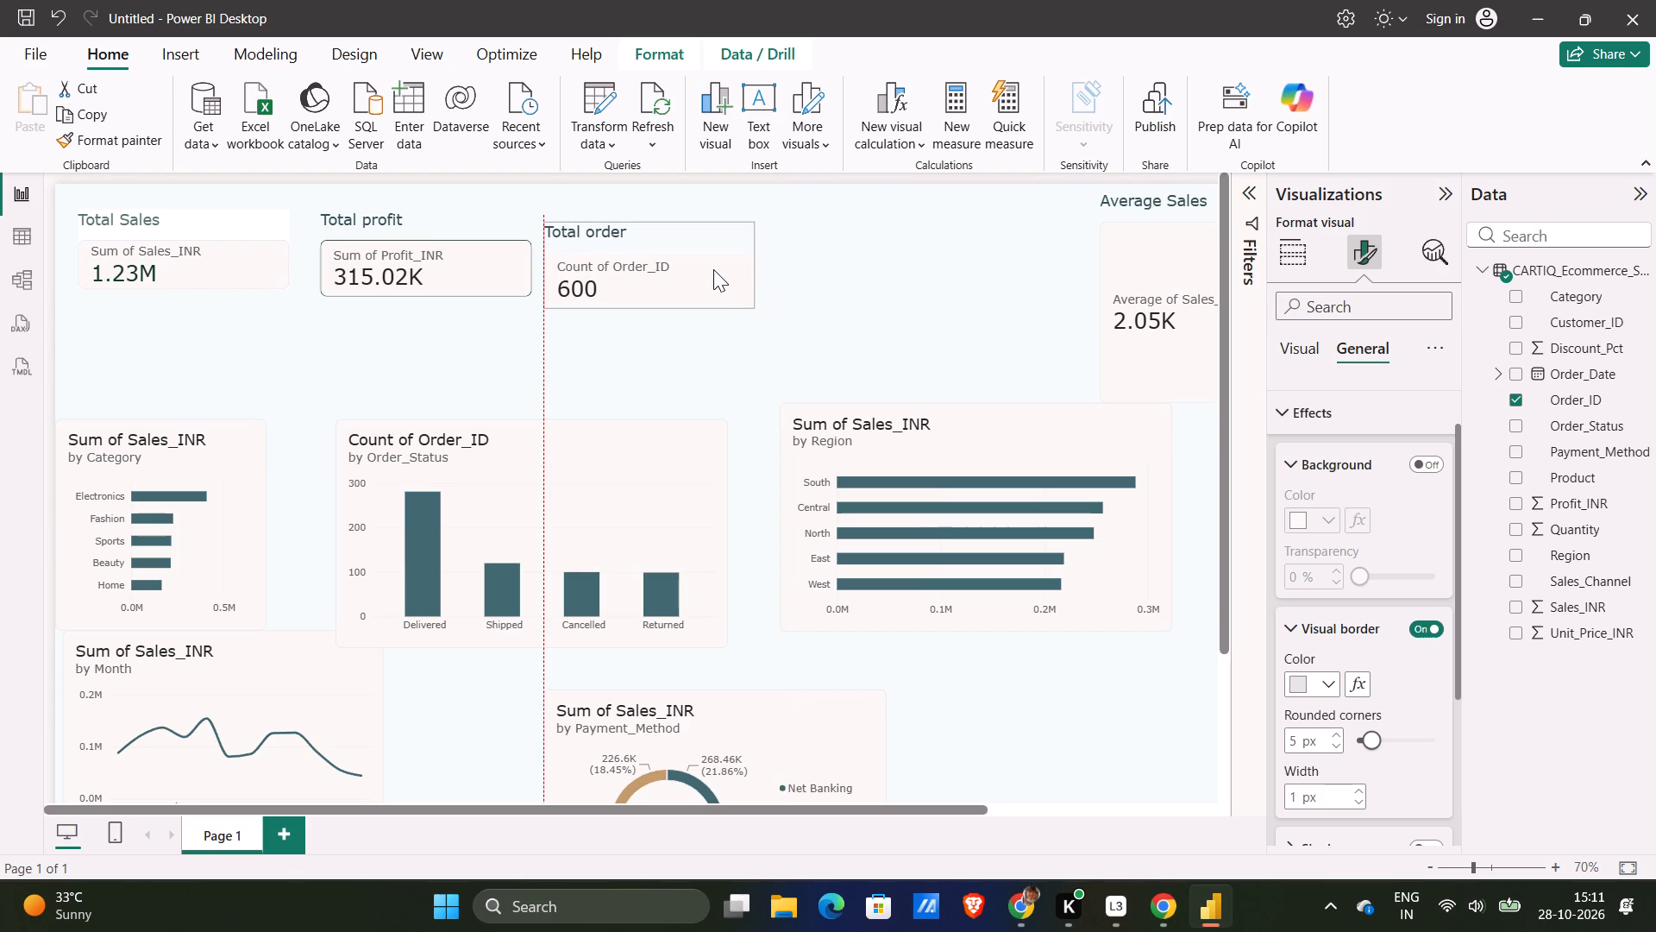
drag(713, 269, 716, 267)
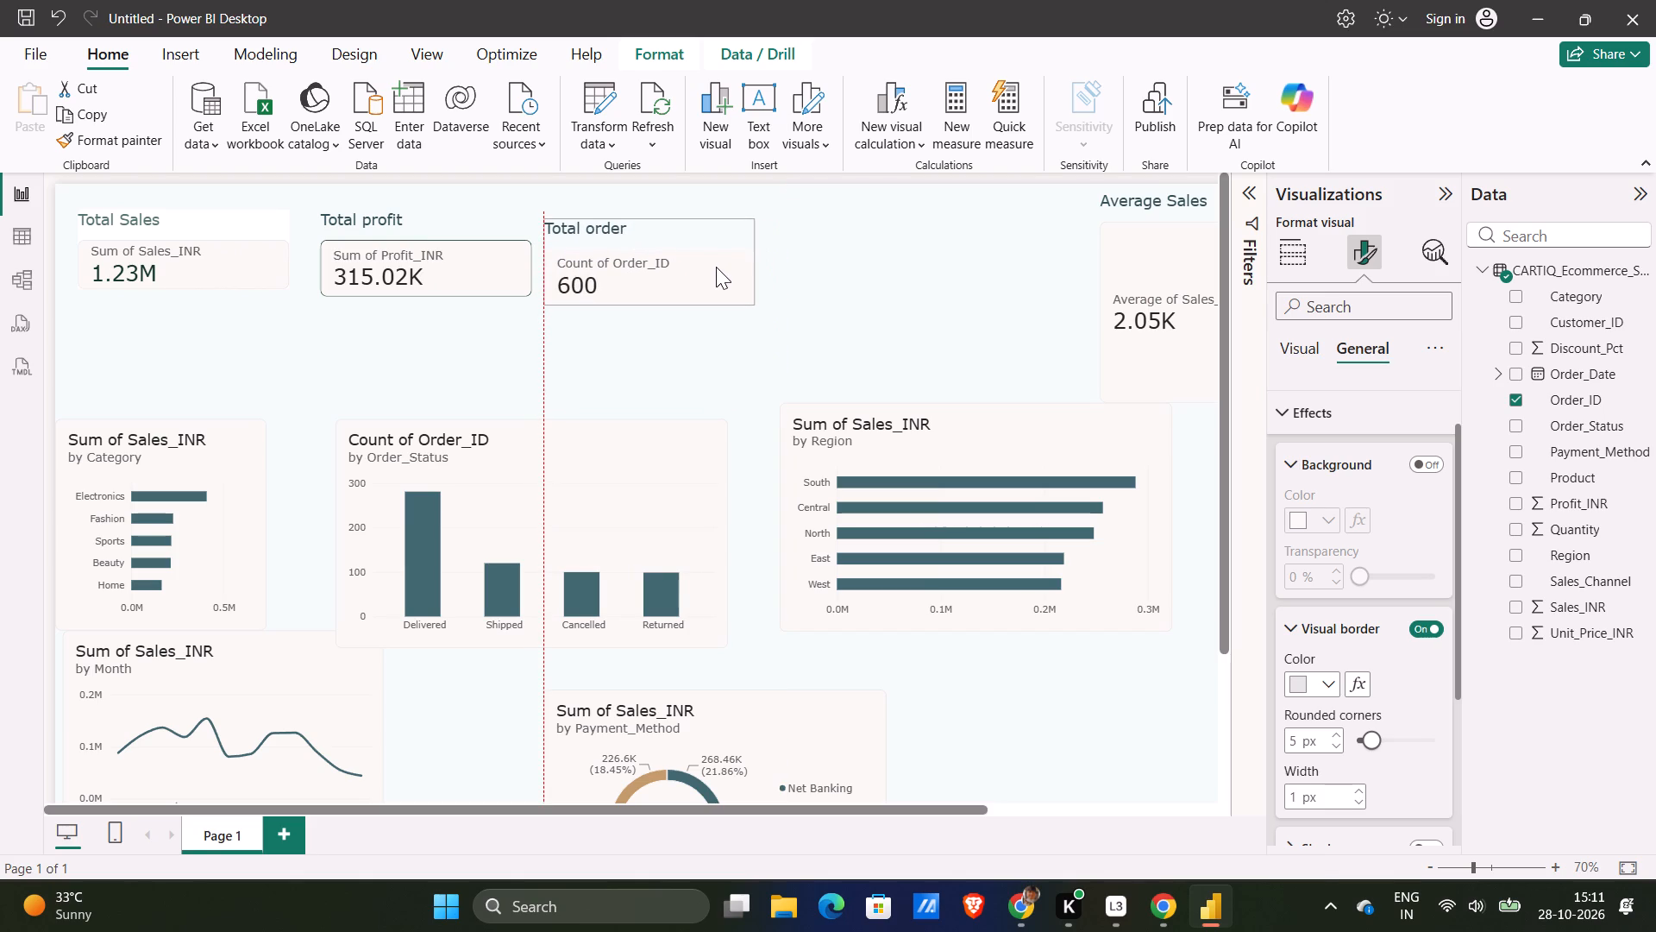
drag(716, 267, 735, 259)
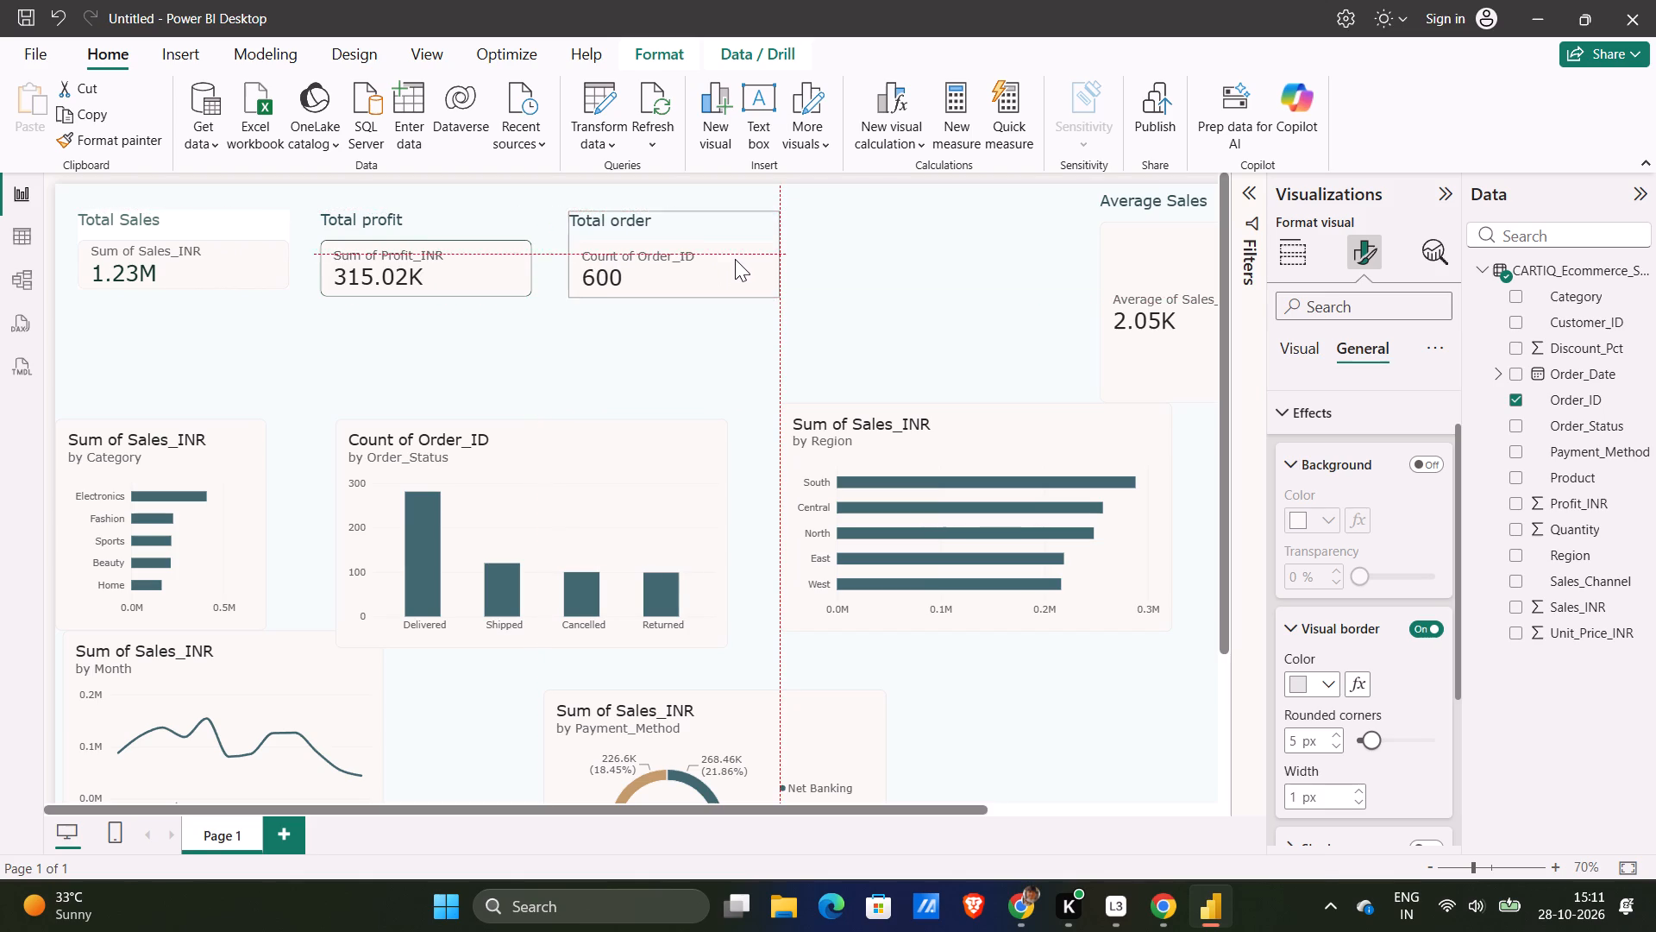
drag(735, 259, 733, 259)
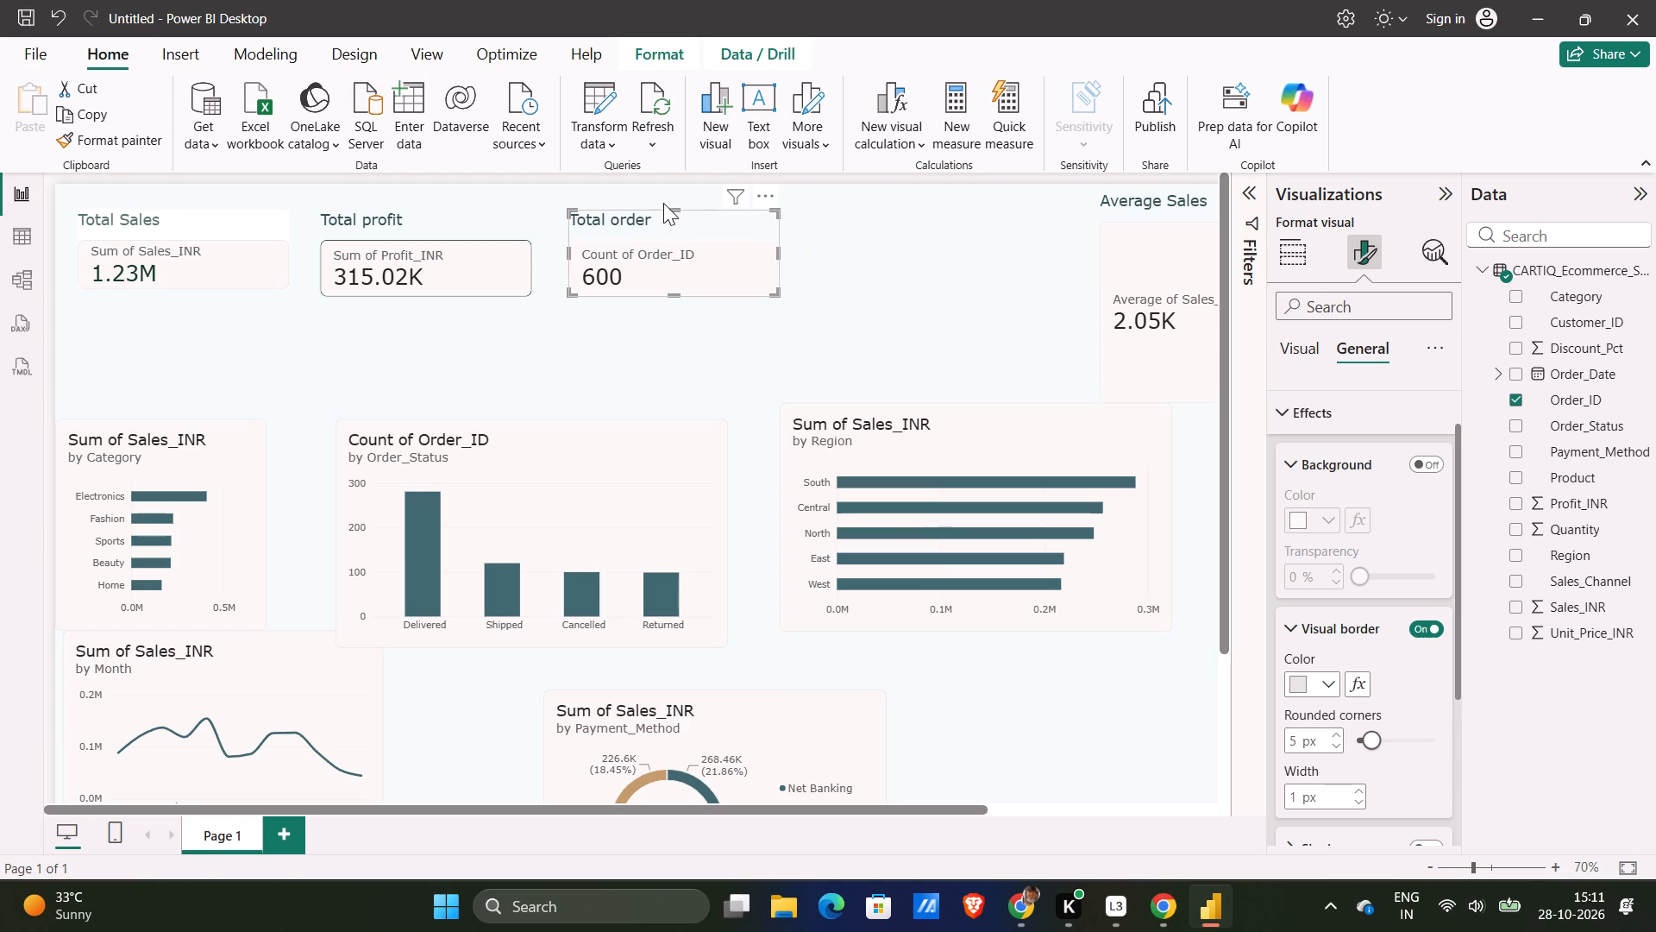
click(676, 210)
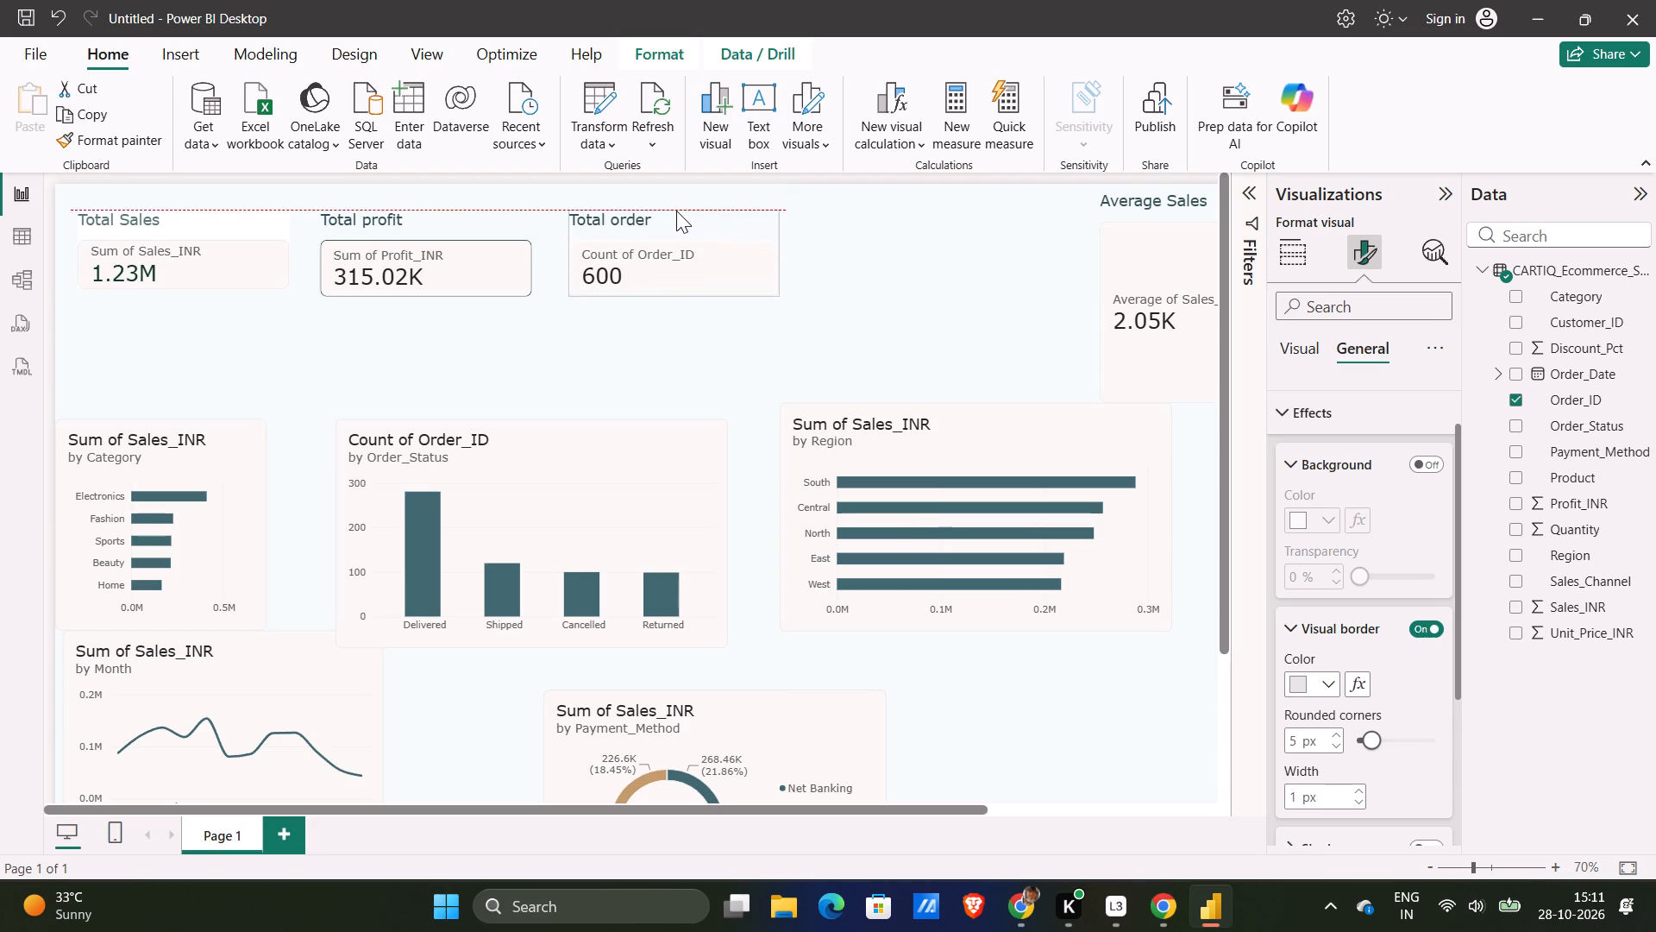
click(666, 324)
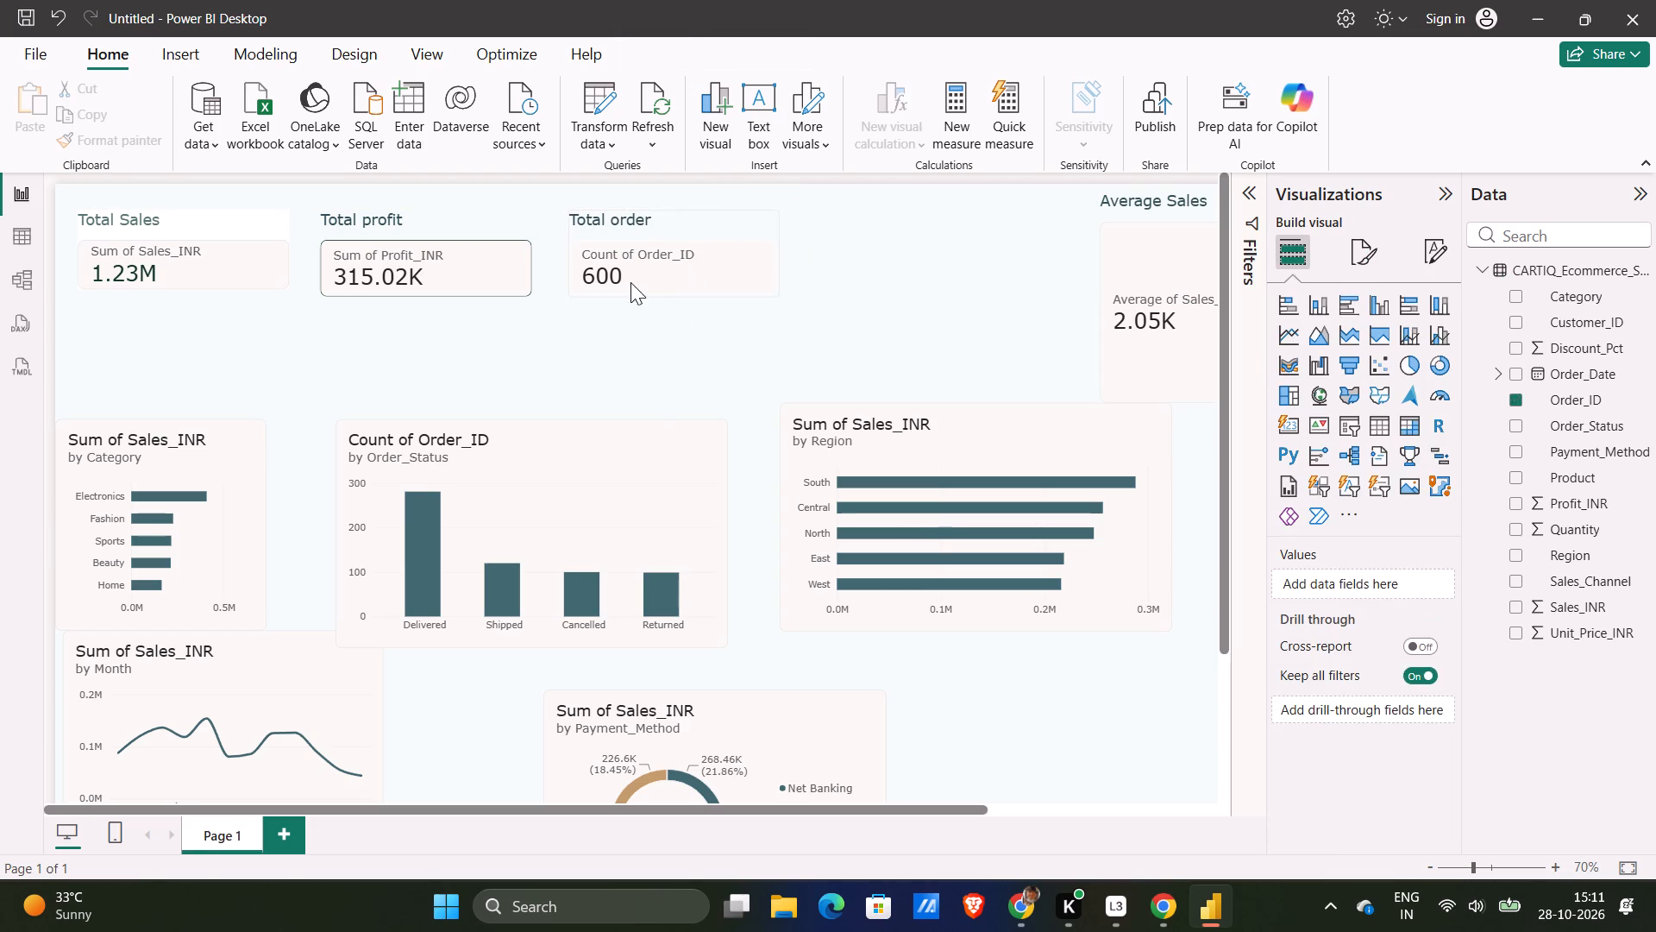
Compare the Total order and Total profit cards by selecting each and examining its outline and data fields.
click(609, 260)
double_click(609, 260)
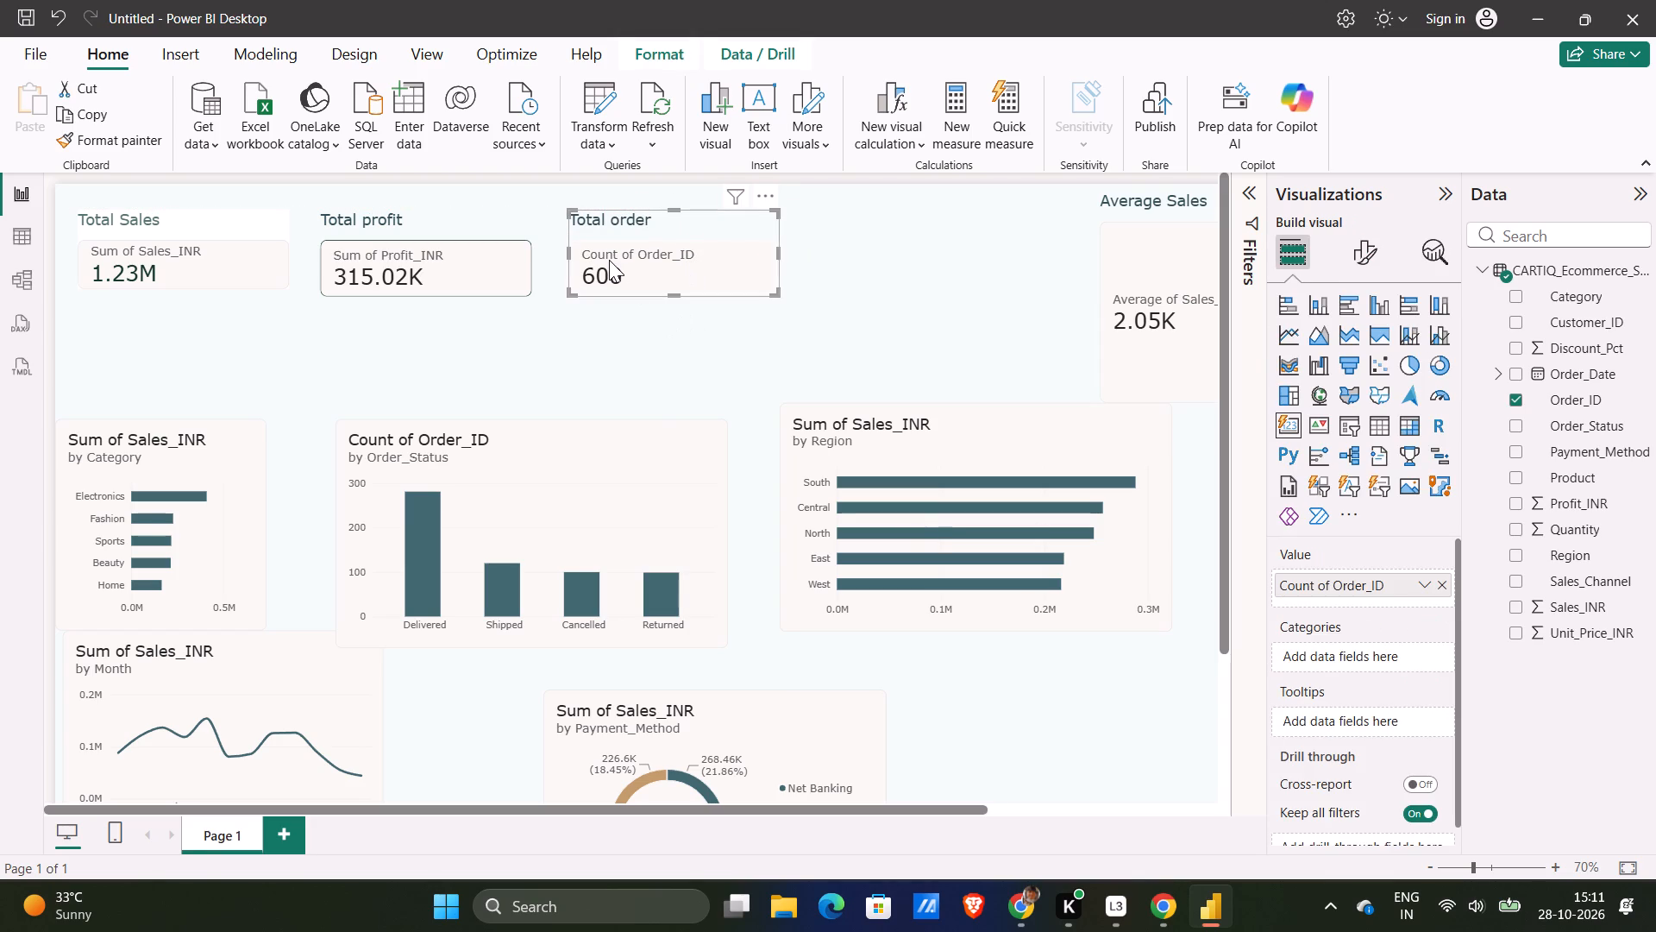
click(480, 261)
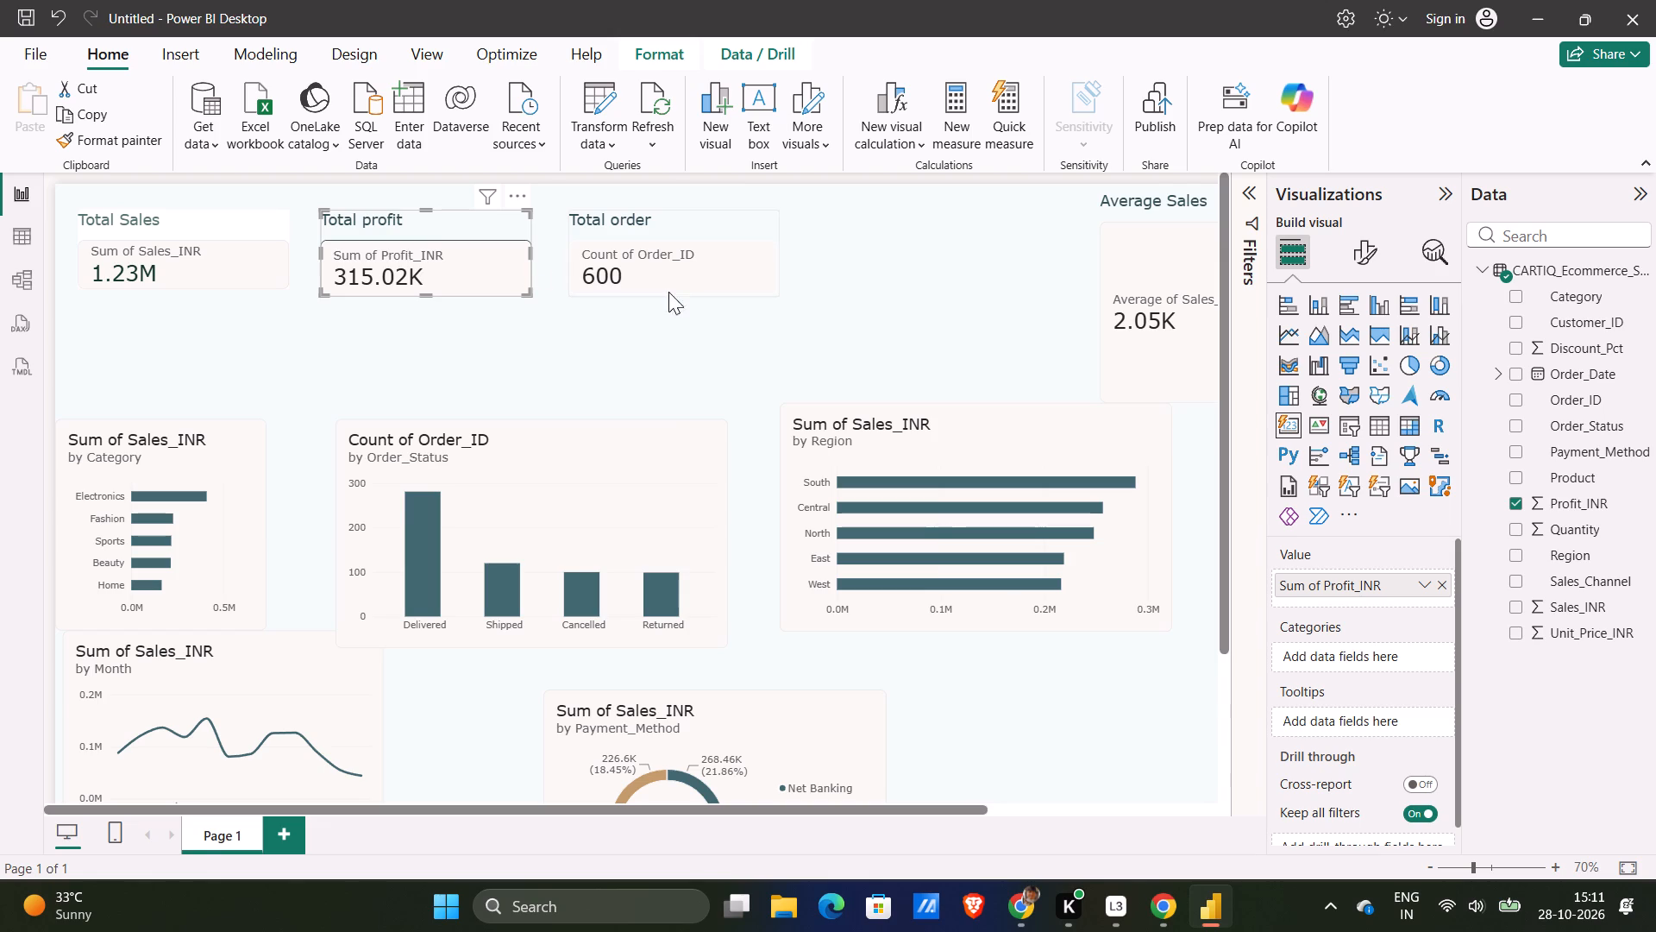
click(630, 386)
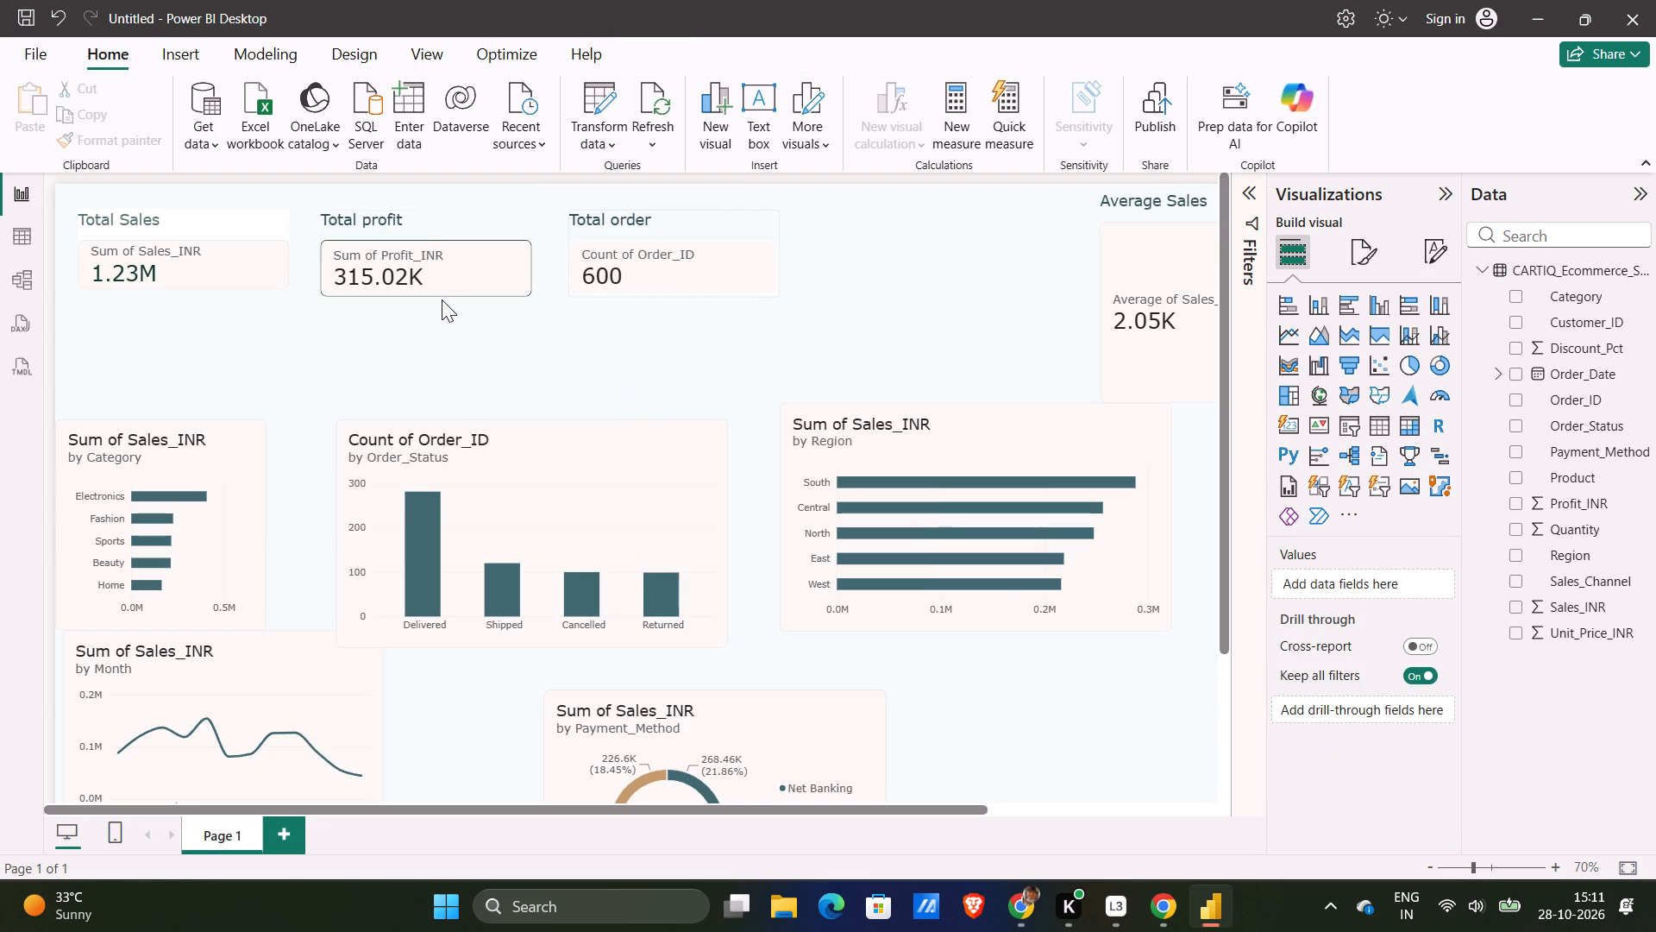
click(440, 293)
click(630, 281)
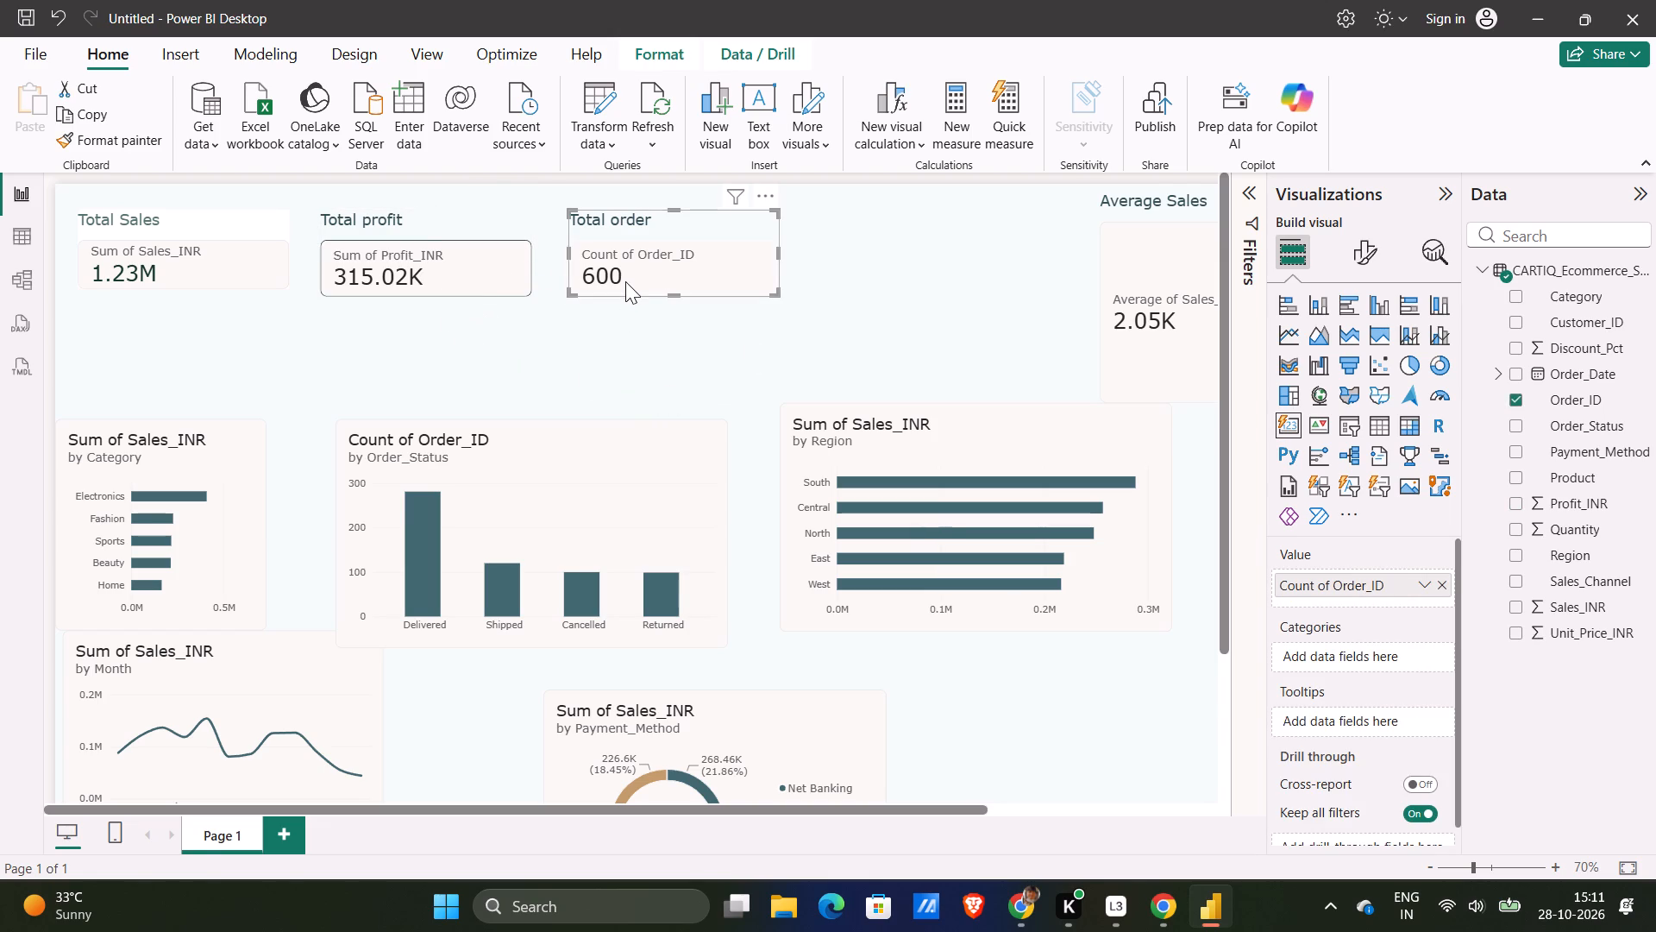
click(490, 257)
scroll(1370, 659, down, 1)
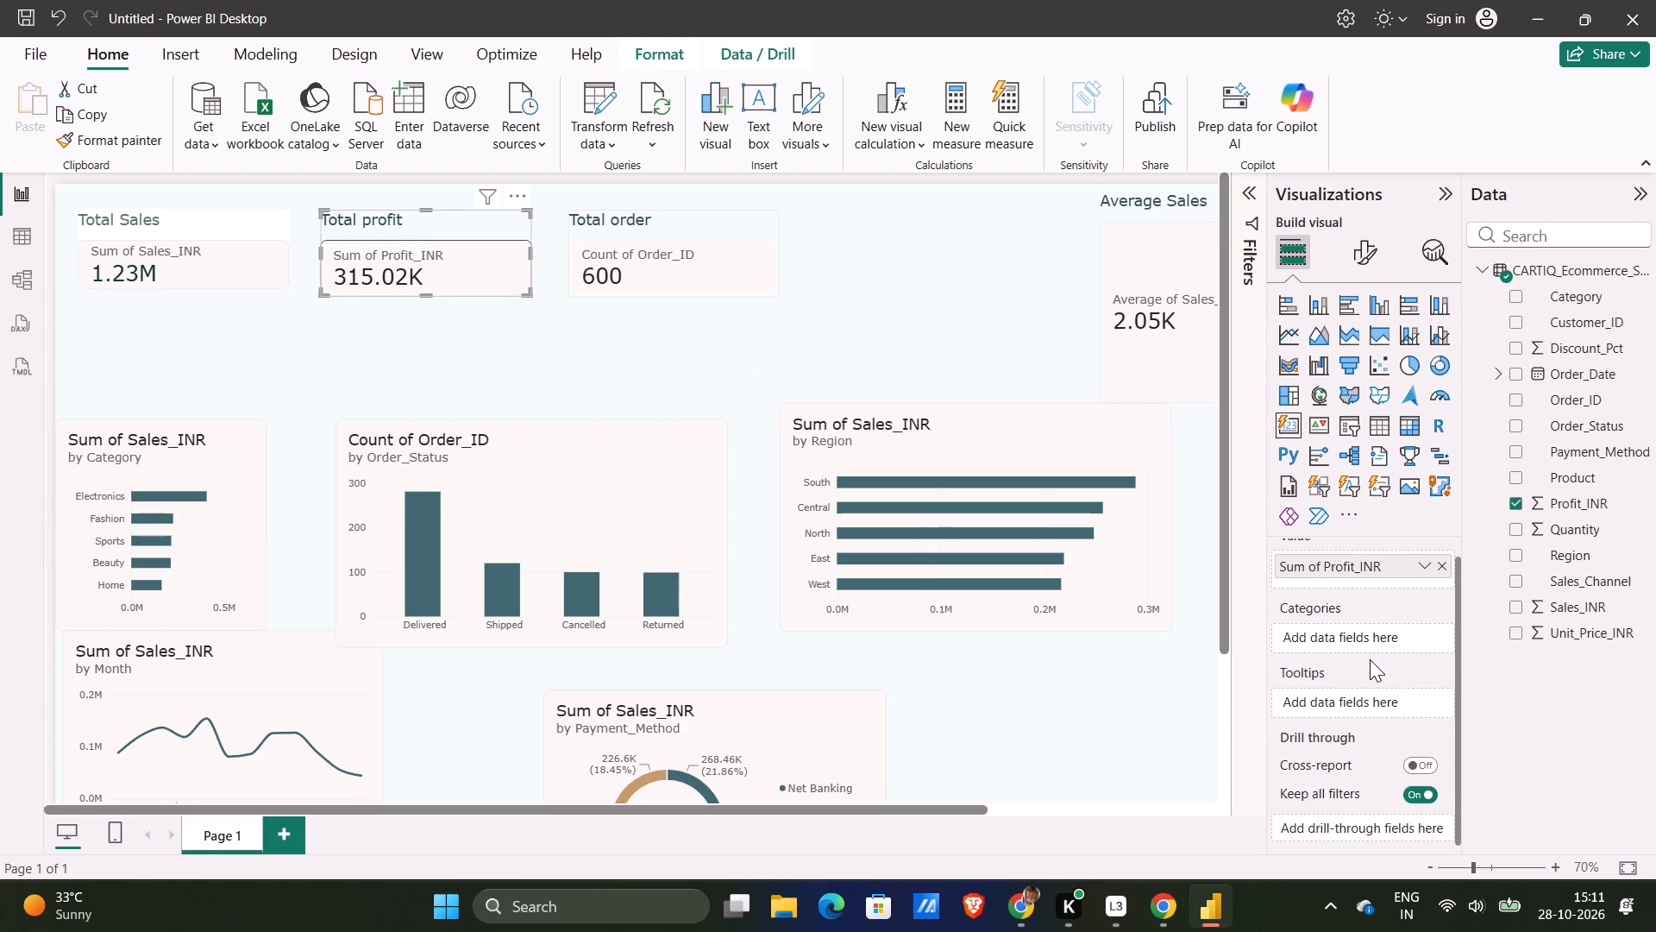
scroll(1370, 659, down, 1)
Examine the Total profit card's general formatting, including its title, subtitle and spacing settings, against the Total order card.
click(1364, 270)
click(1363, 252)
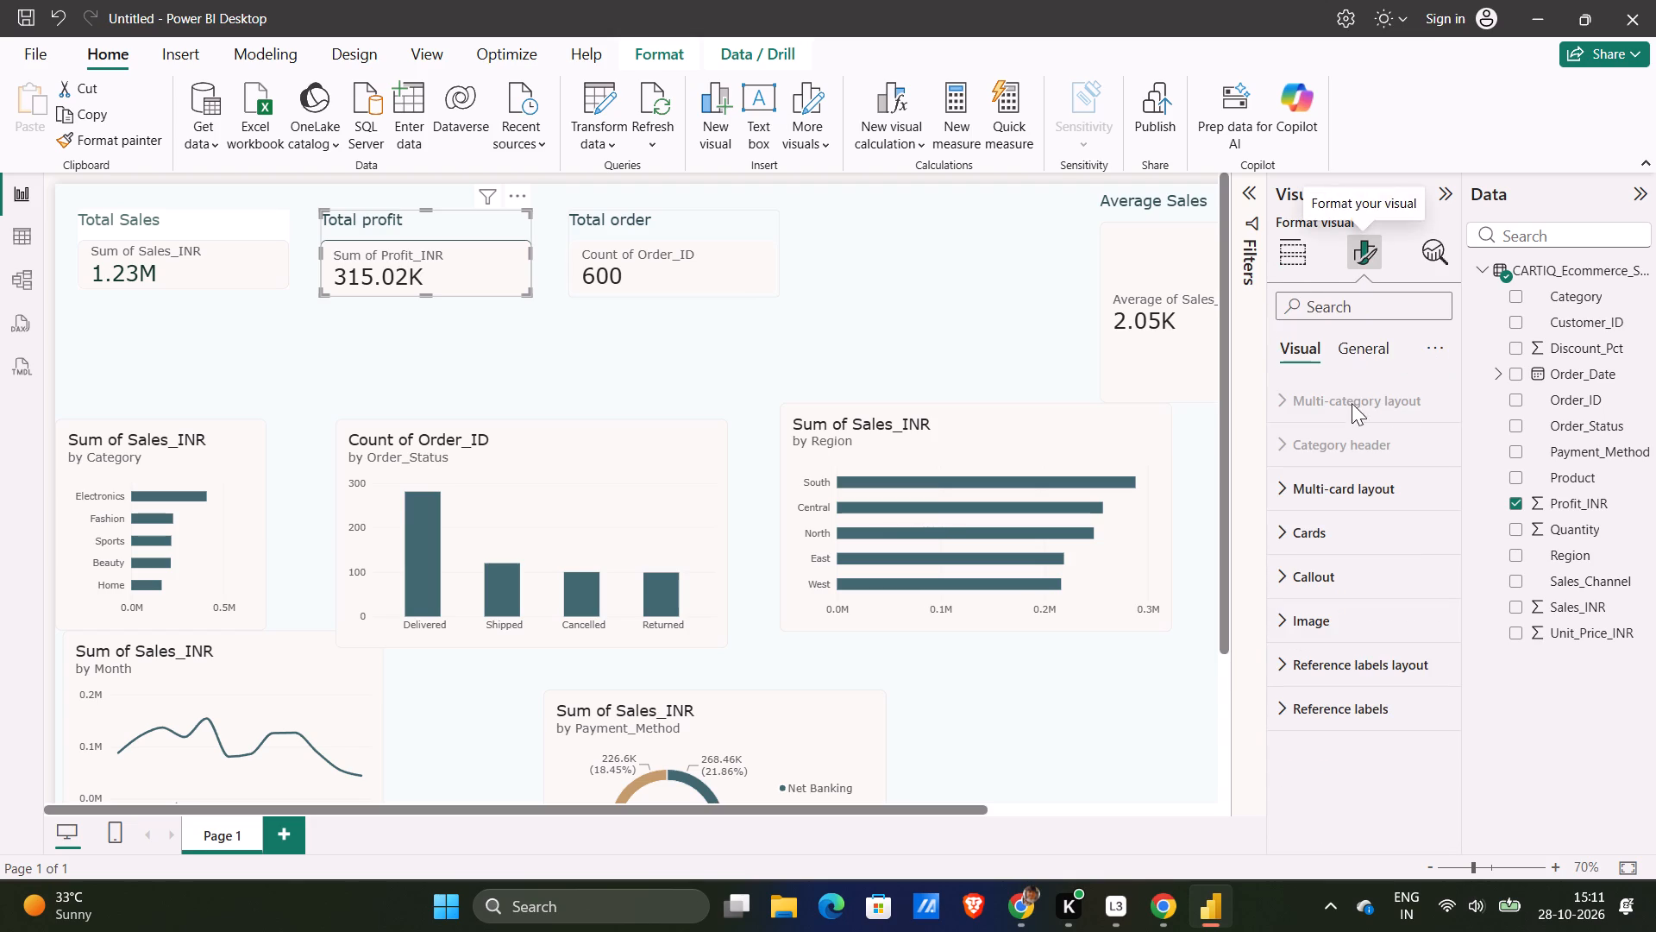
click(1355, 357)
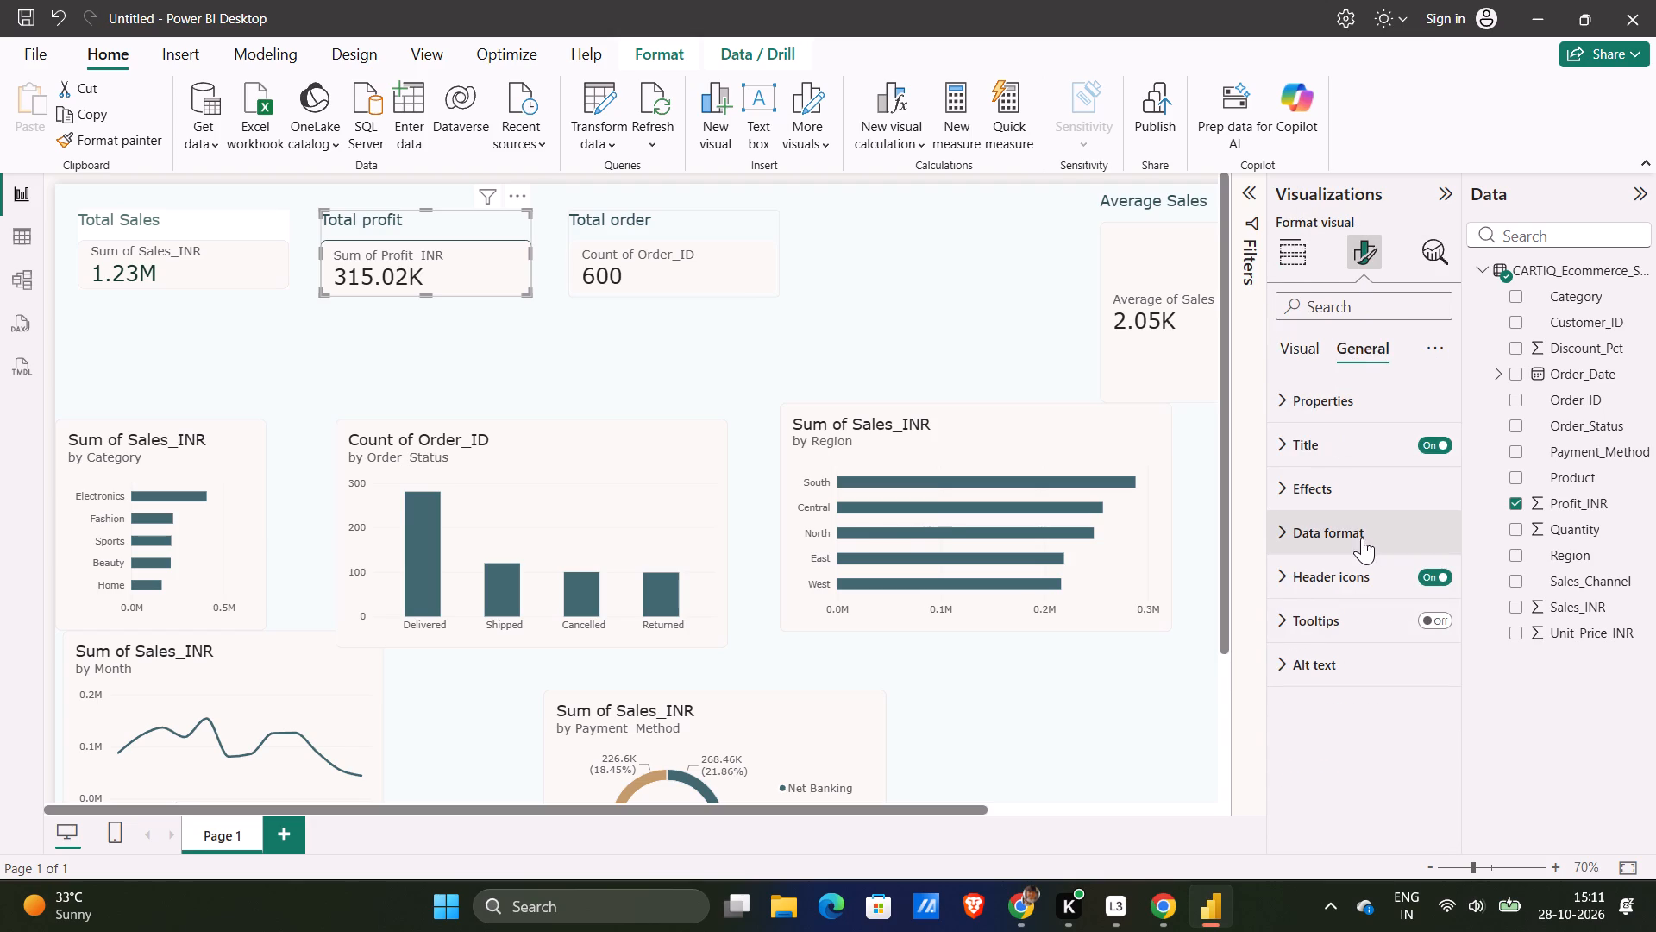
click(1357, 578)
click(1355, 579)
click(666, 281)
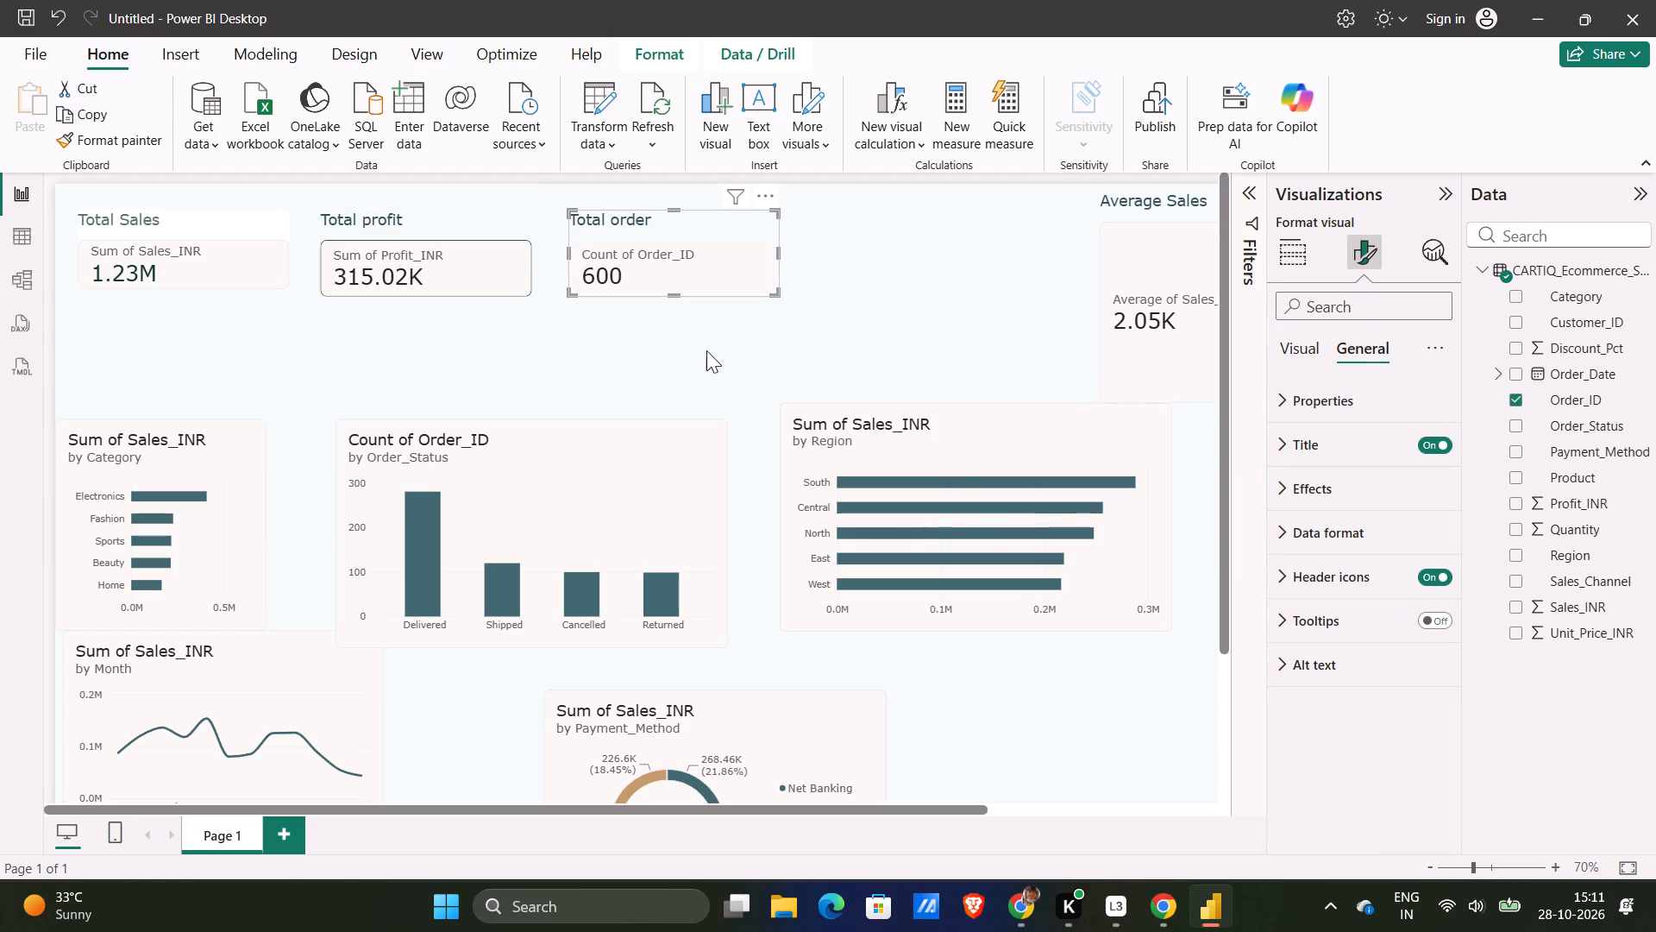
click(464, 257)
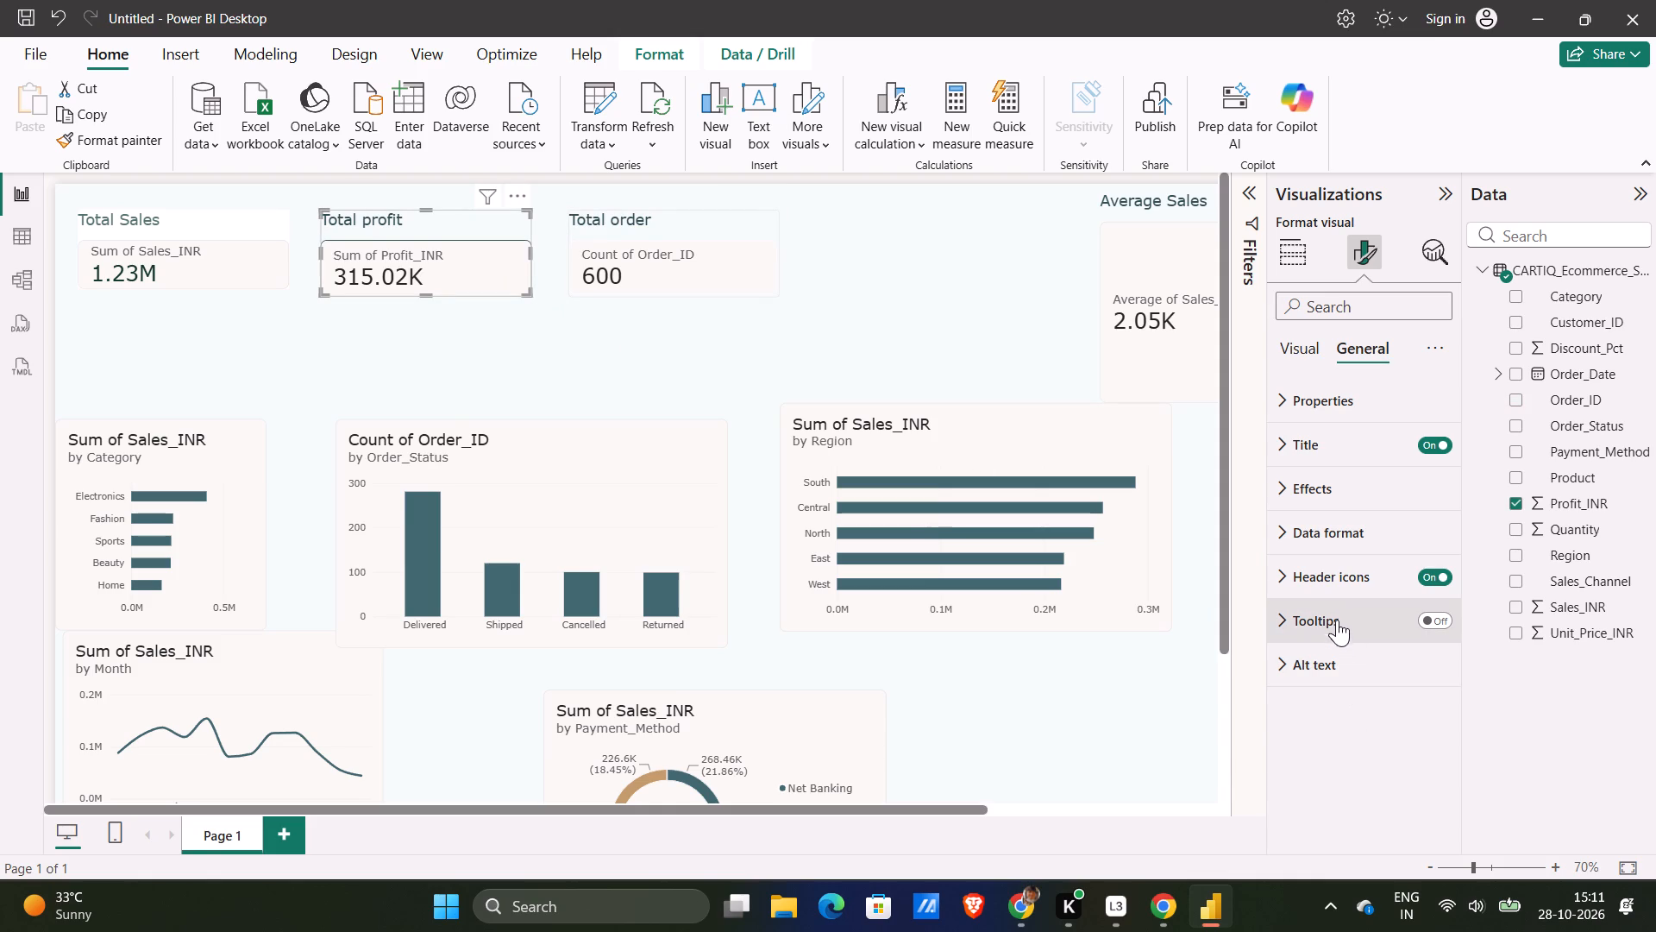
click(1328, 458)
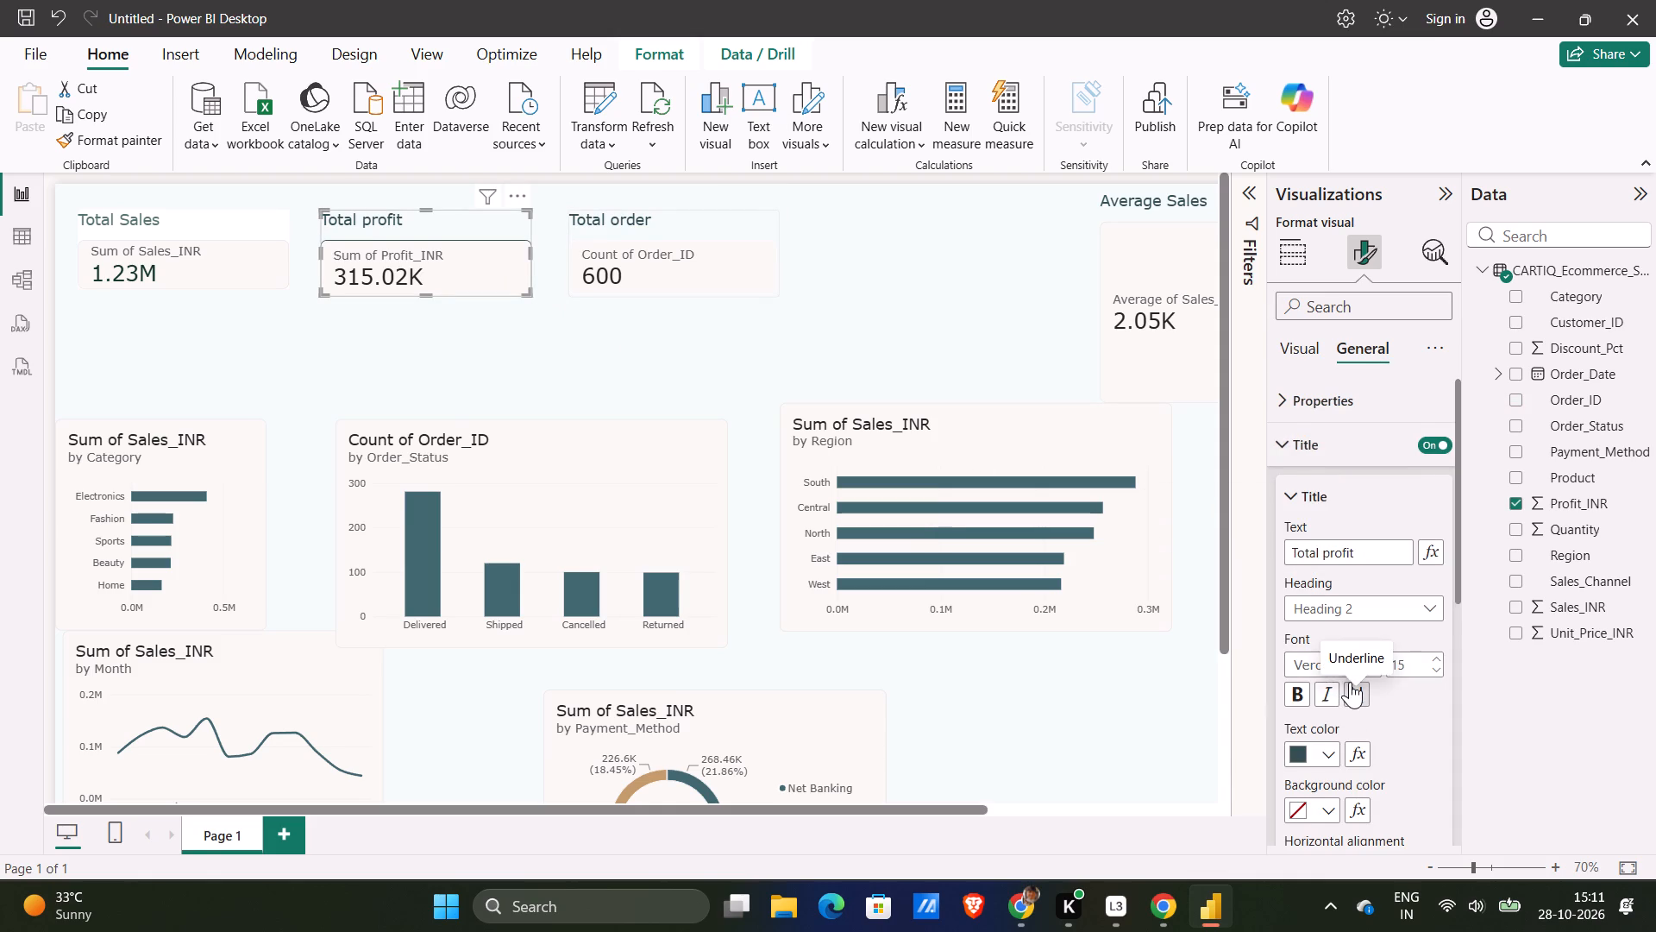
scroll(1350, 682, down, 1)
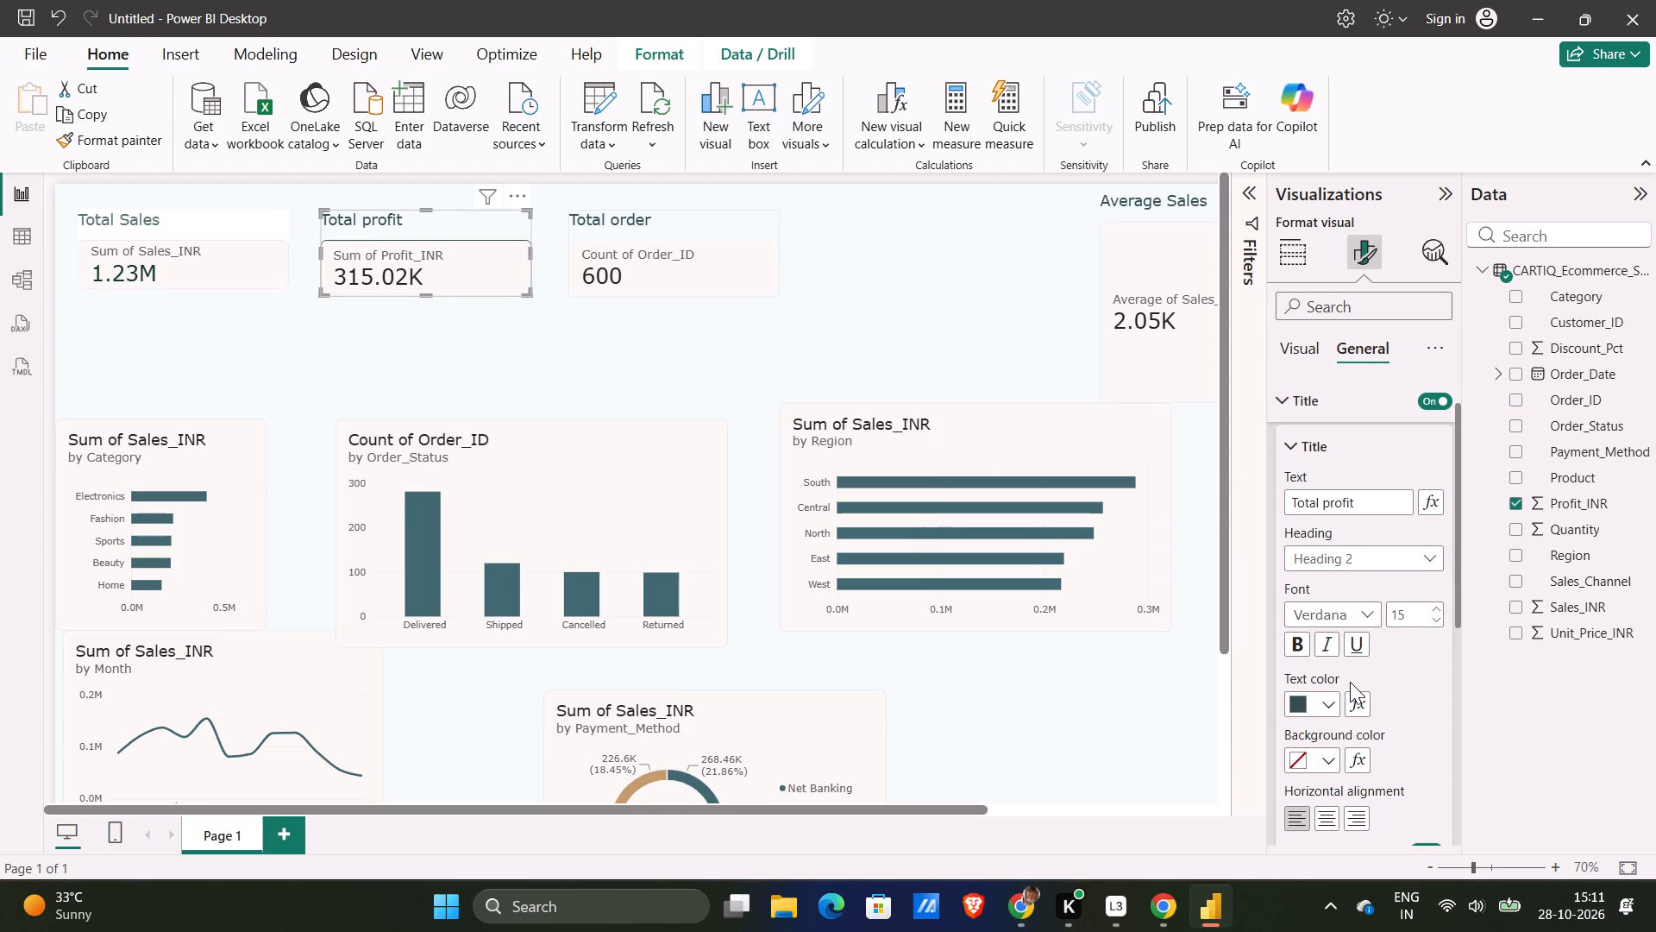
scroll(1350, 682, down, 1)
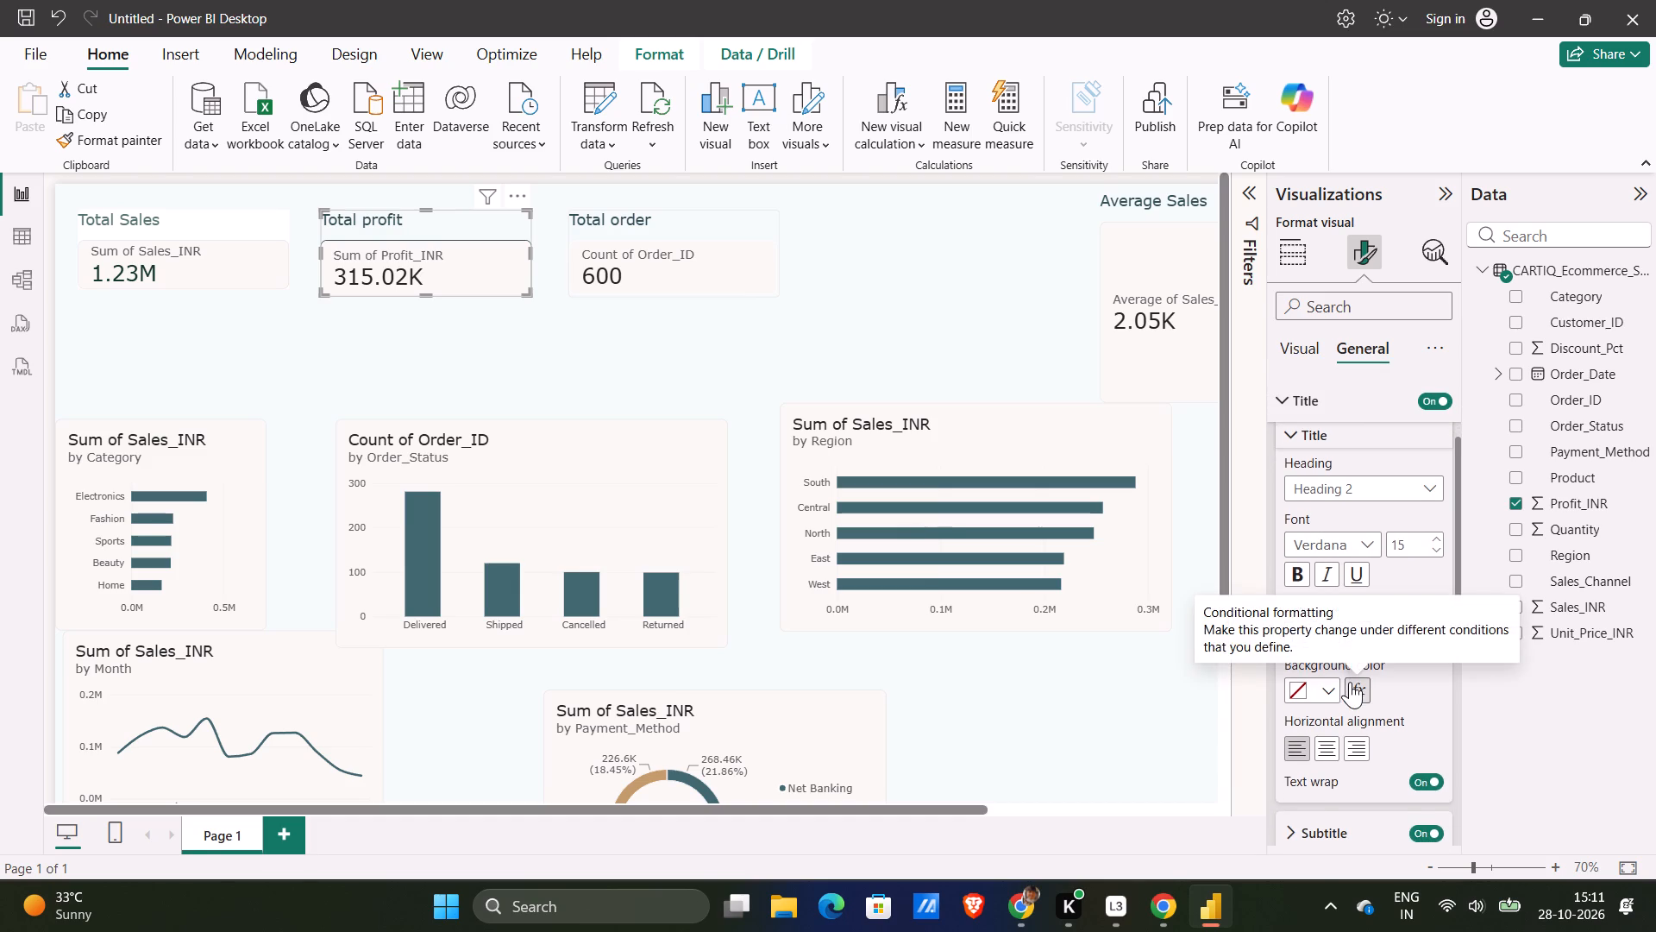
scroll(1358, 739, down, 1)
click(1352, 677)
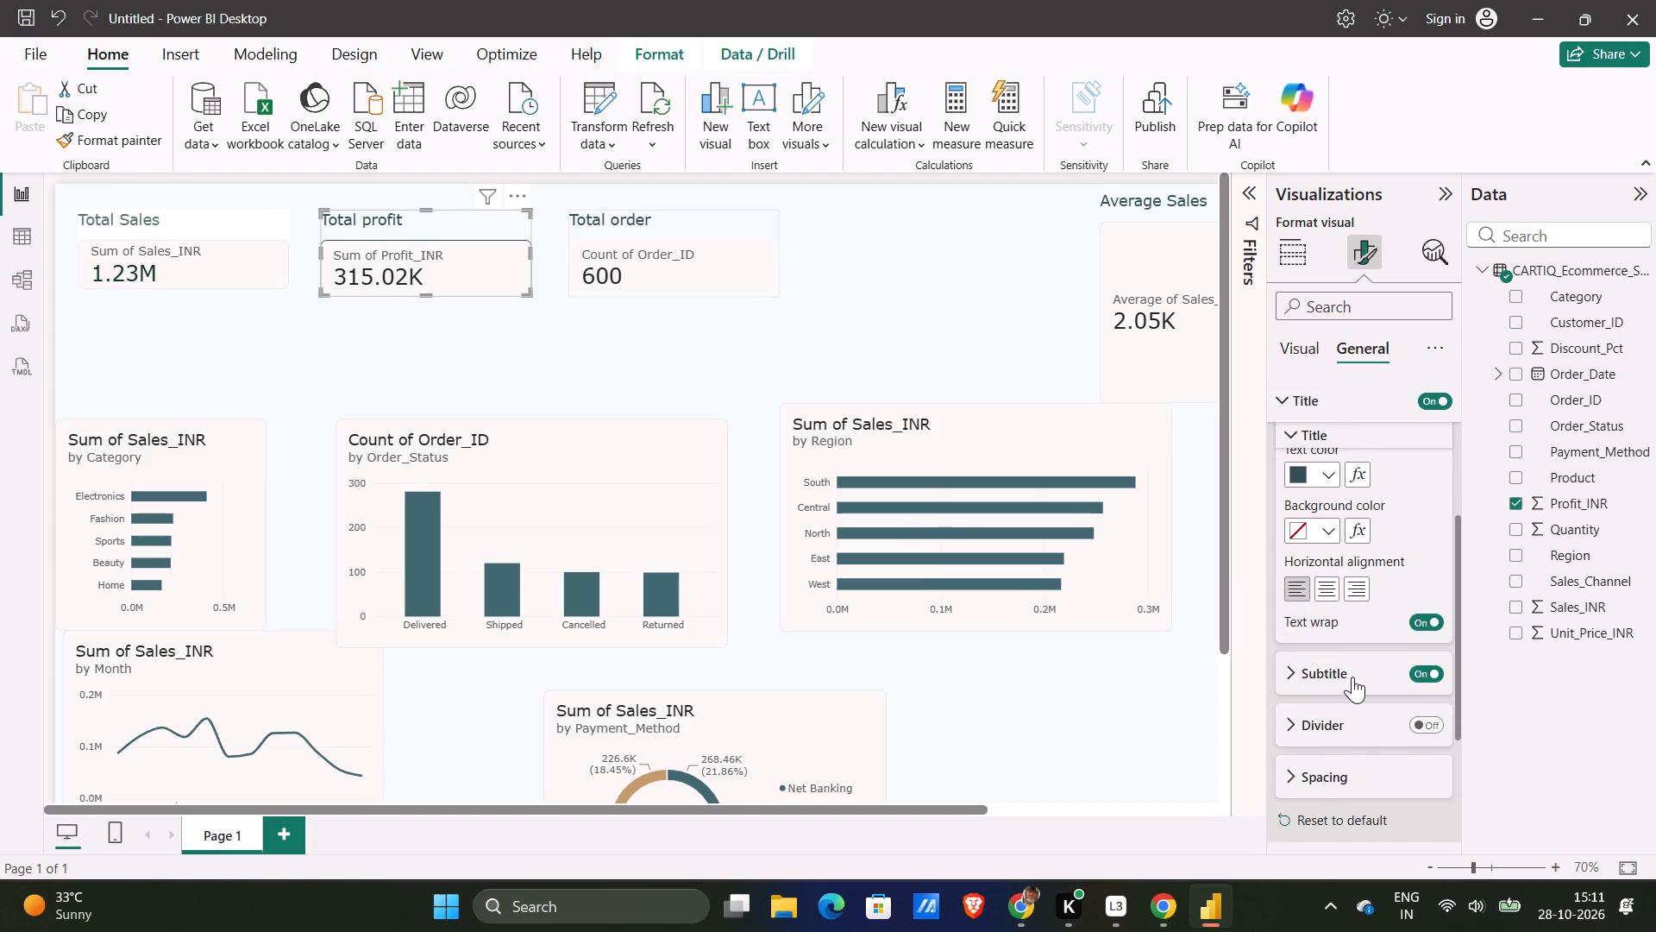
click(1352, 677)
scroll(1352, 677, down, 1)
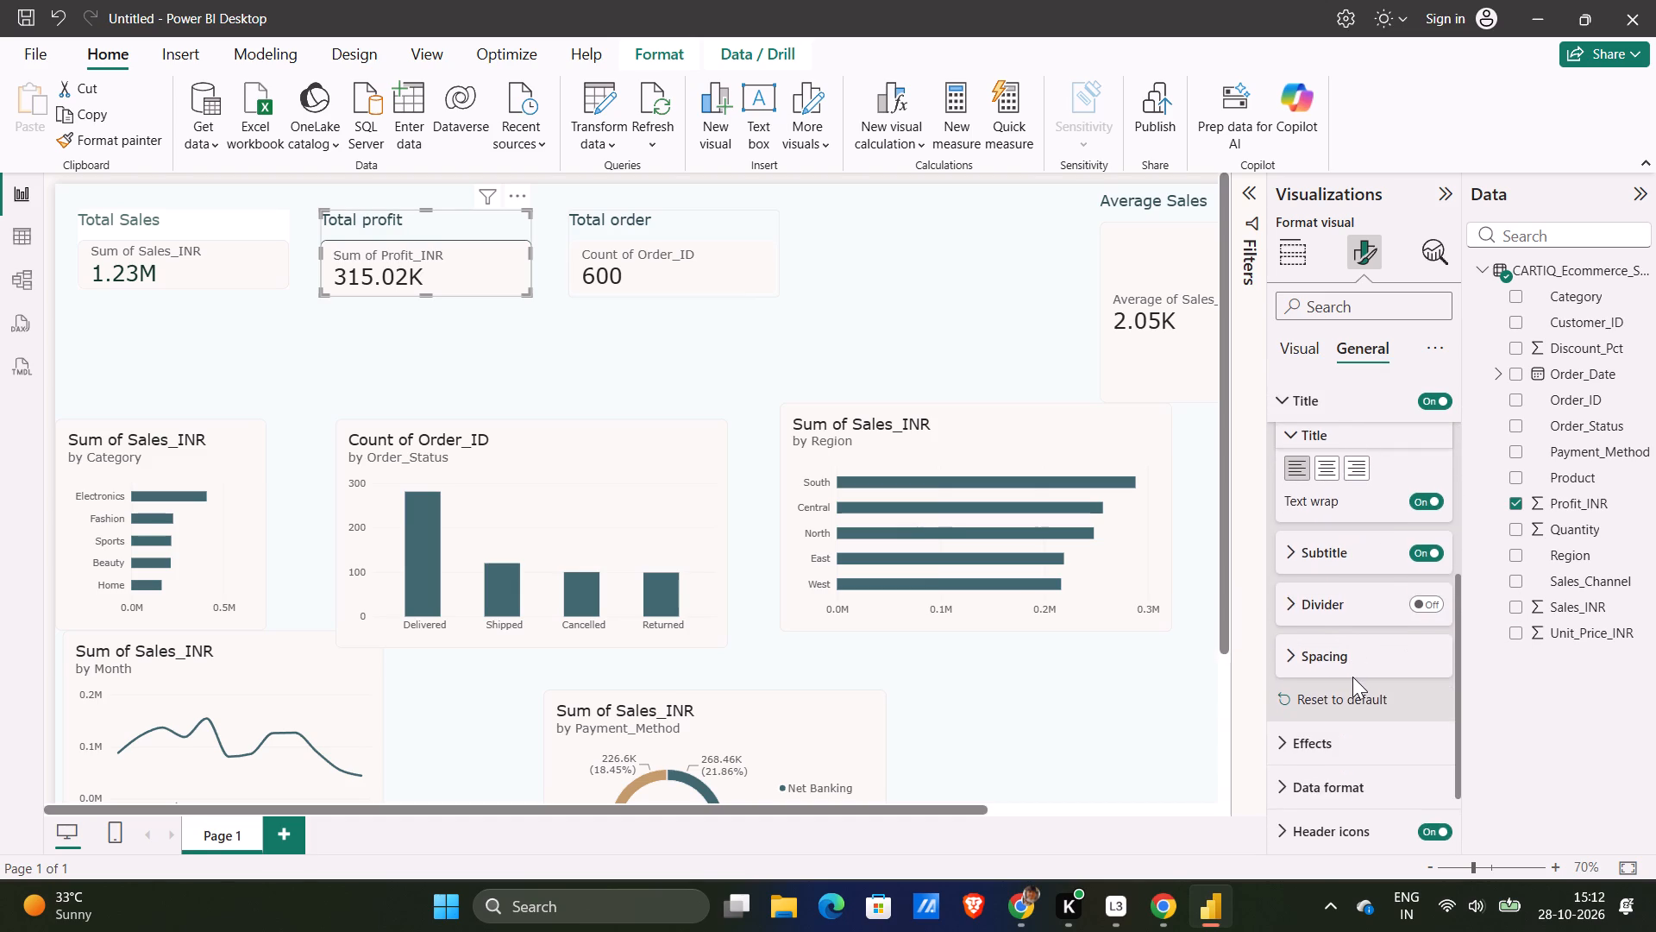
click(1349, 666)
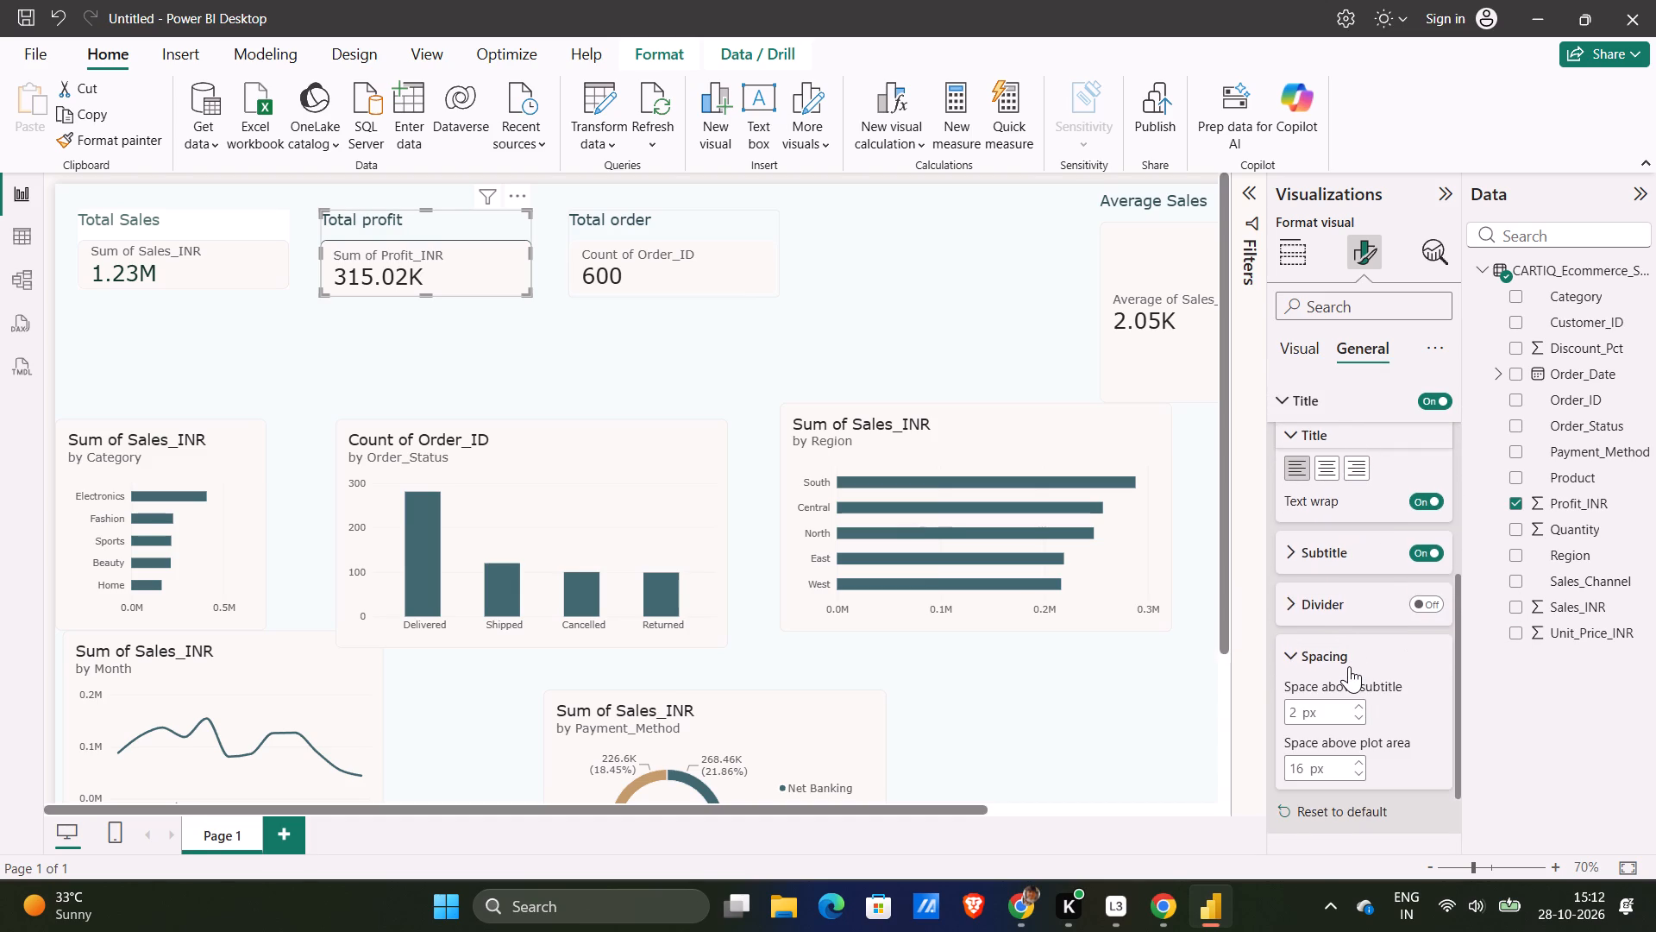
click(1349, 666)
scroll(1349, 666, down, 1)
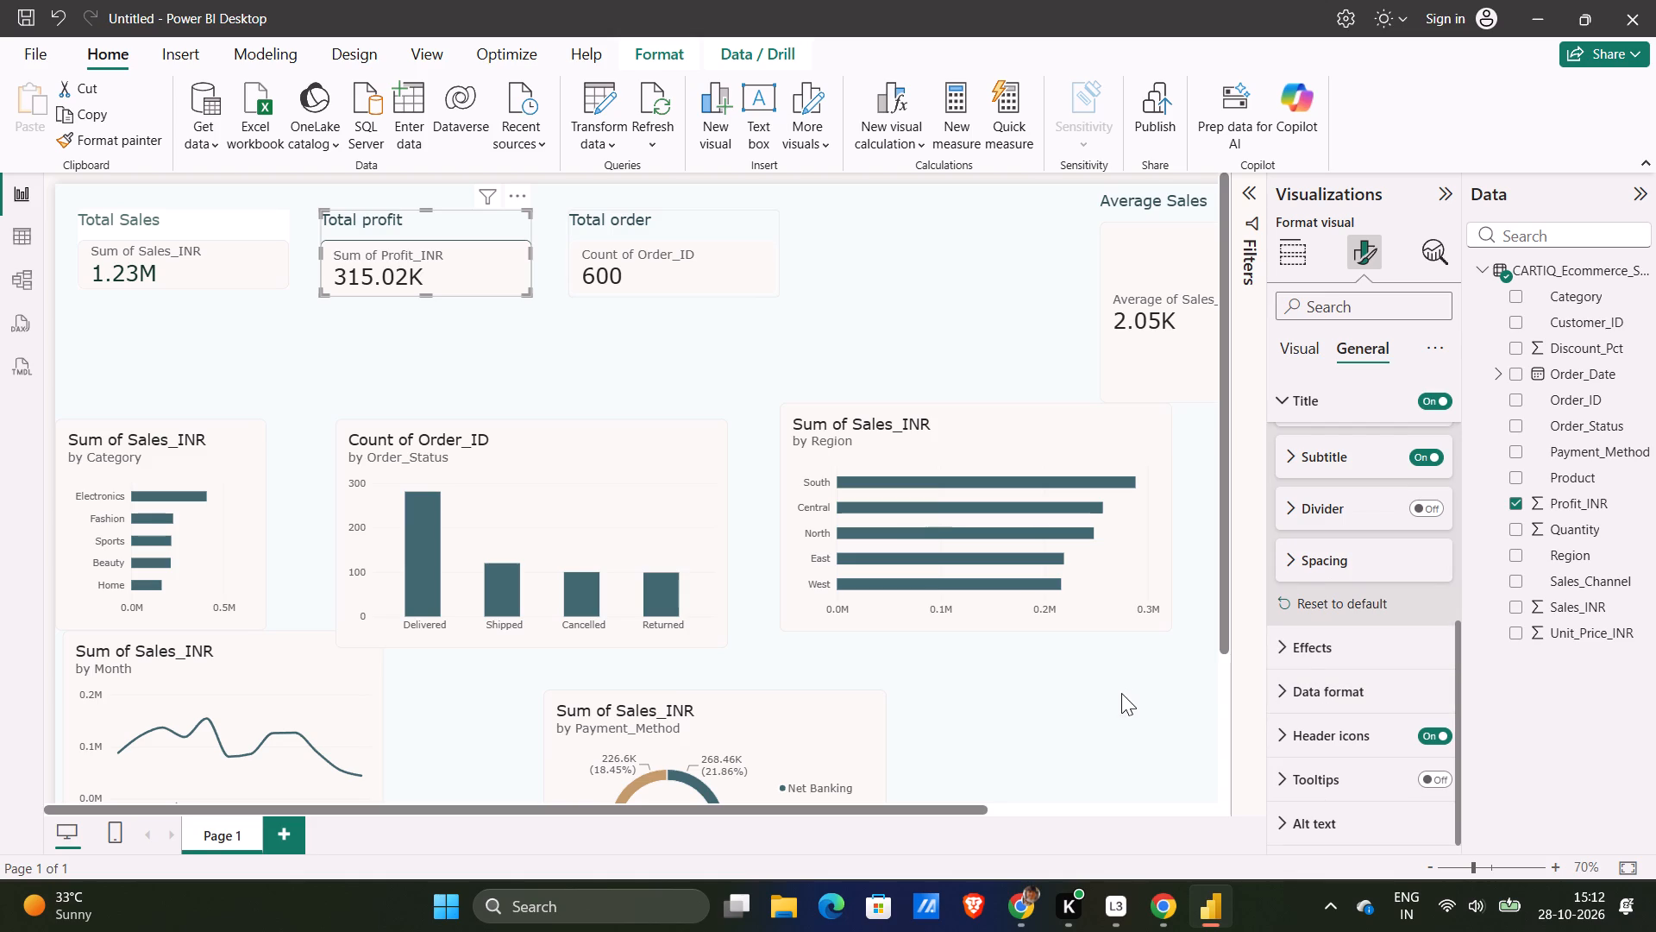
click(1121, 694)
click(1004, 333)
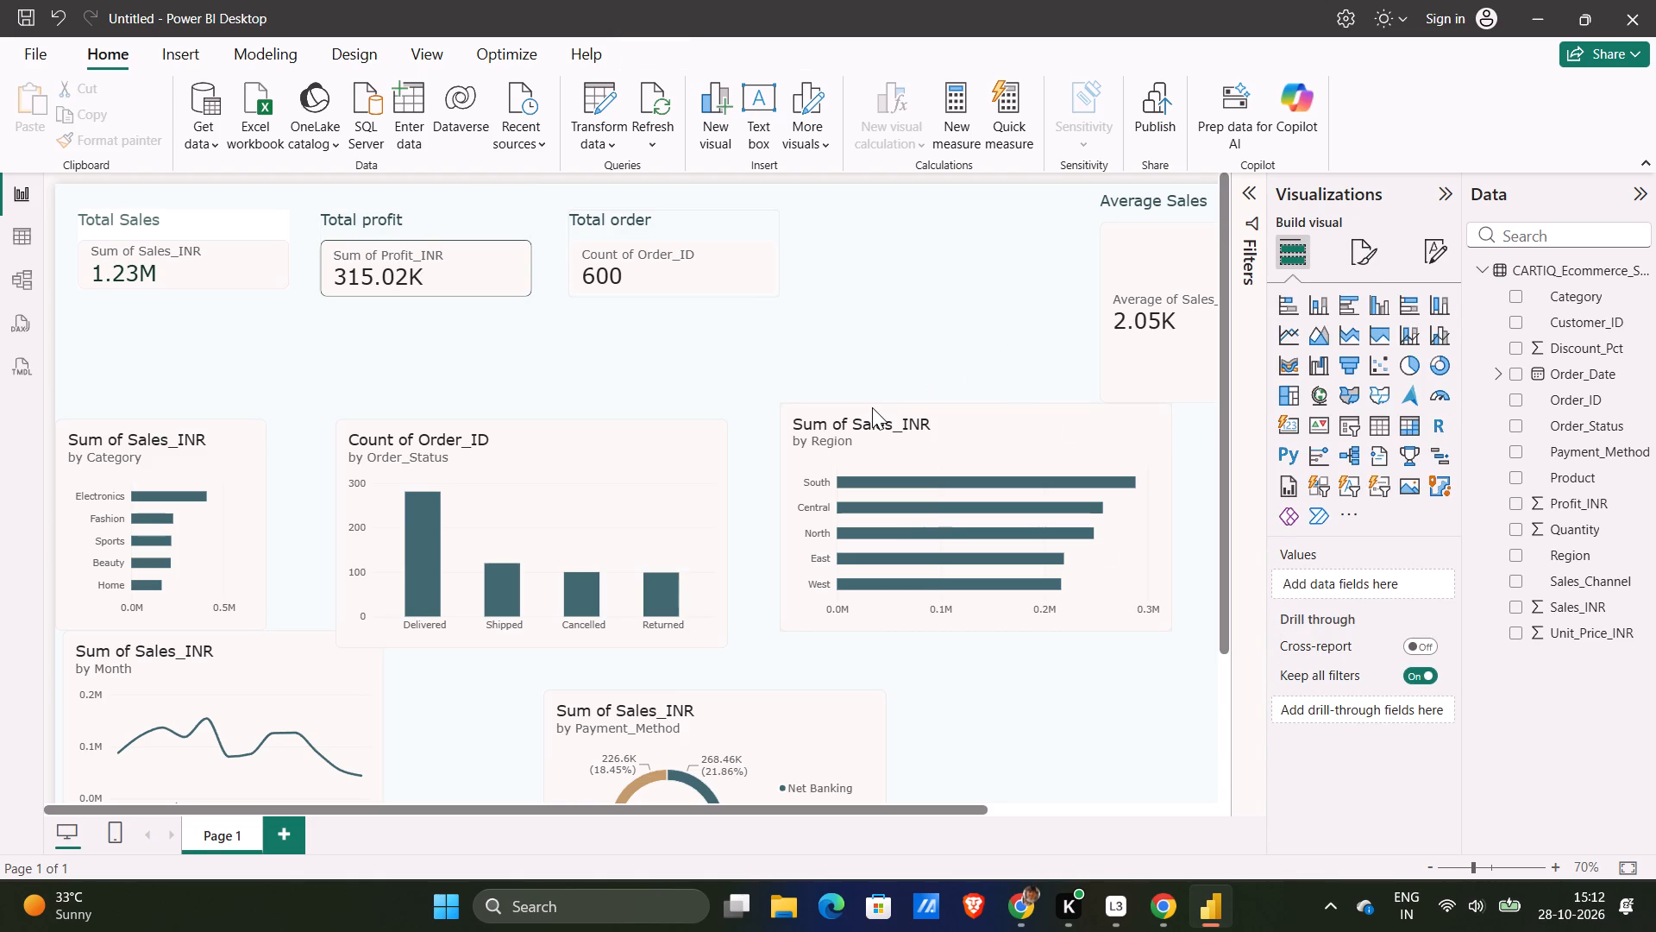
Place the Average Sales card directly beneath the Total profit card, shorten it, and narrow it to the same width.
scroll(872, 407, up, 1)
drag(1133, 311, 804, 299)
drag(899, 271, 925, 290)
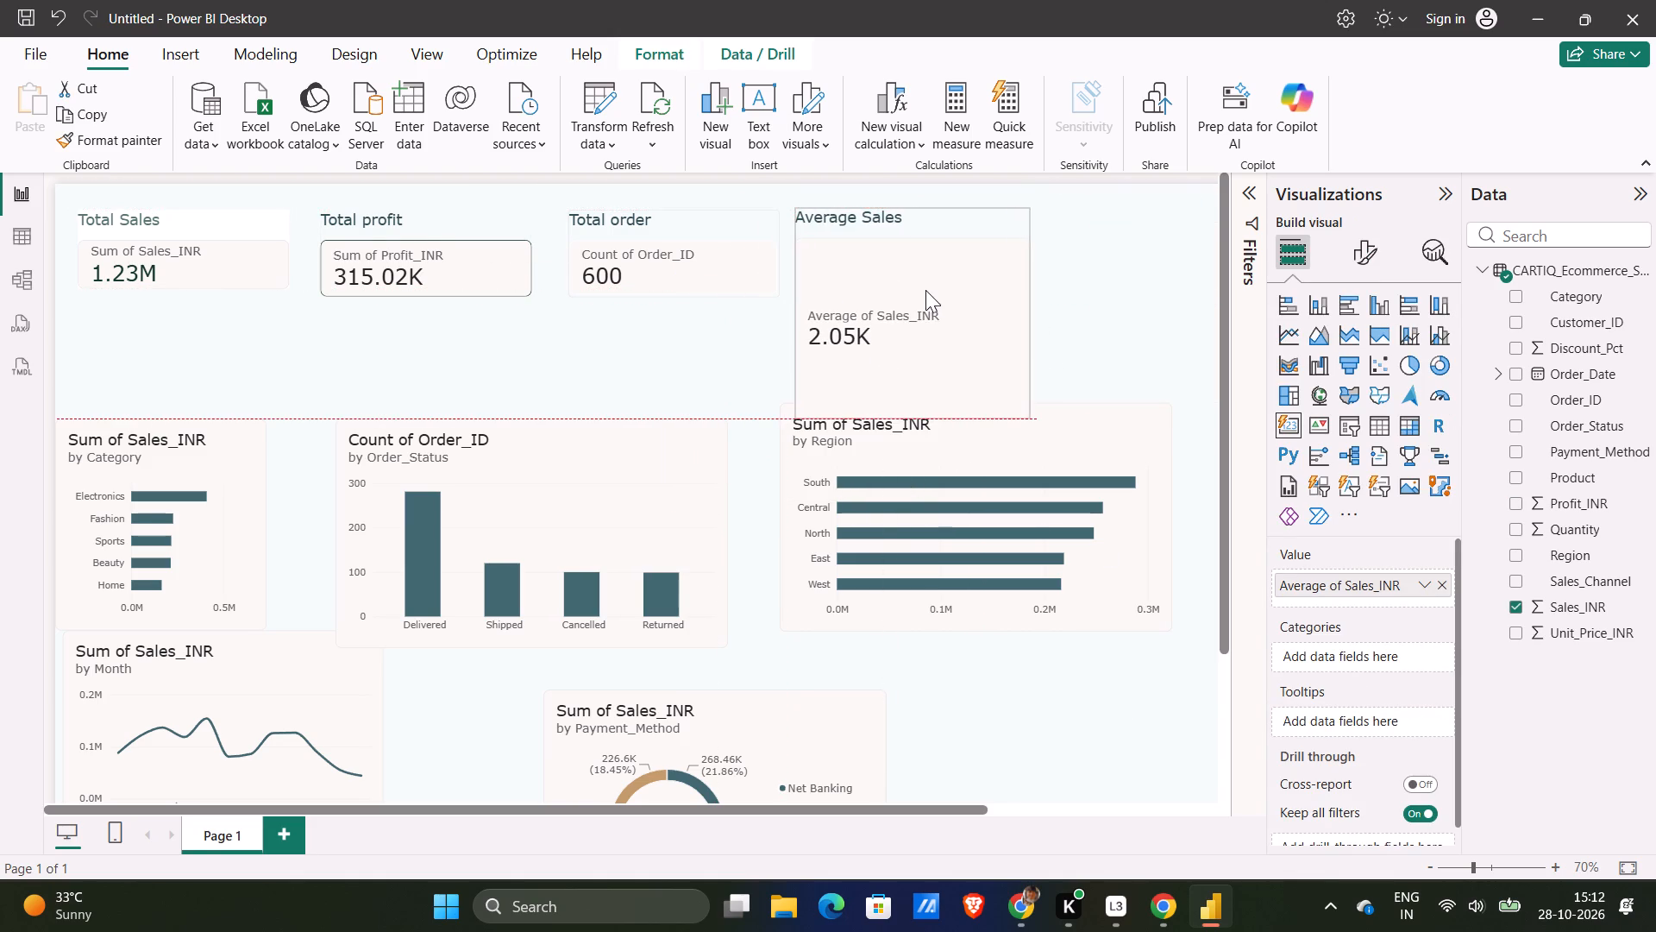
drag(925, 290, 689, 401)
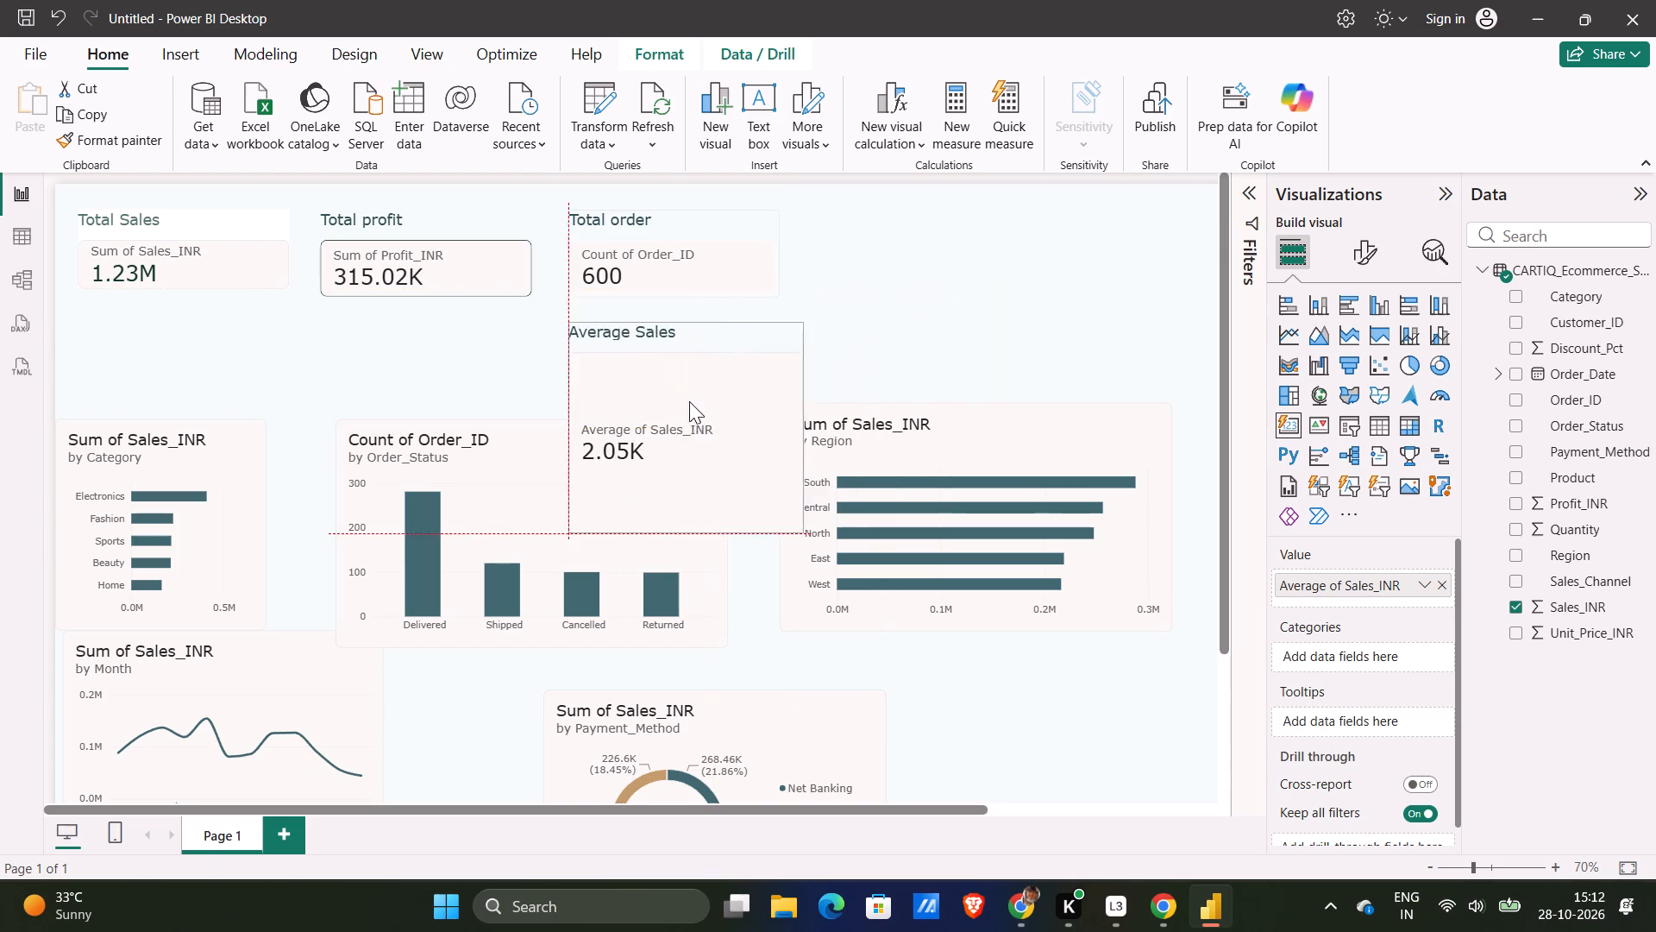
drag(689, 401, 436, 399)
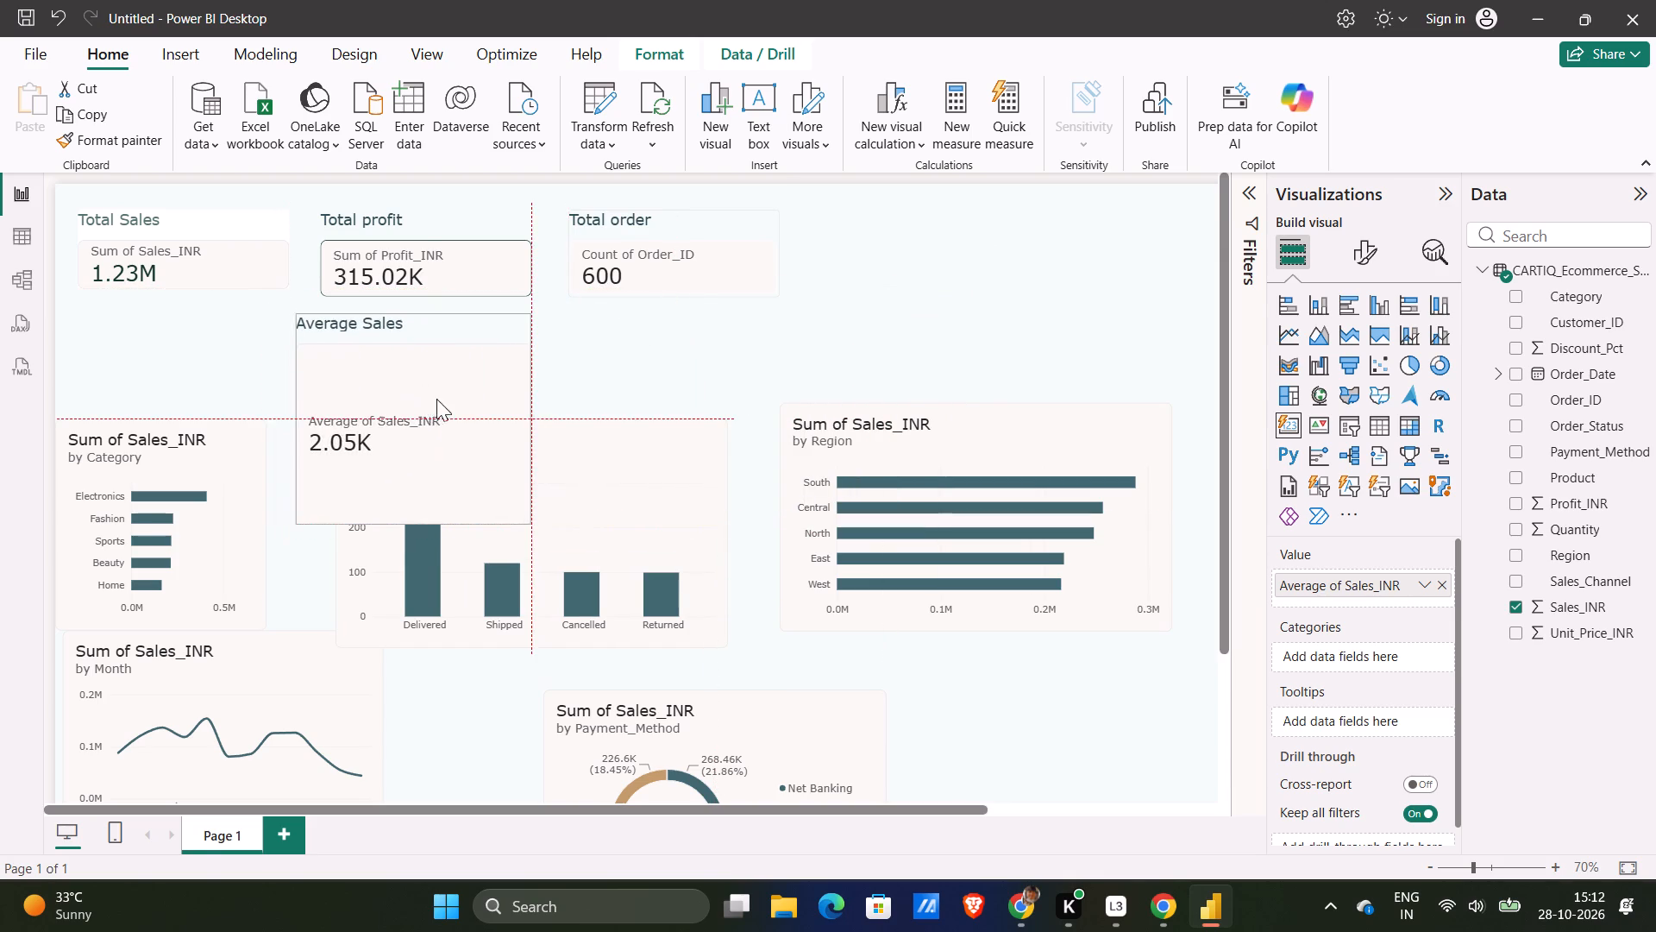
drag(436, 399, 447, 398)
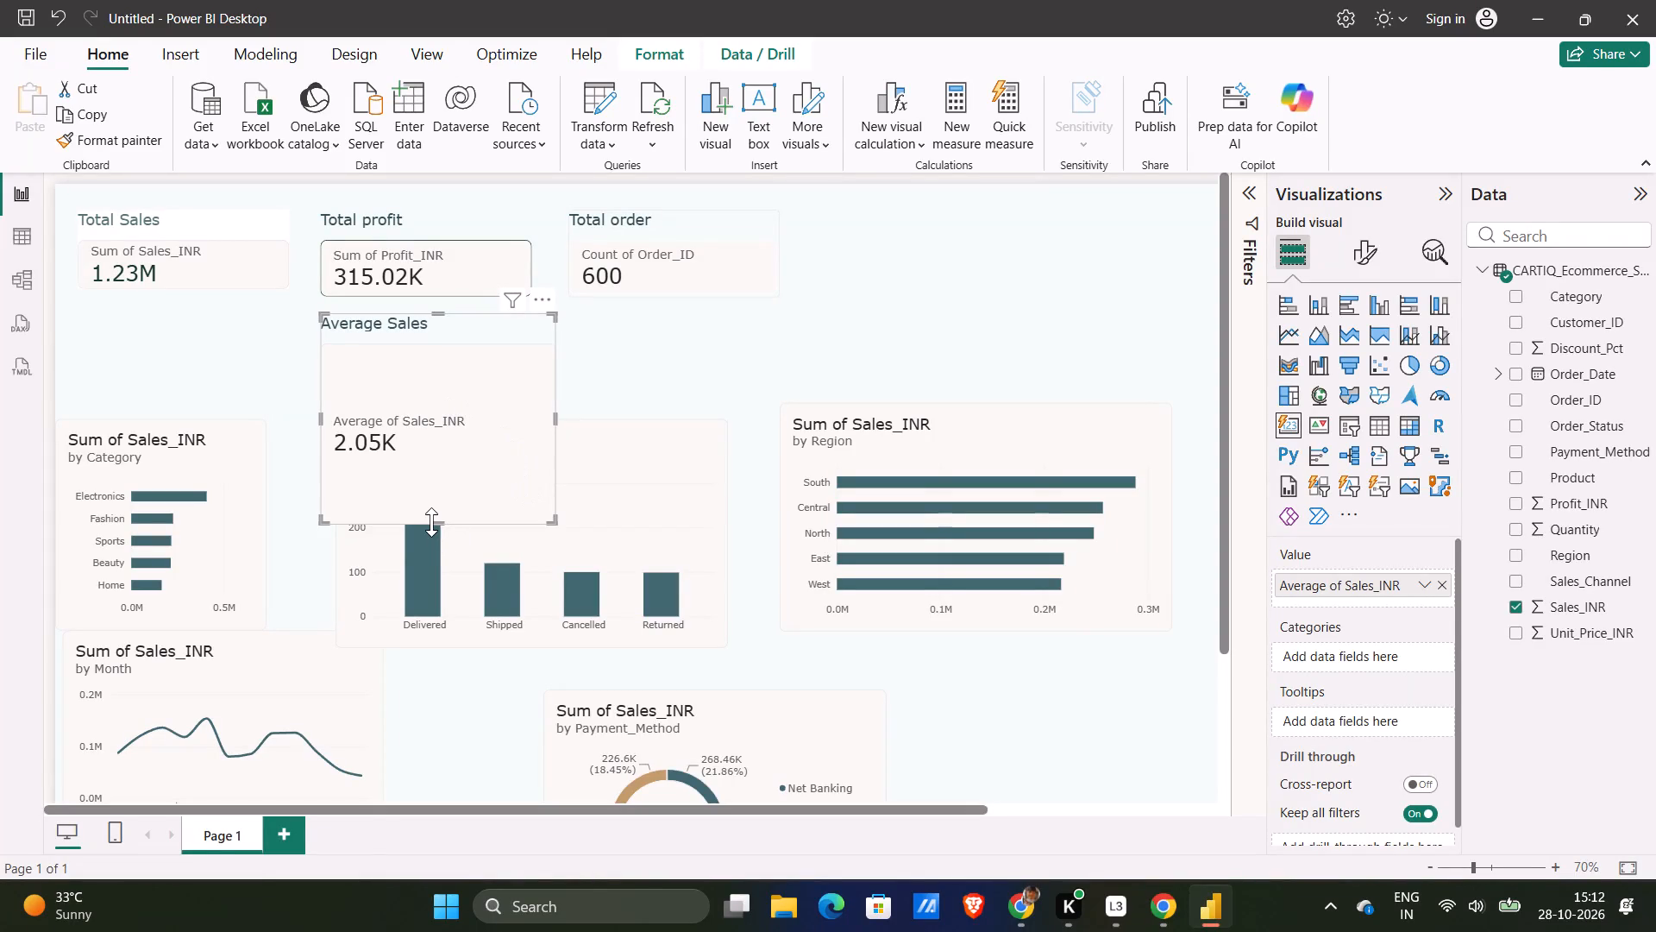
drag(431, 522, 436, 389)
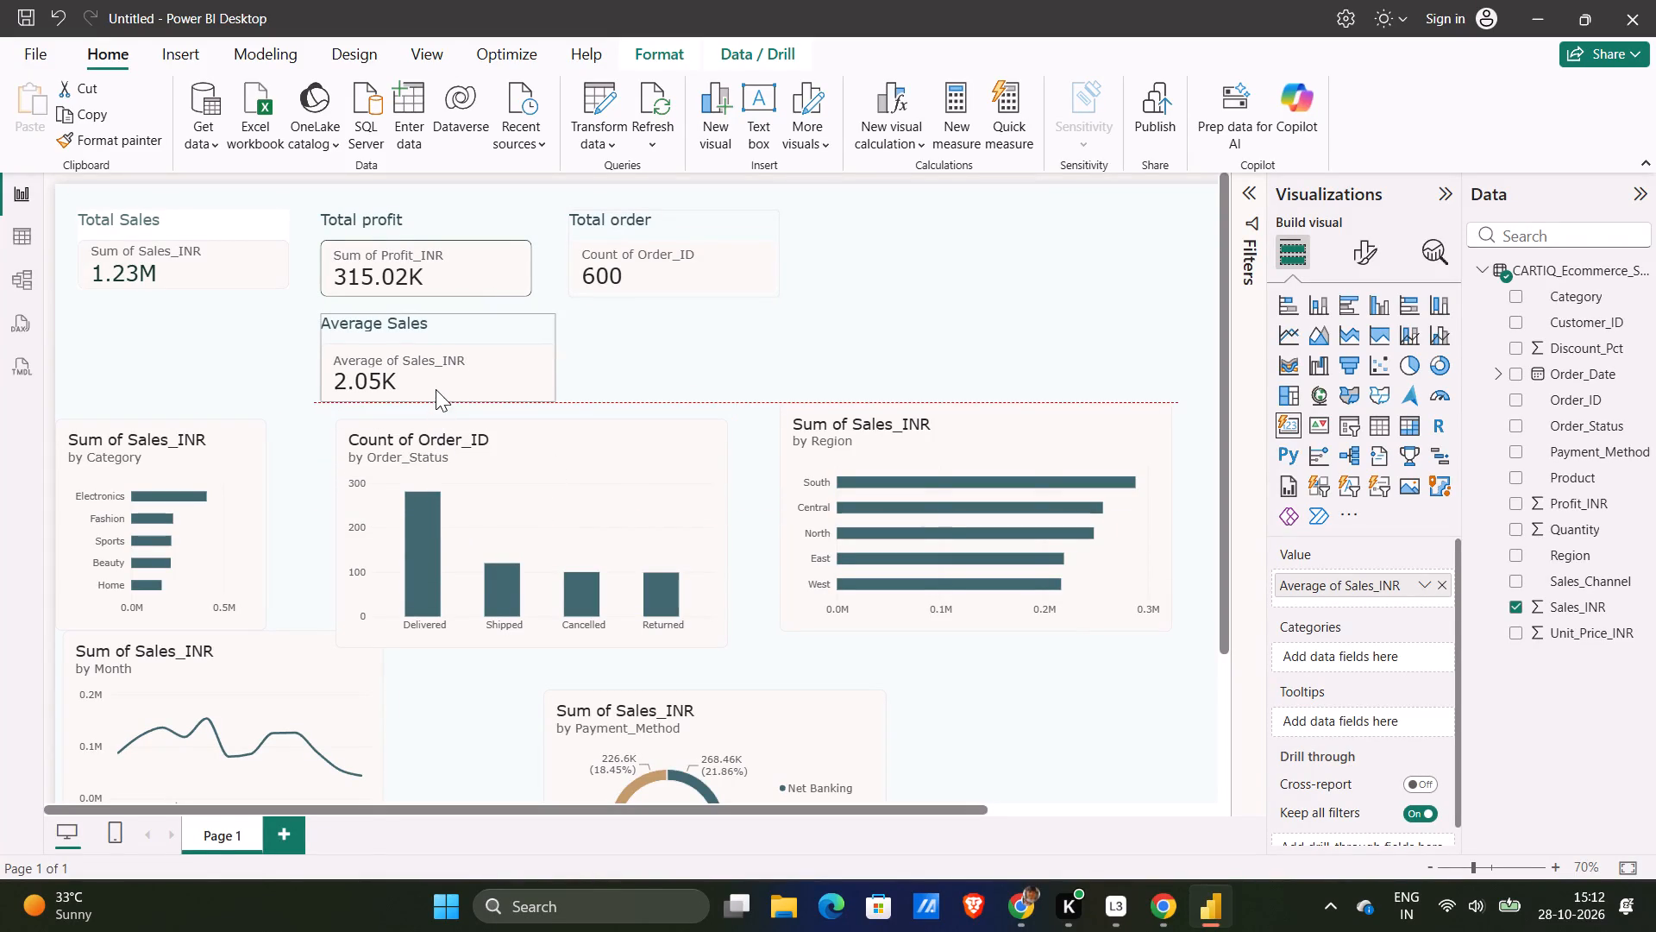
drag(436, 389, 433, 388)
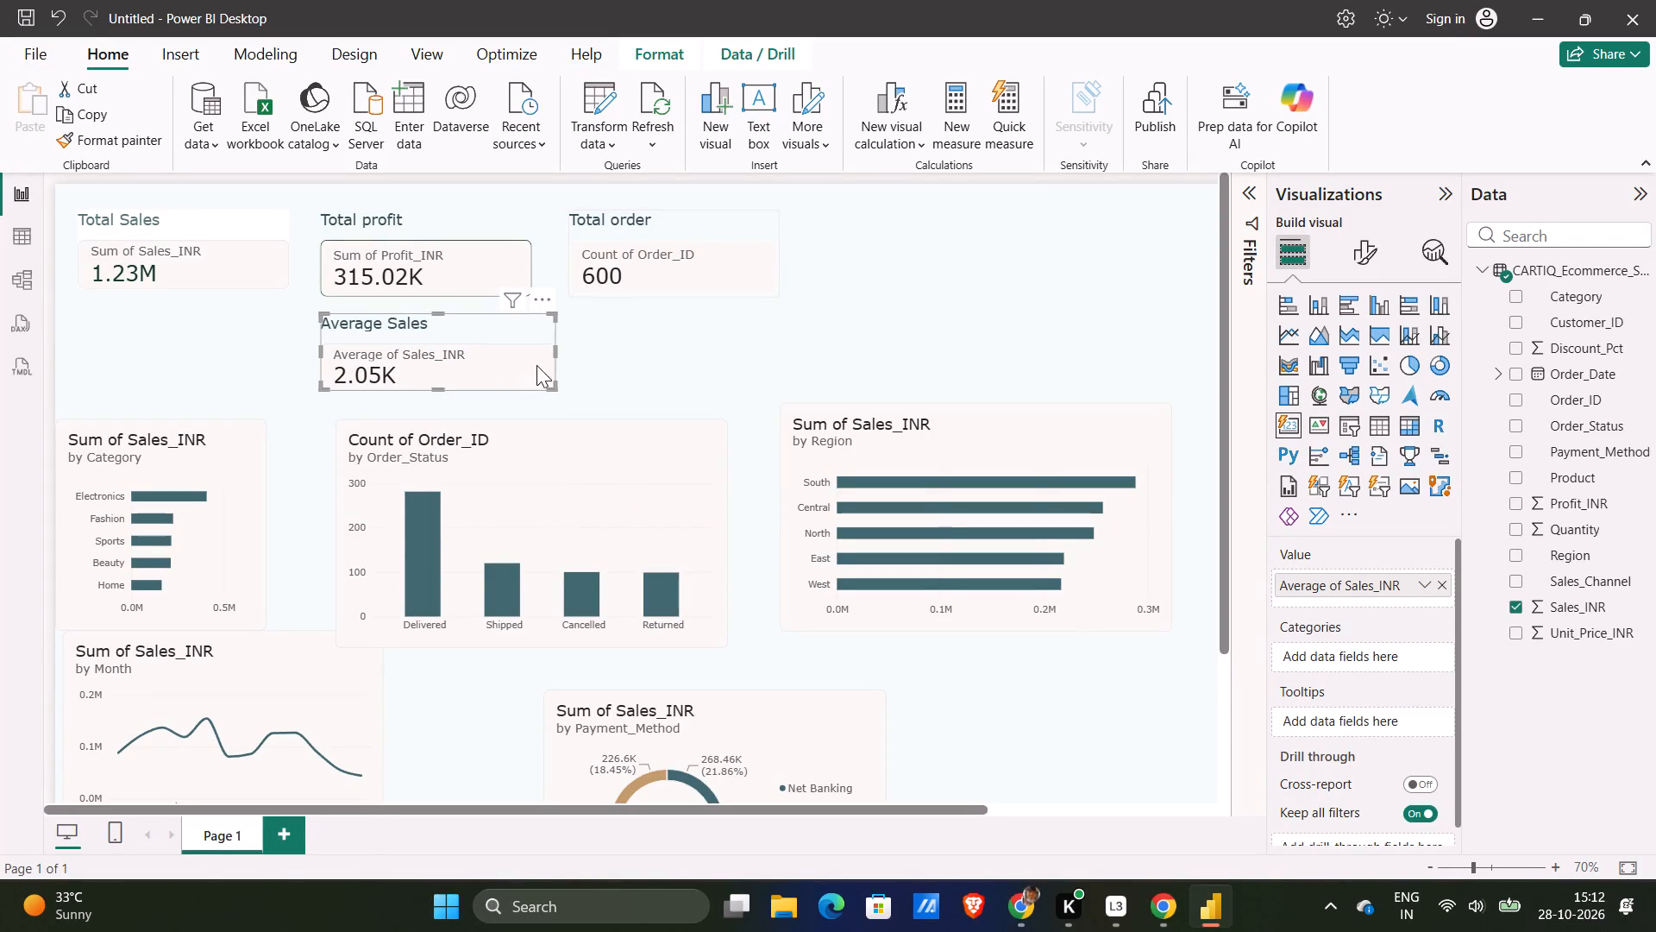
drag(554, 350, 525, 349)
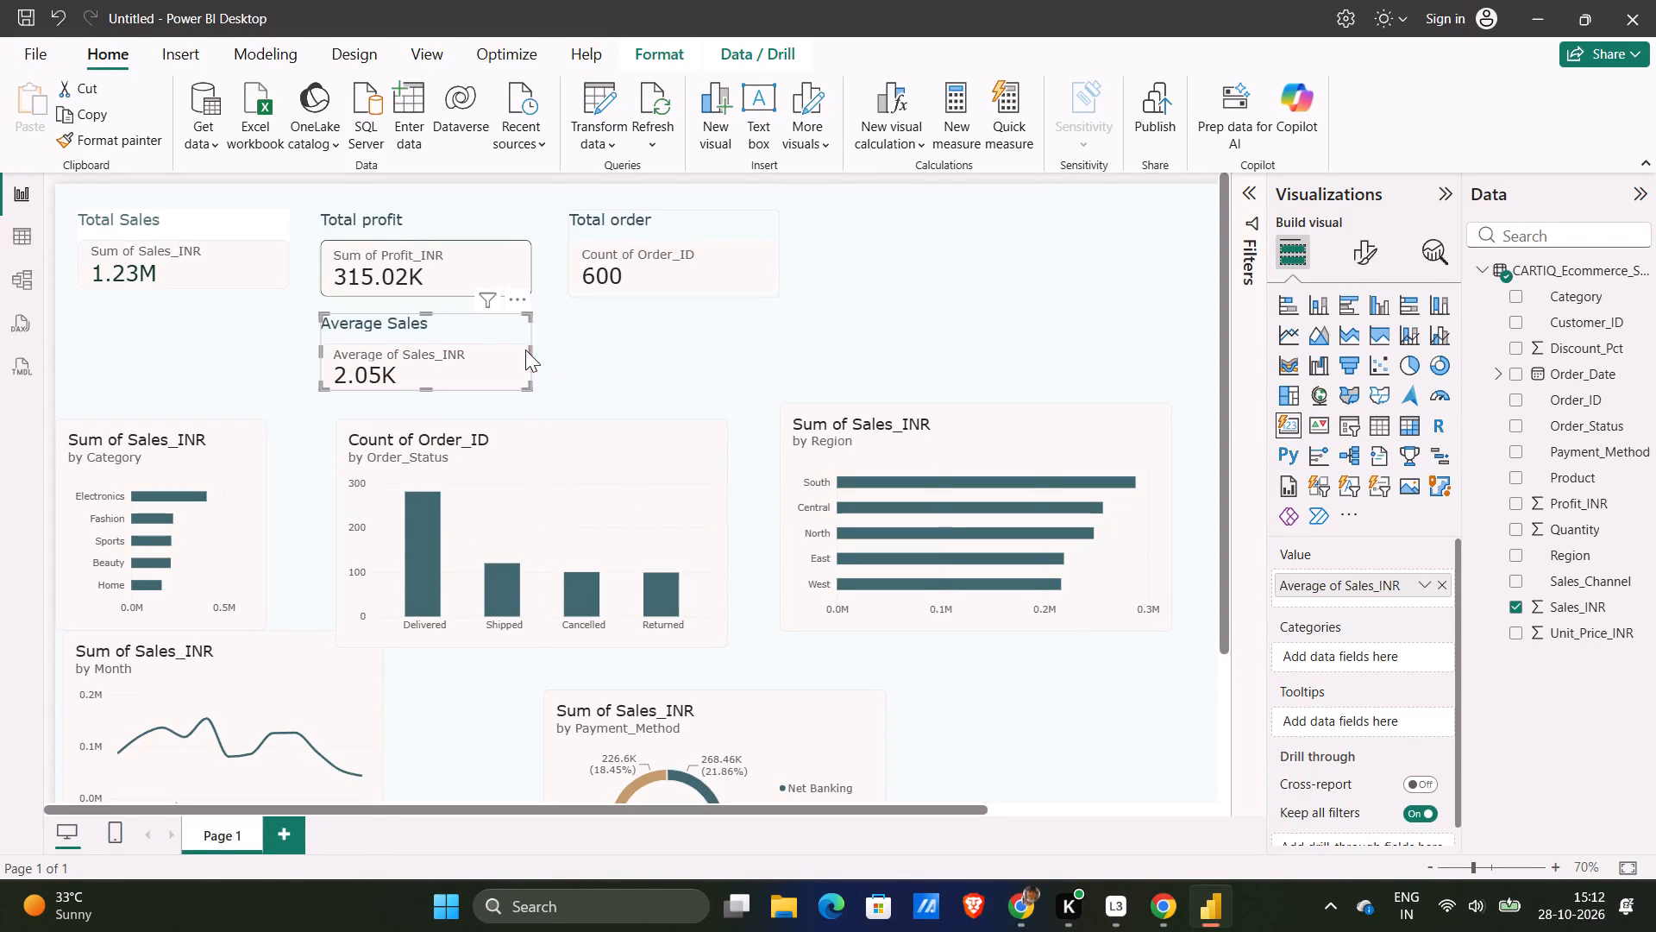
Move the Average Sales card beside the Total order card and match its top and bottom edges to the KPI row.
drag(485, 359, 956, 255)
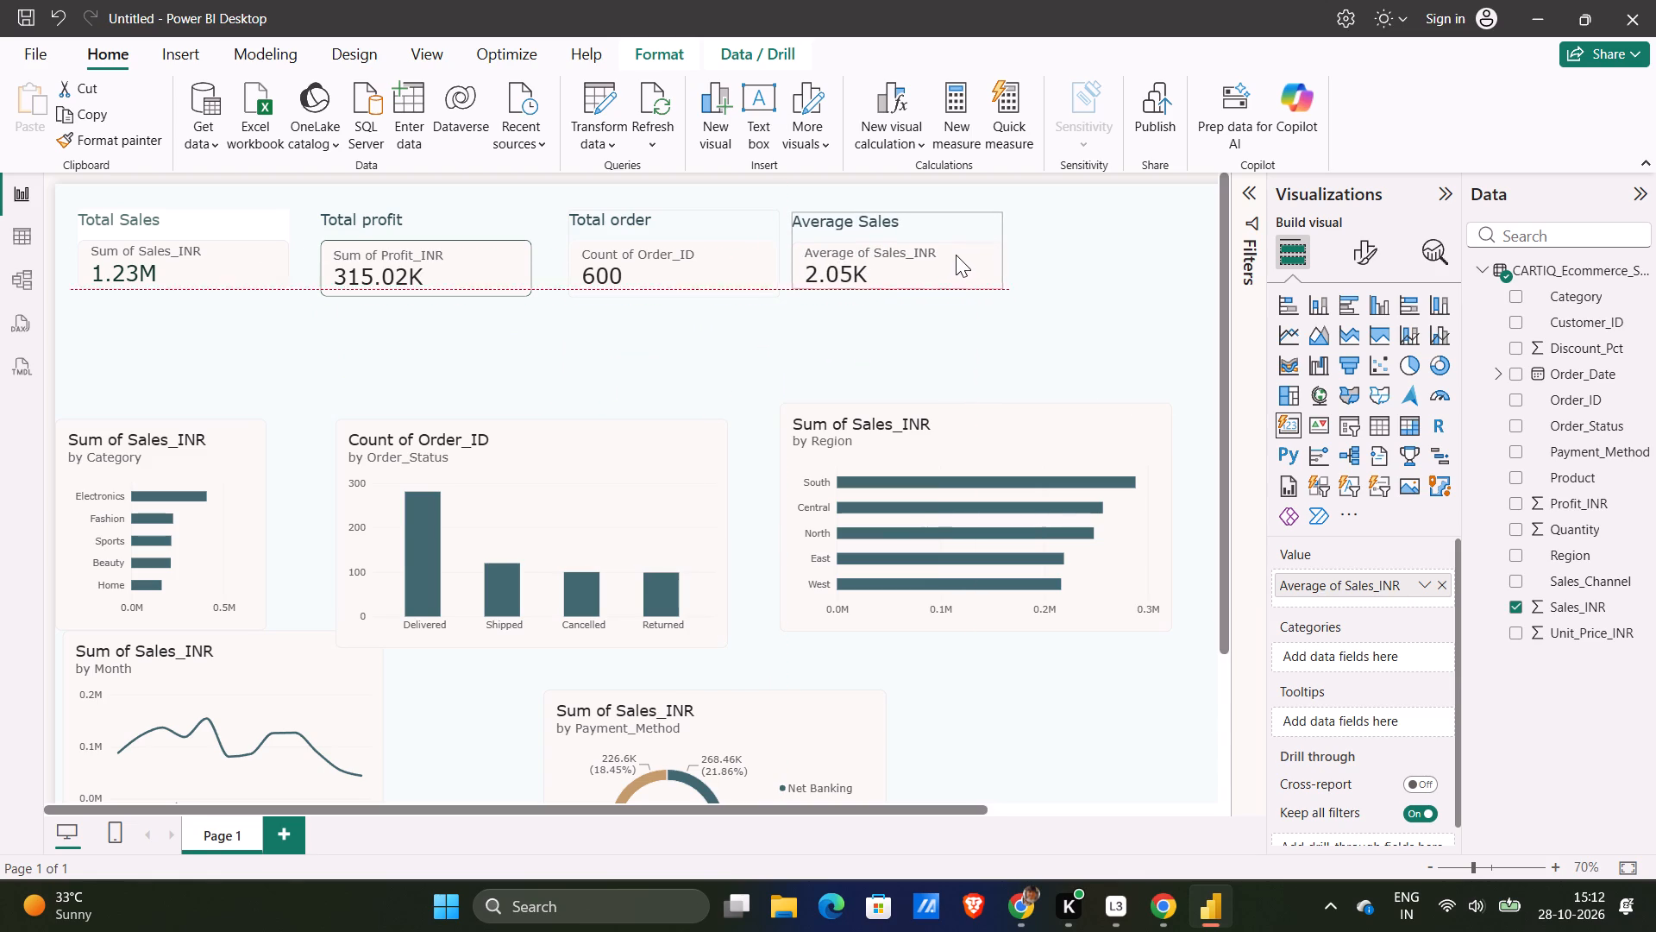
drag(956, 255, 956, 253)
drag(899, 284, 899, 297)
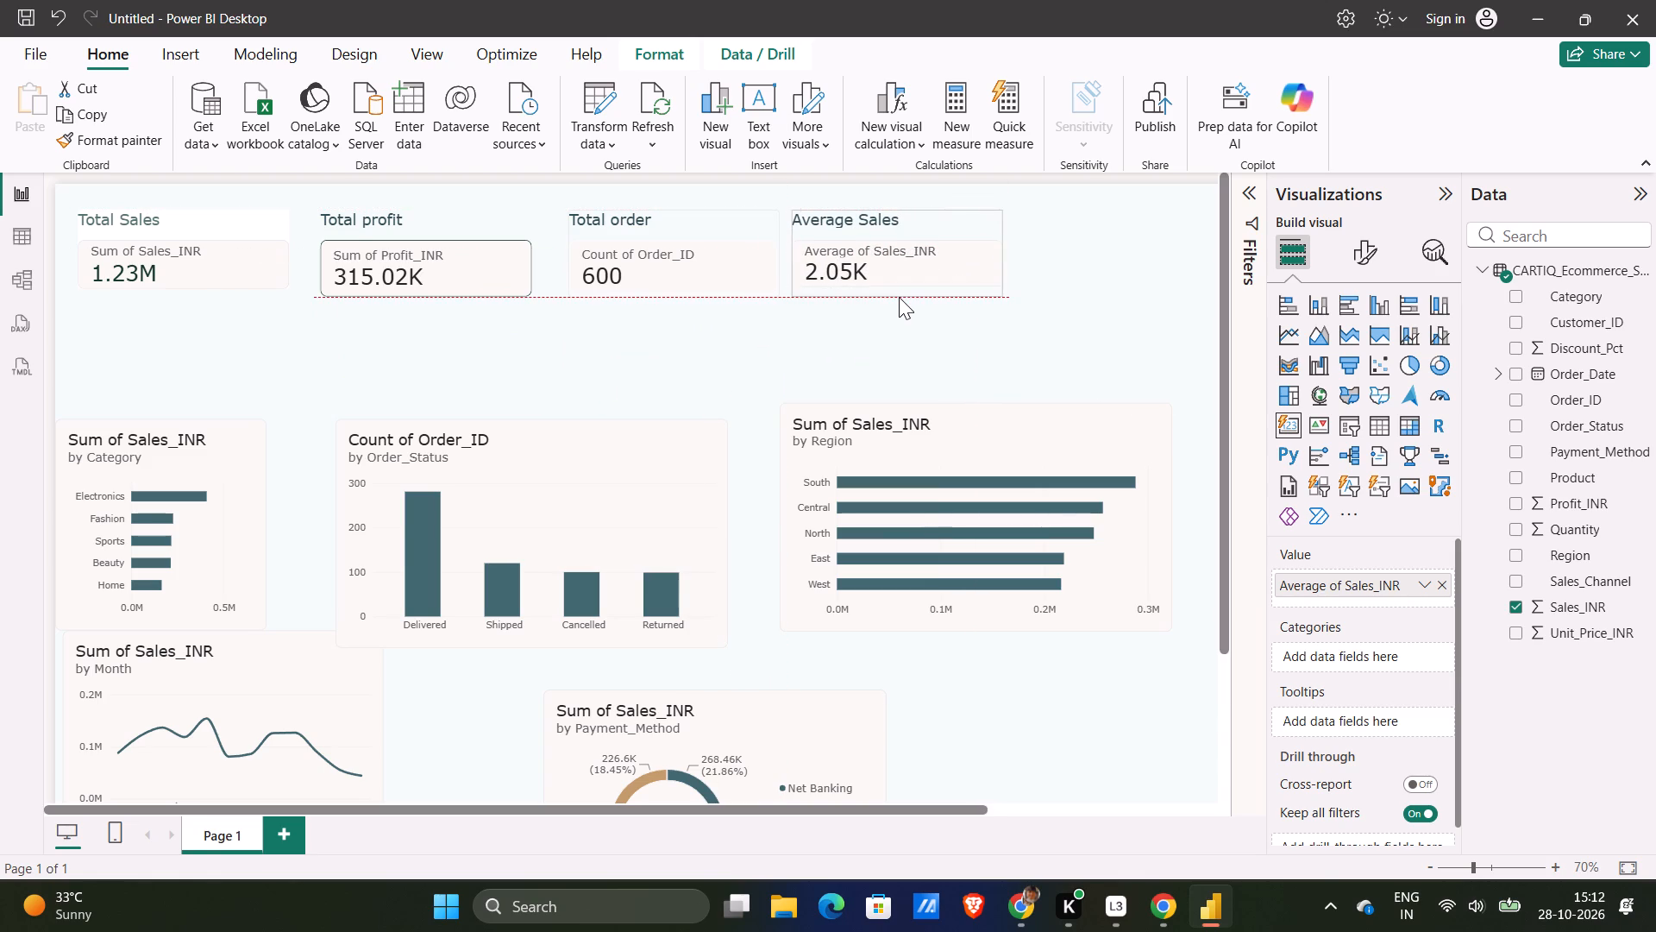
drag(899, 297, 899, 293)
click(929, 249)
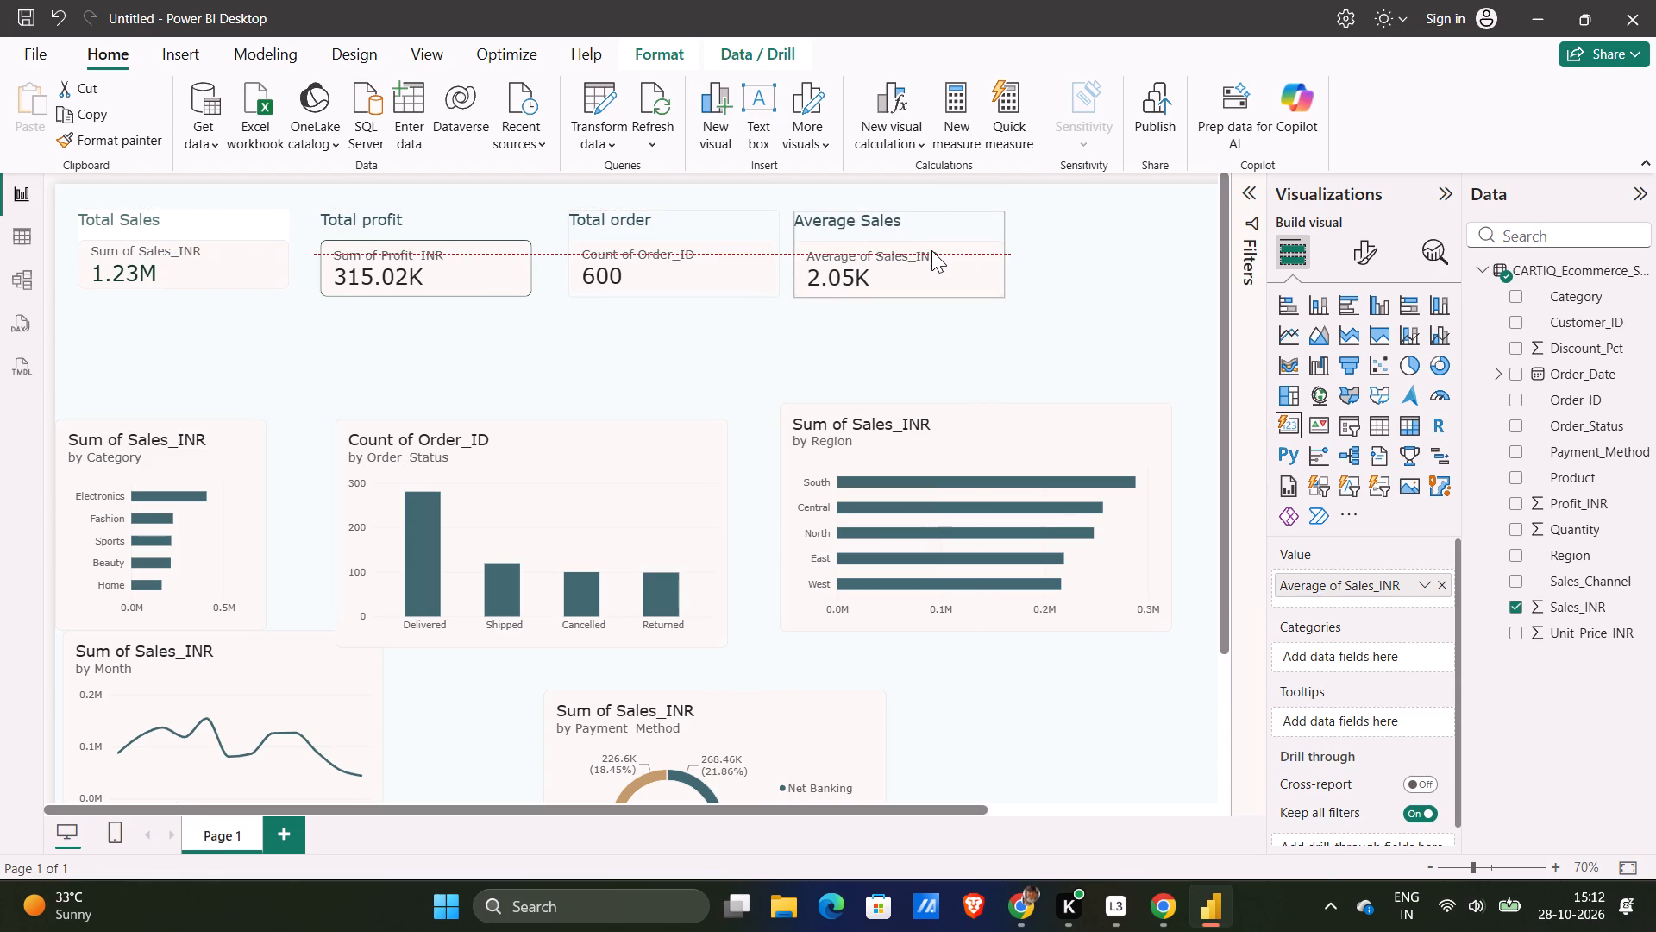
click(705, 335)
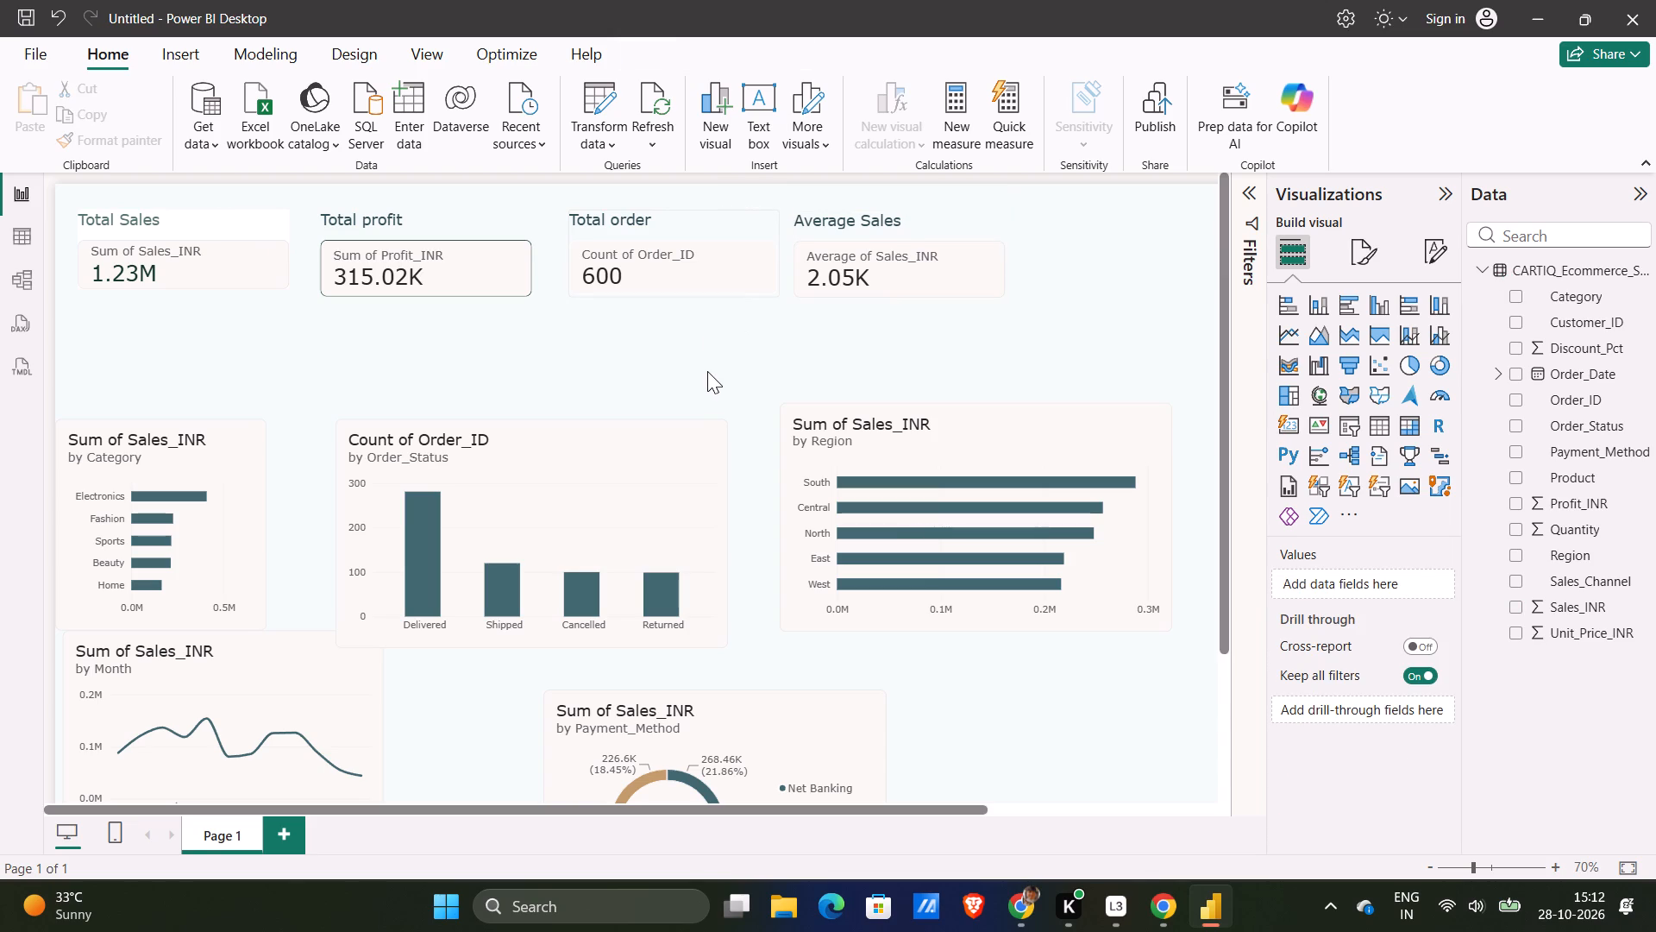
Capture a screenshot of the region containing the row of four KPI cards.
key(Print)
drag(69, 195, 904, 375)
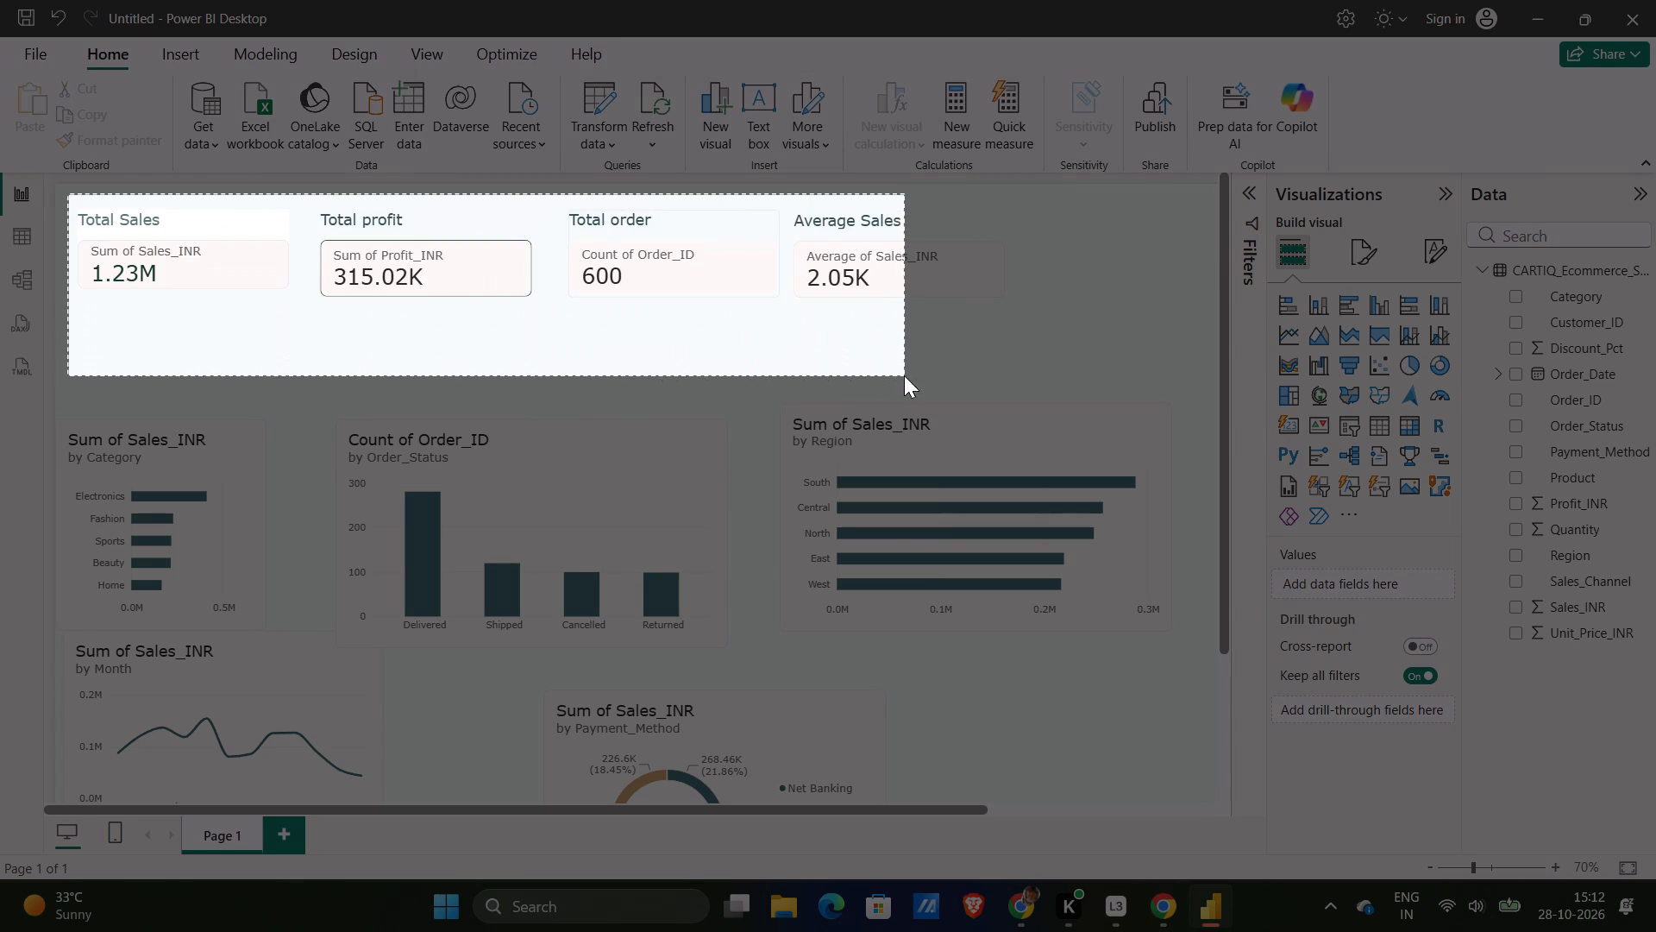
drag(904, 375, 1106, 333)
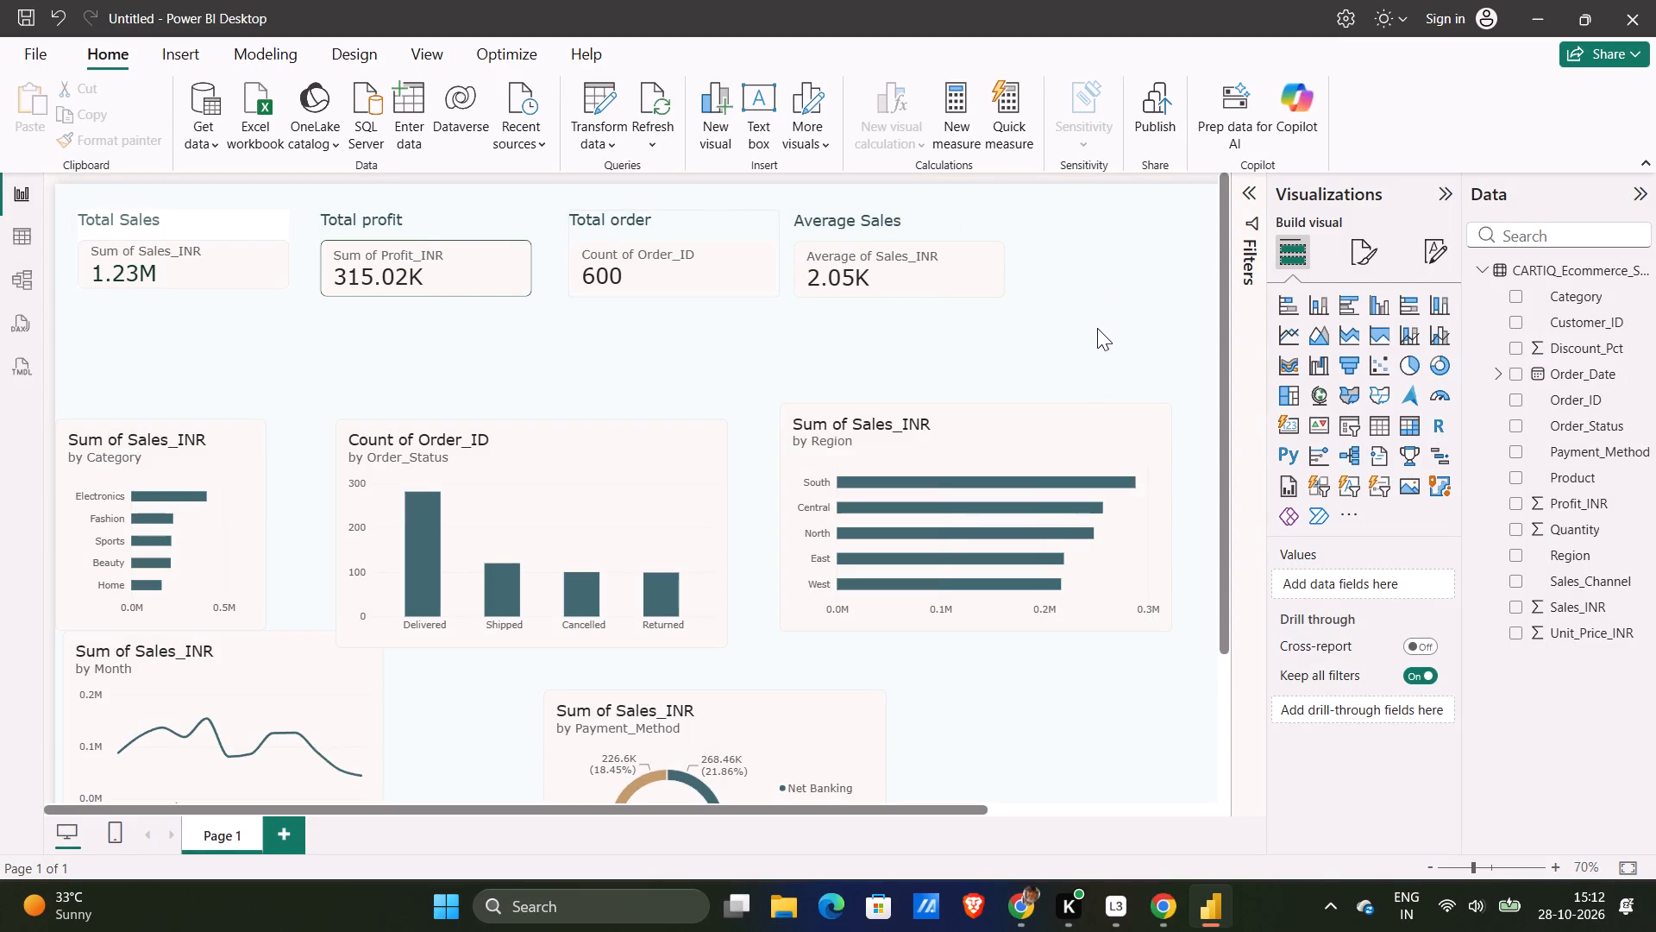
key(alt+Tab)
key(alt+Tab)
key(alt+Tab)
key(alt+Tab)
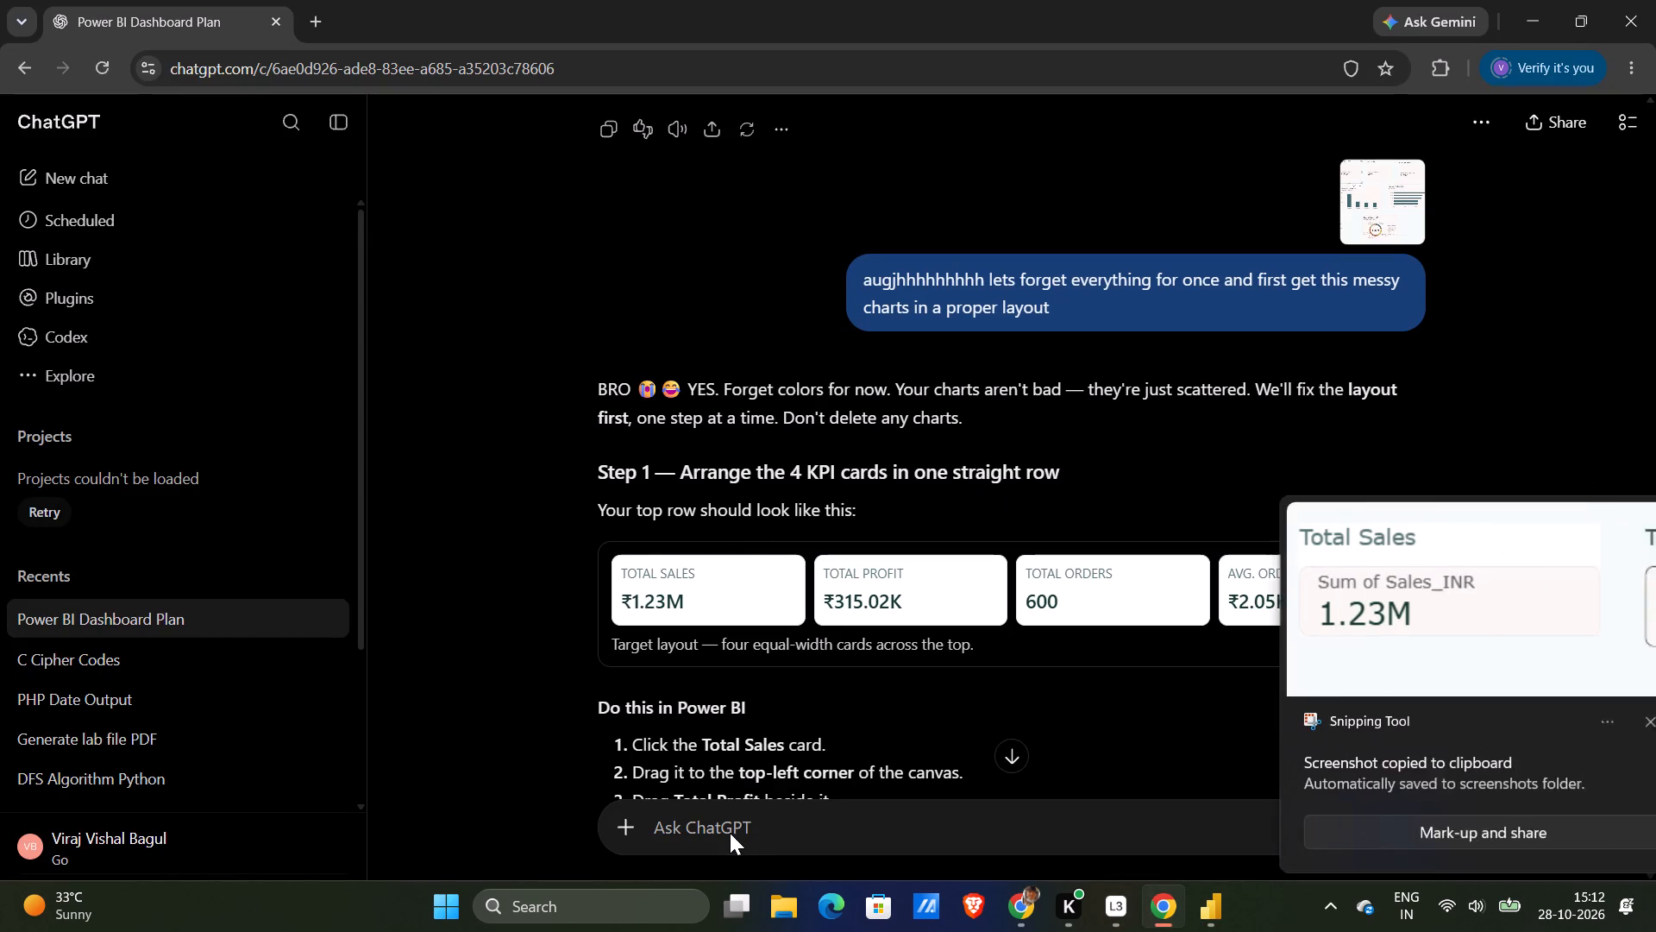
click(730, 833)
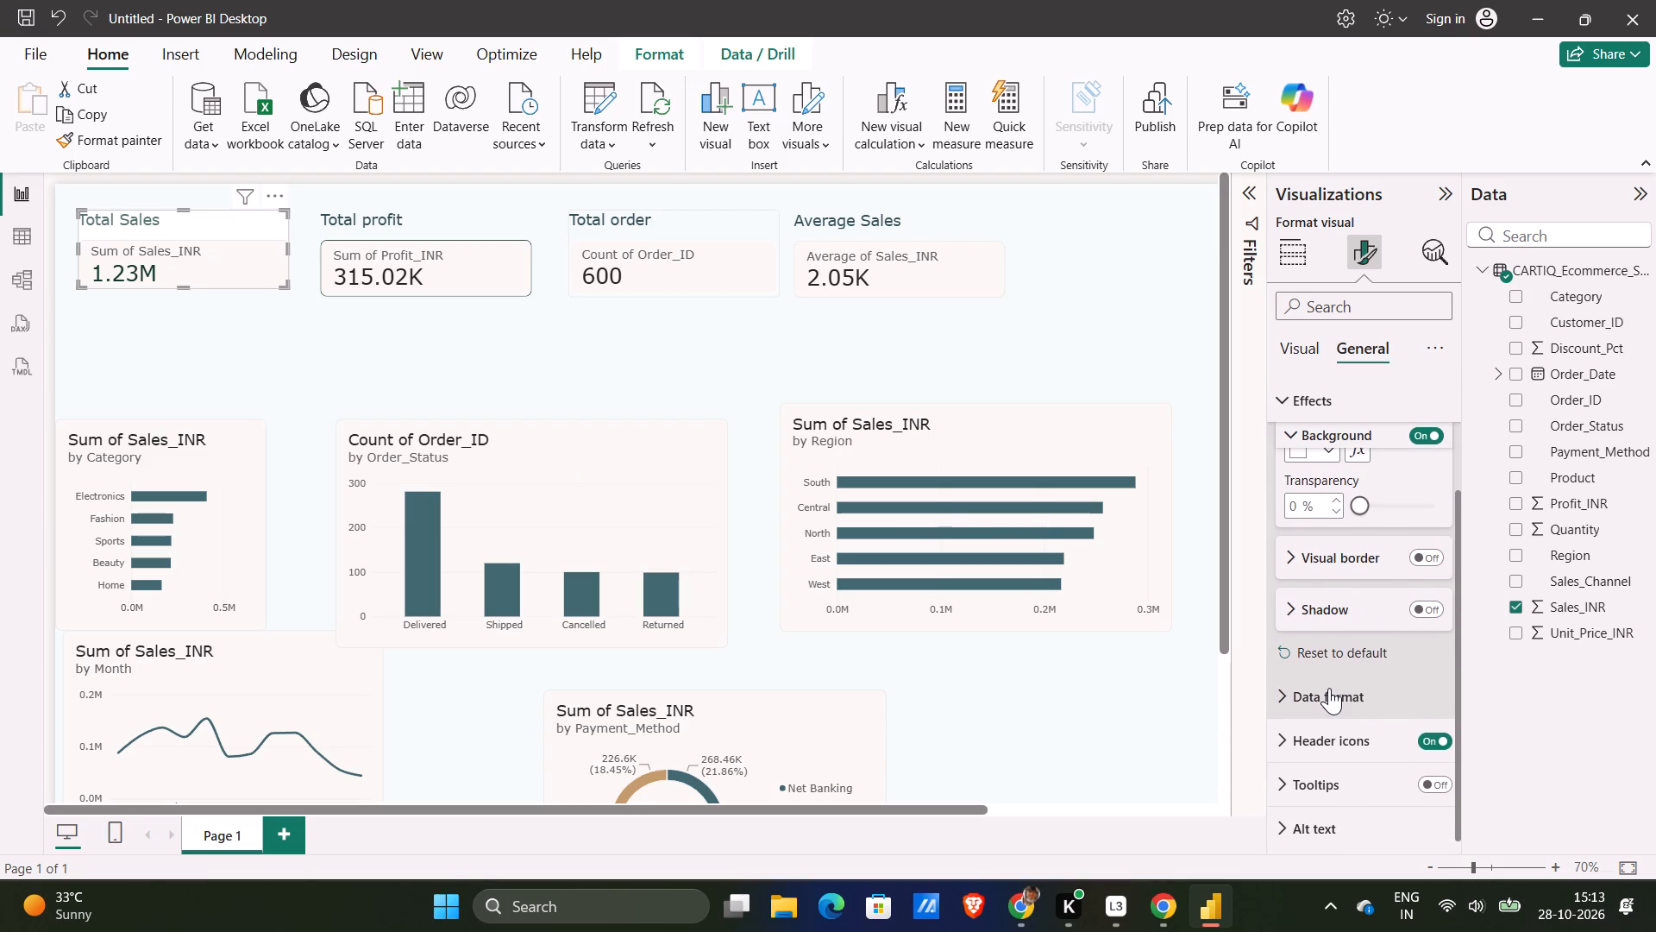
scroll(1329, 688, up, 1)
scroll(1363, 626, up, 1)
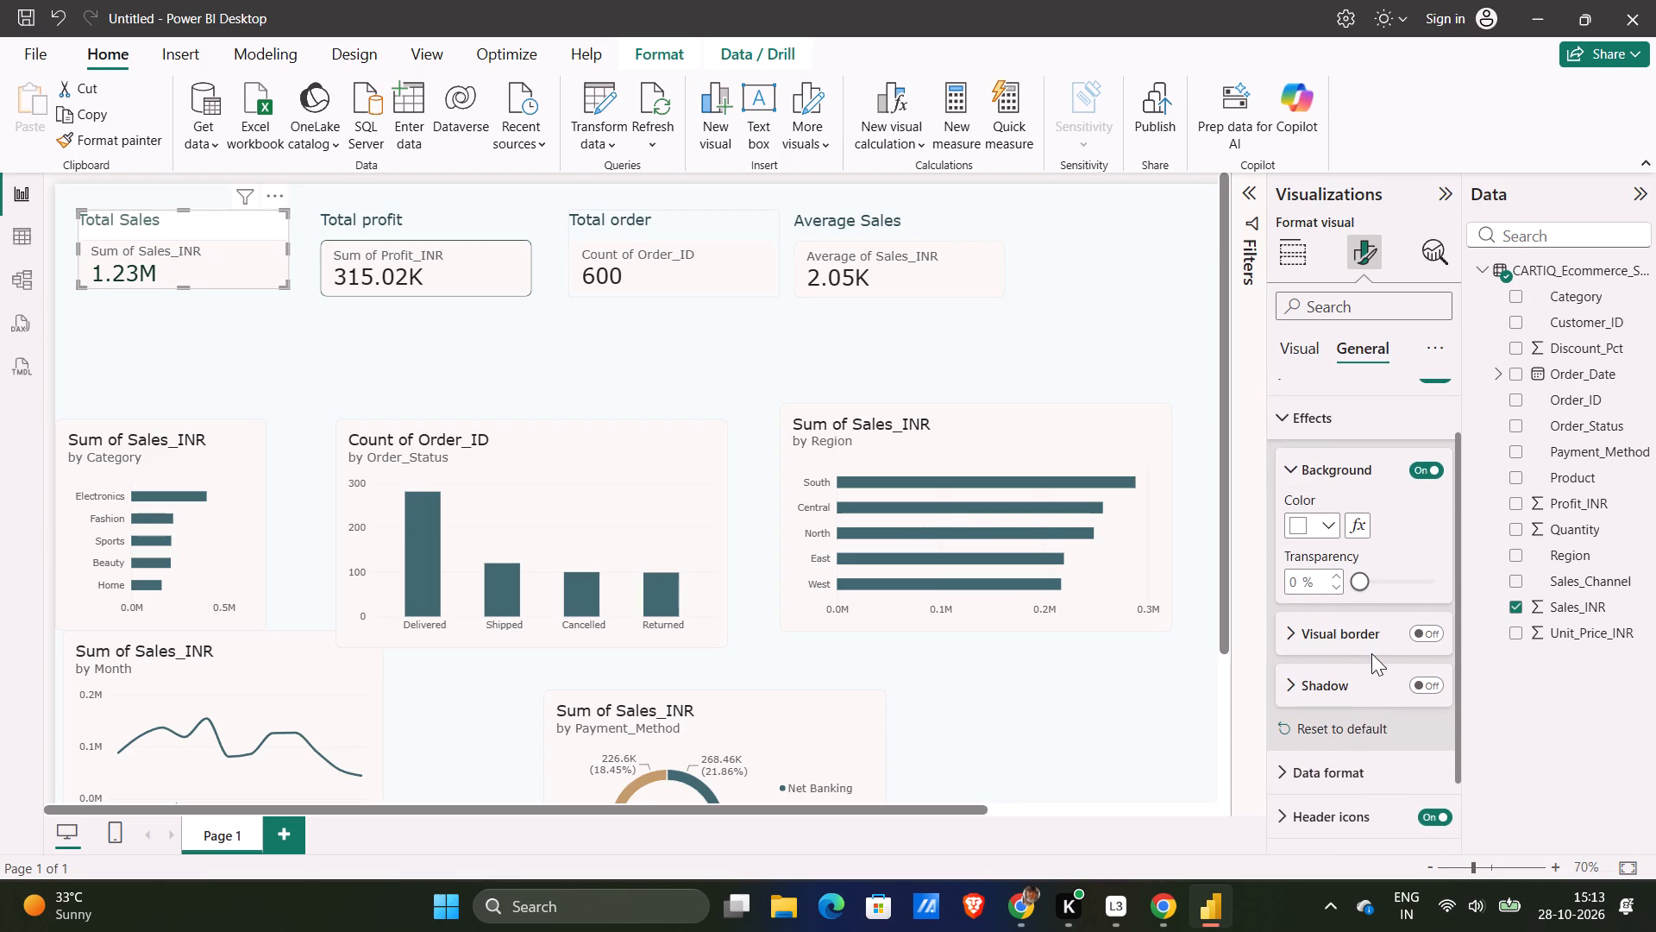
scroll(1368, 625, up, 1)
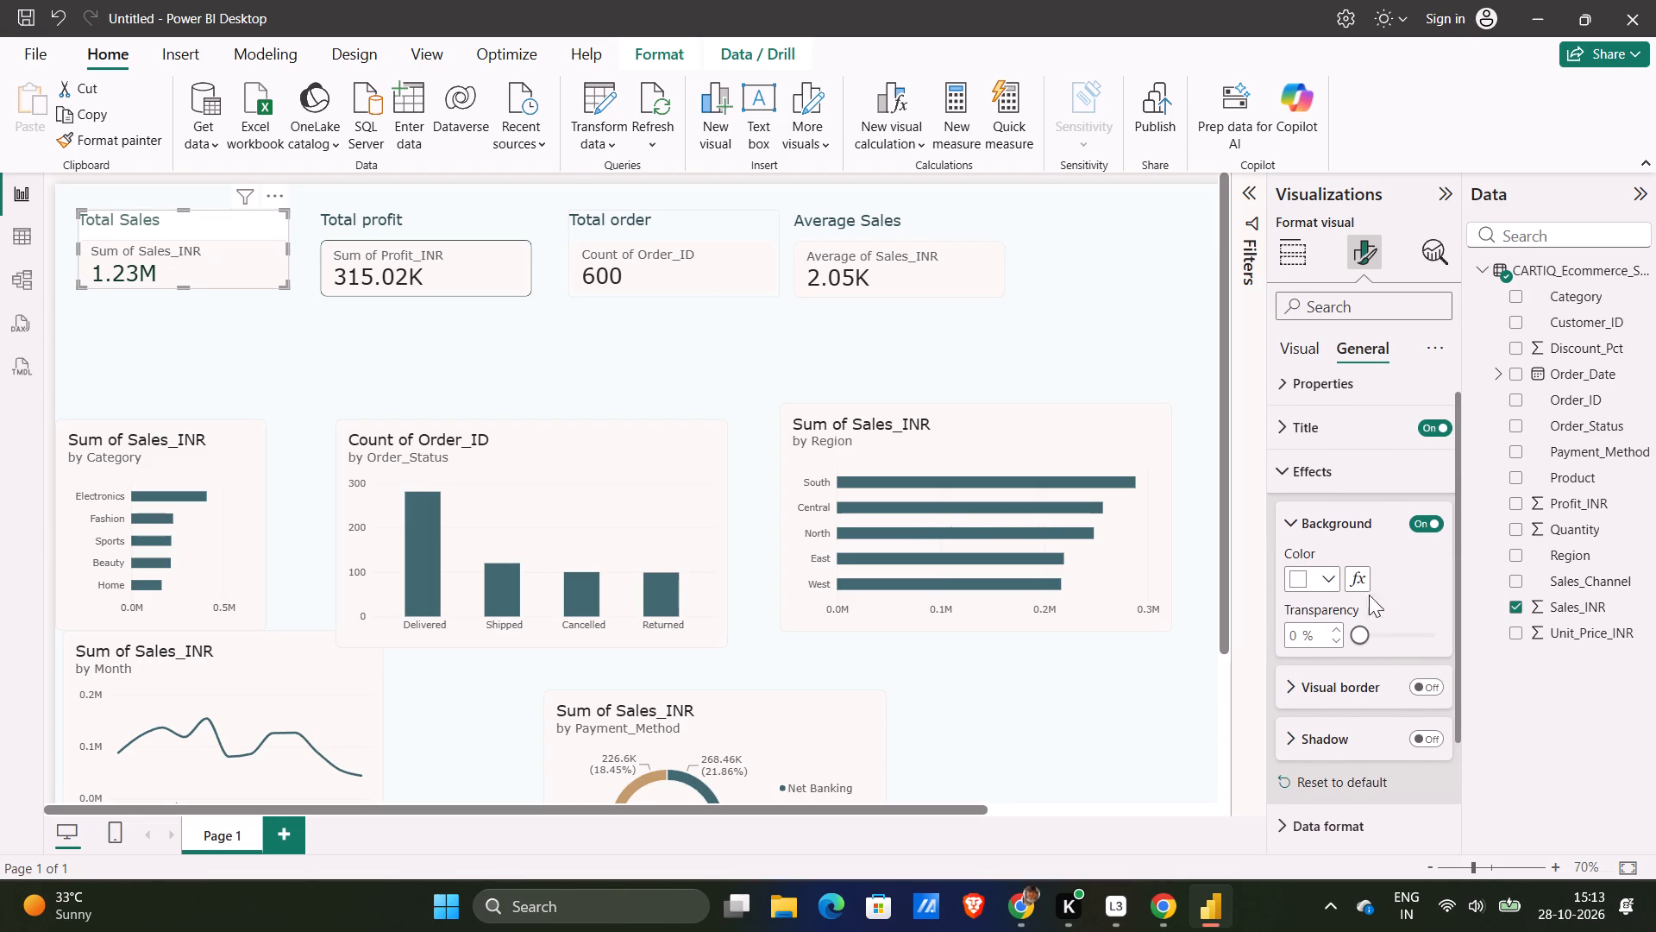
click(1344, 683)
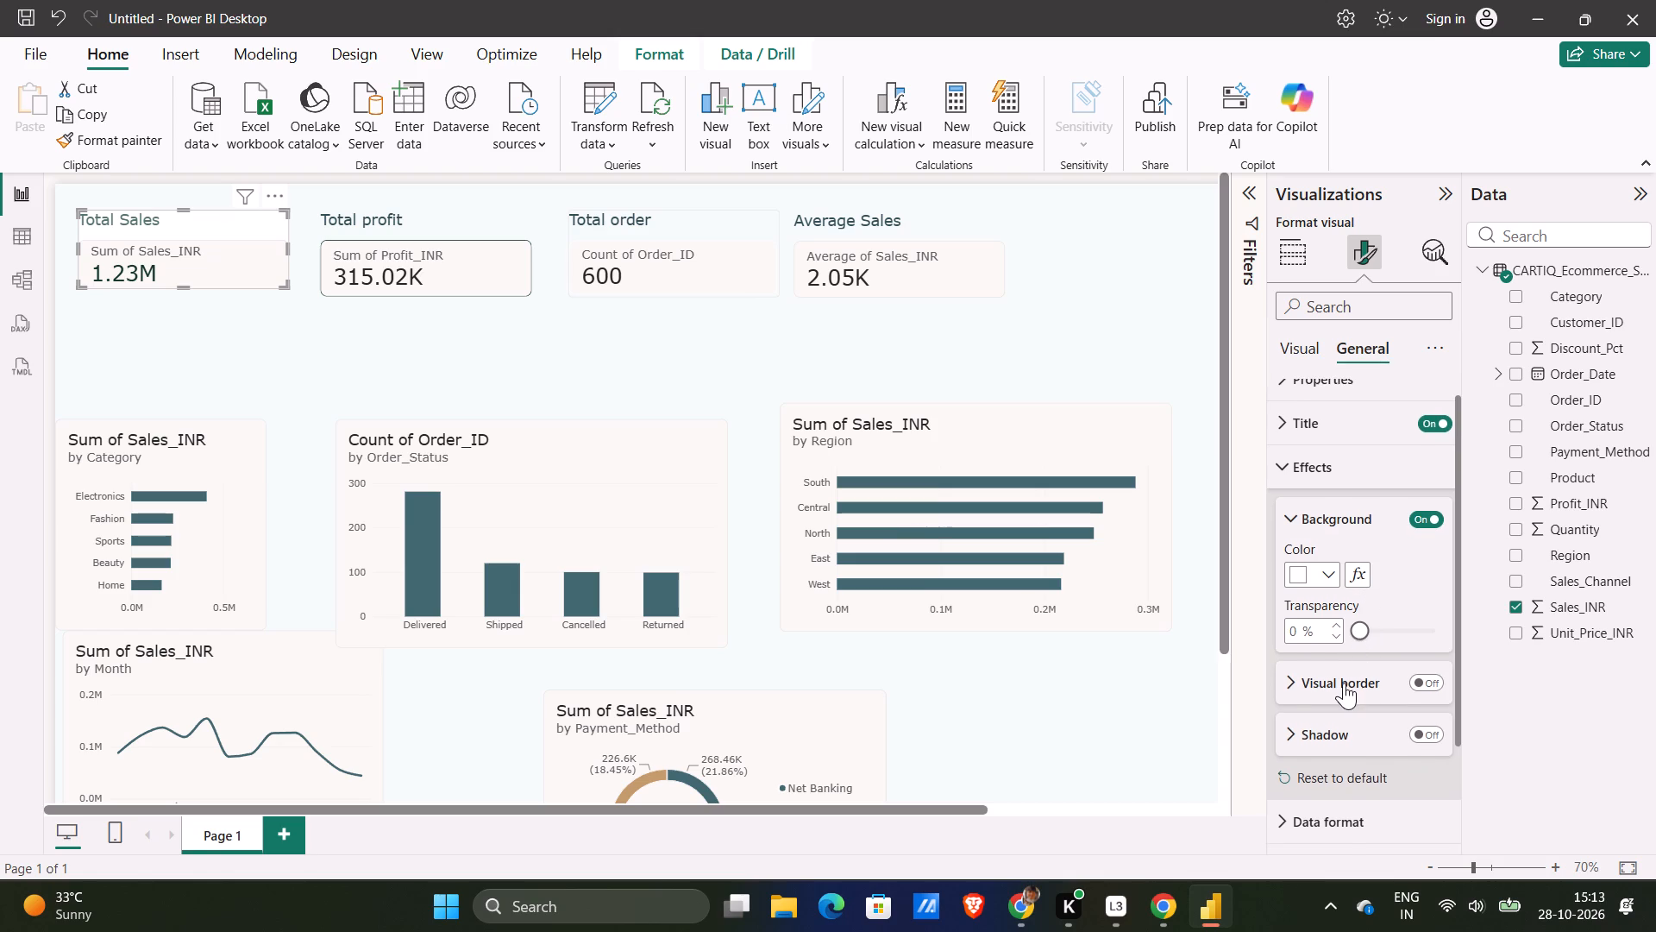
scroll(1344, 683, down, 2)
click(1344, 683)
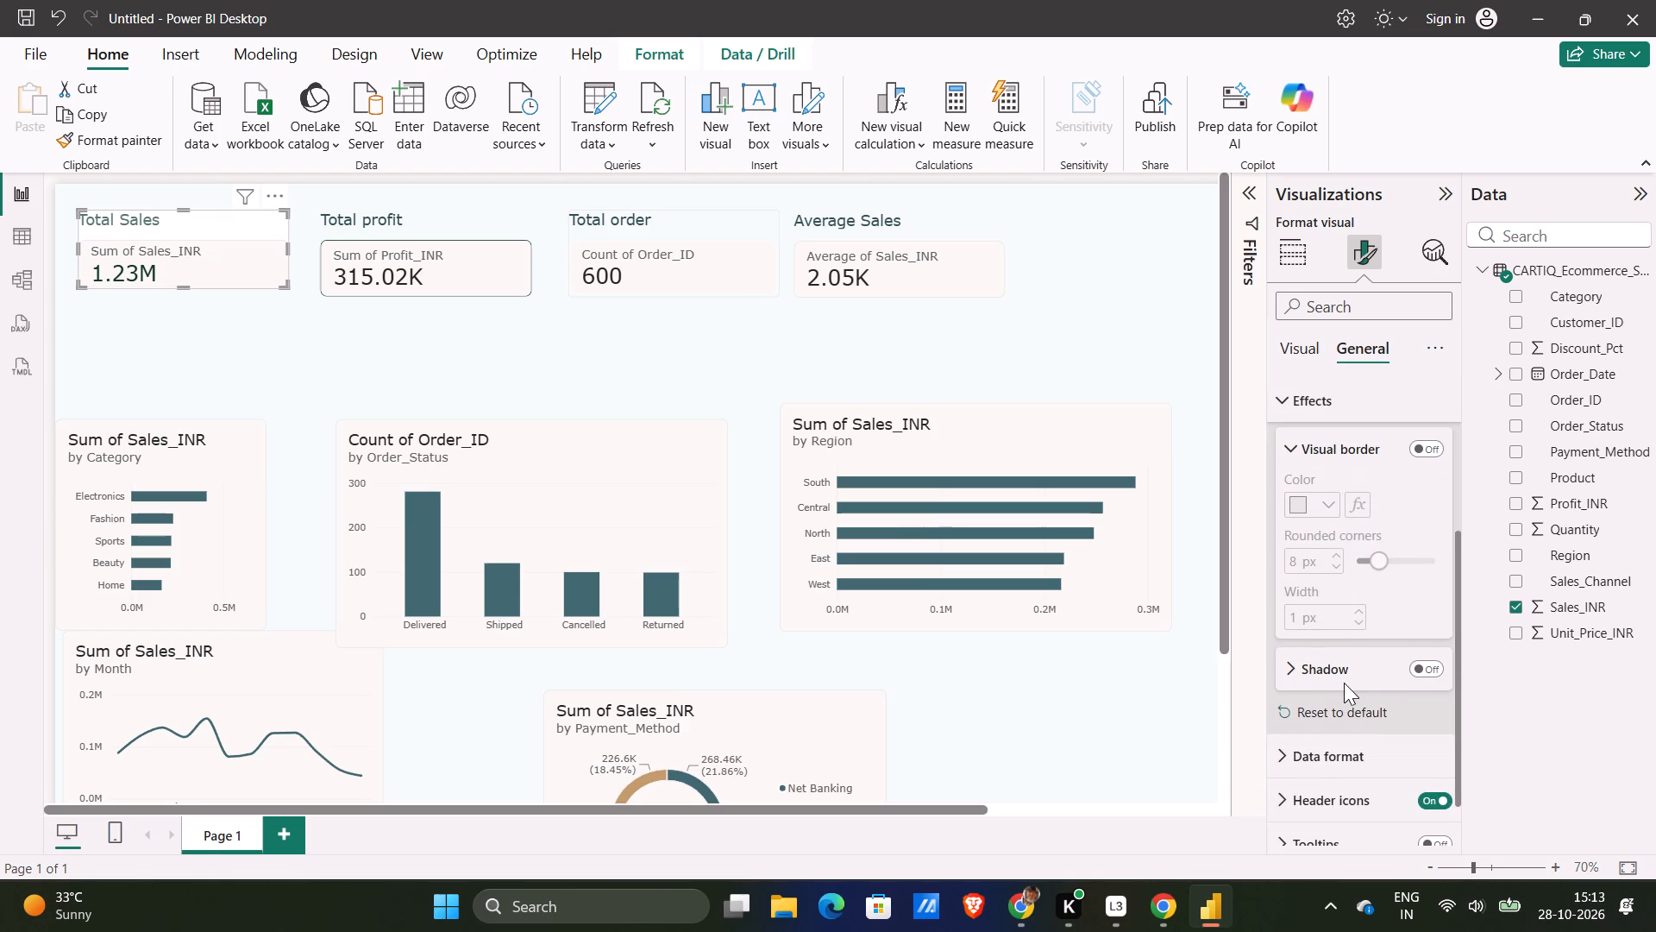
click(1290, 656)
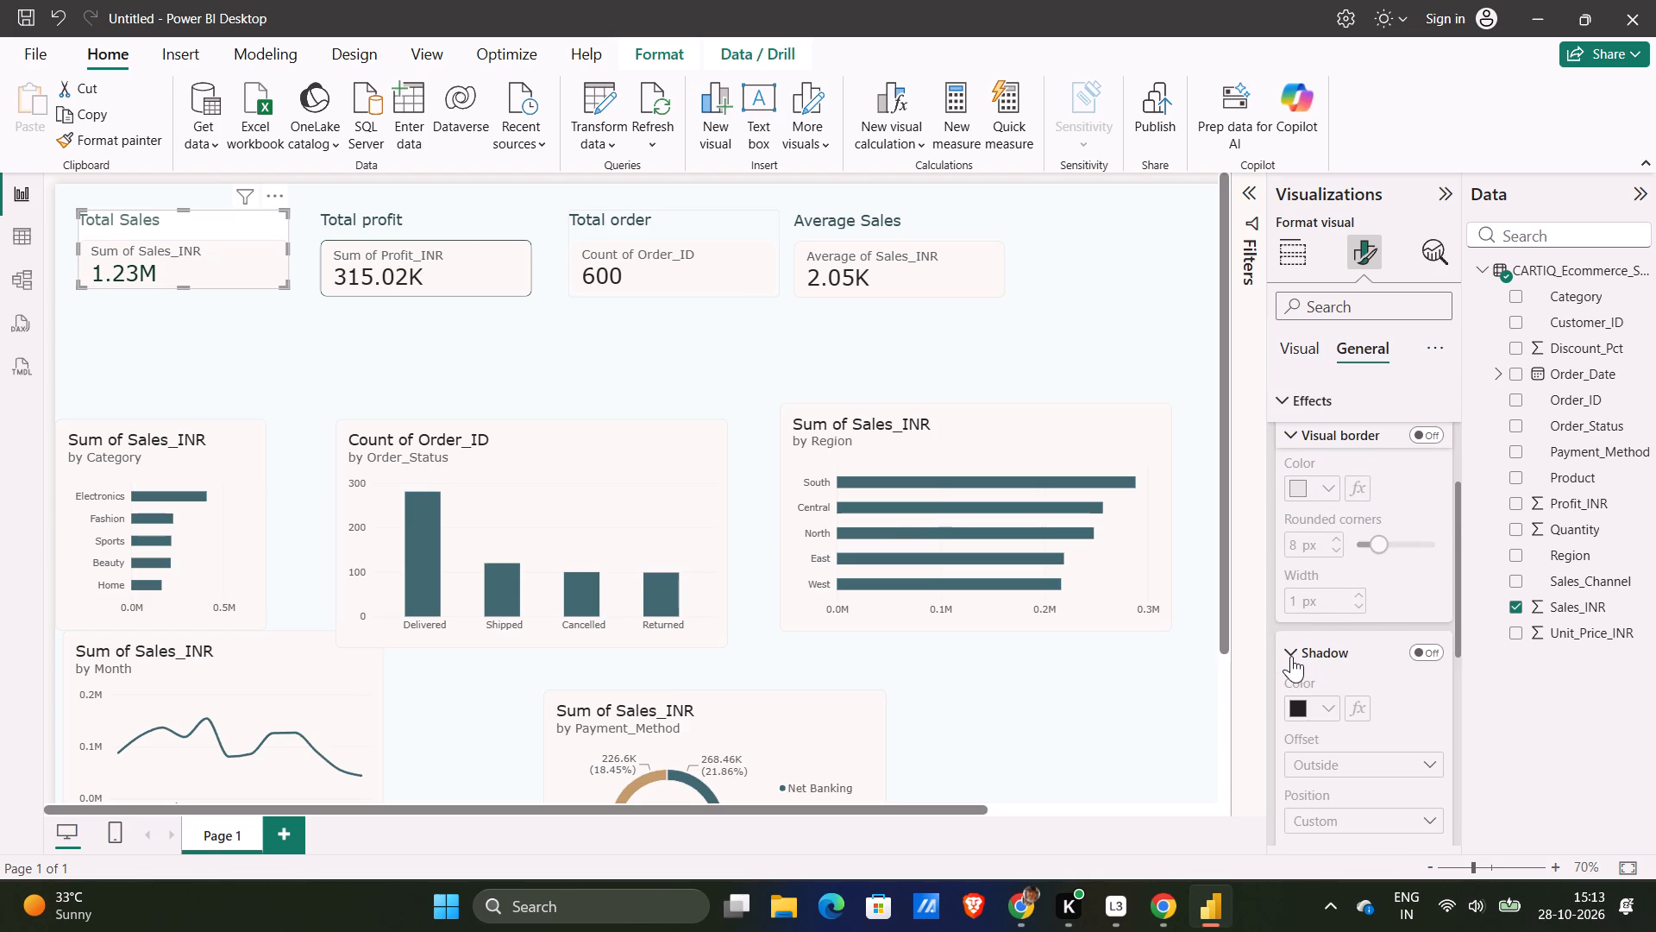
click(1291, 656)
scroll(1291, 656, down, 1)
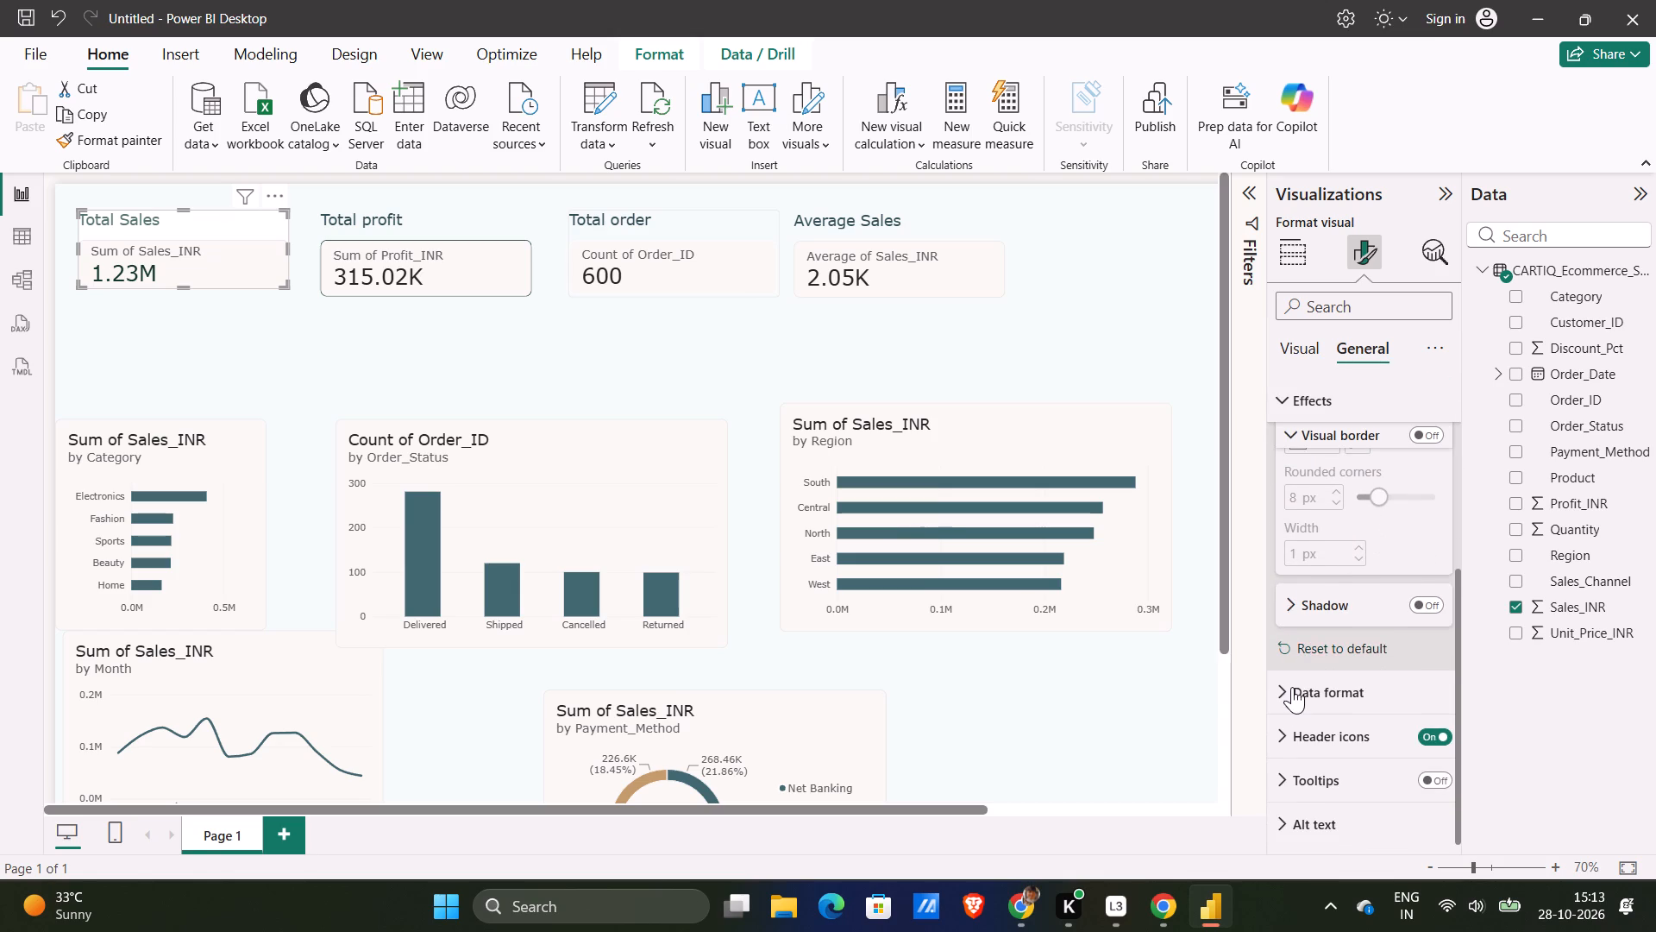
click(1292, 442)
scroll(1292, 442, up, 1)
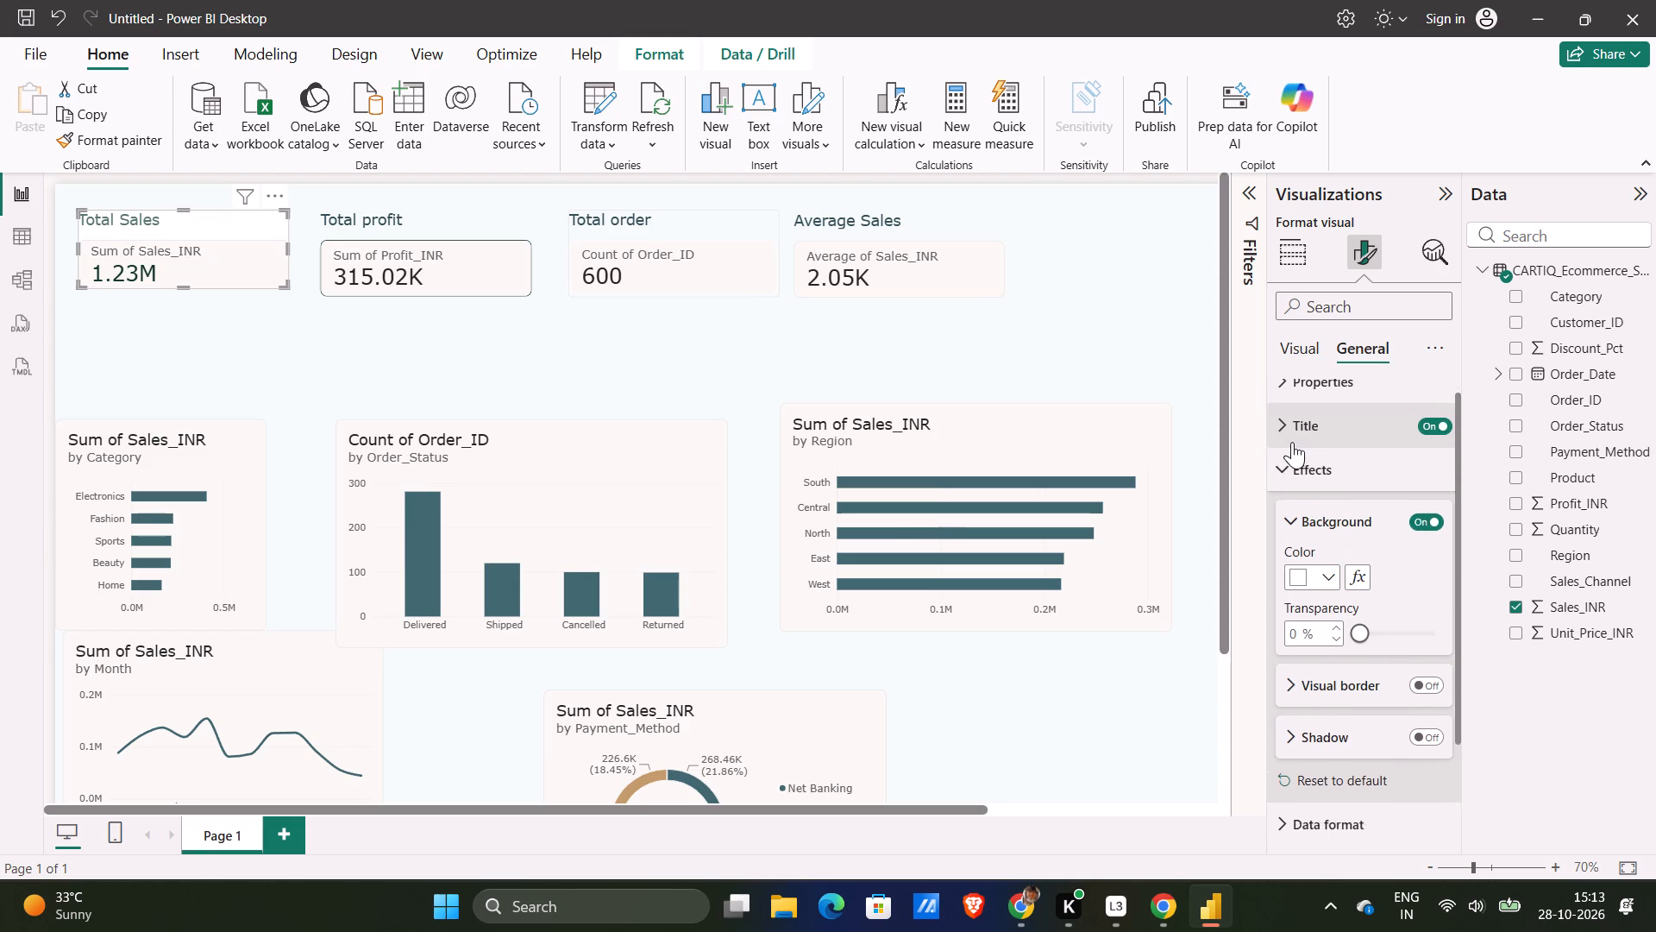
scroll(1292, 442, up, 1)
scroll(1314, 507, down, 1)
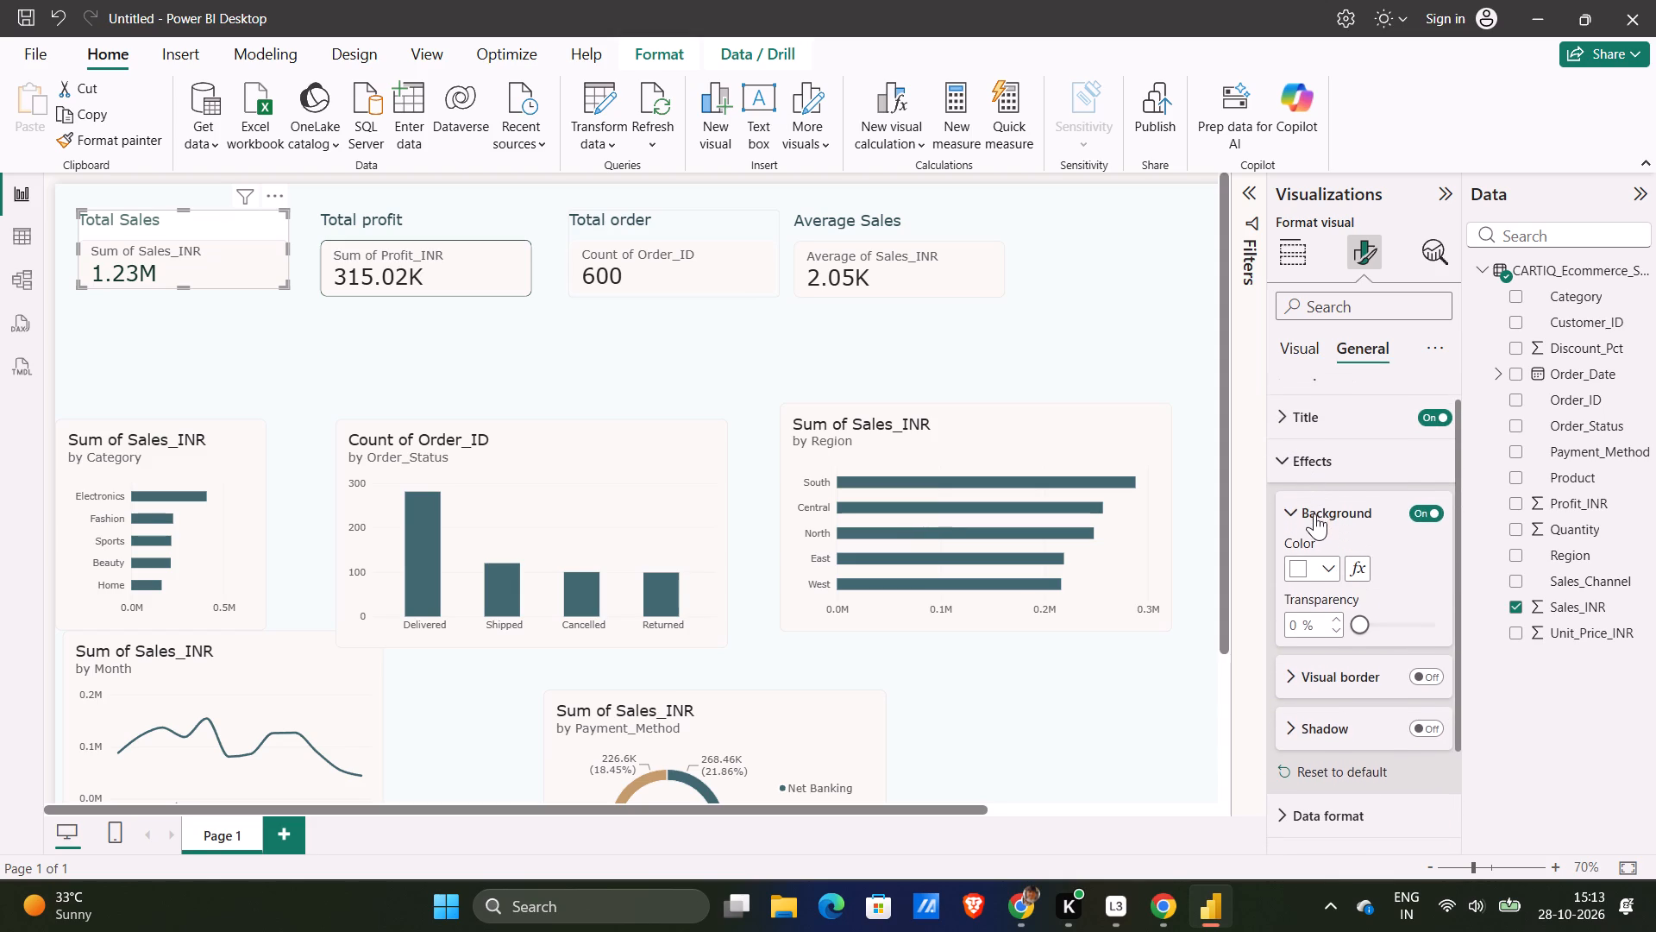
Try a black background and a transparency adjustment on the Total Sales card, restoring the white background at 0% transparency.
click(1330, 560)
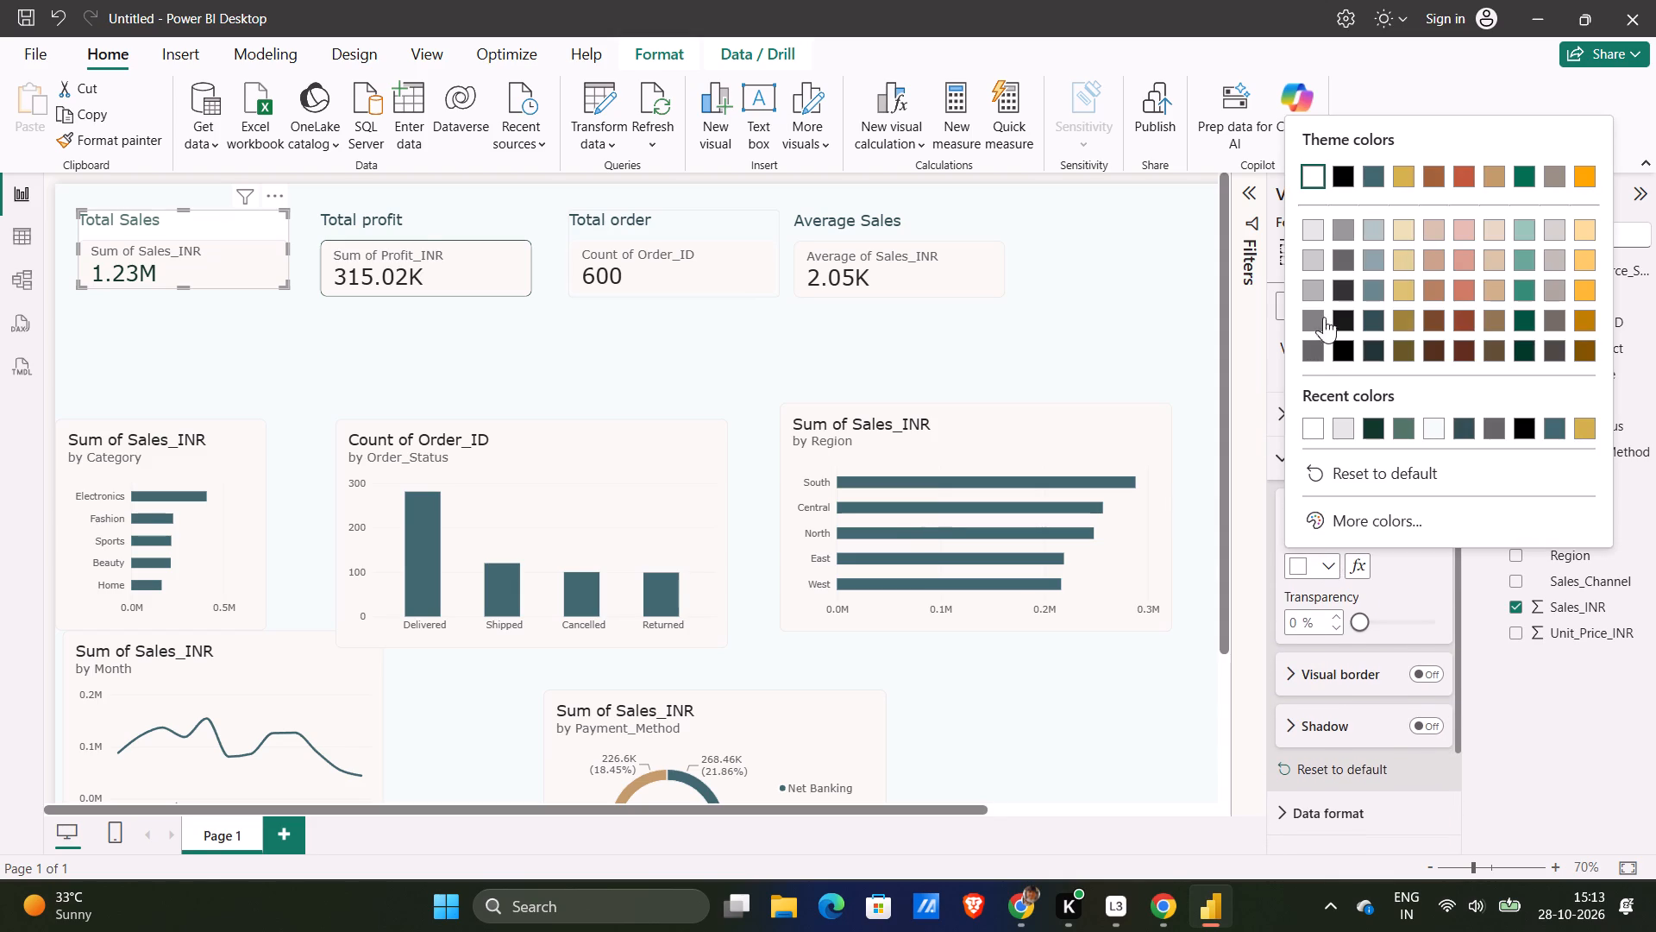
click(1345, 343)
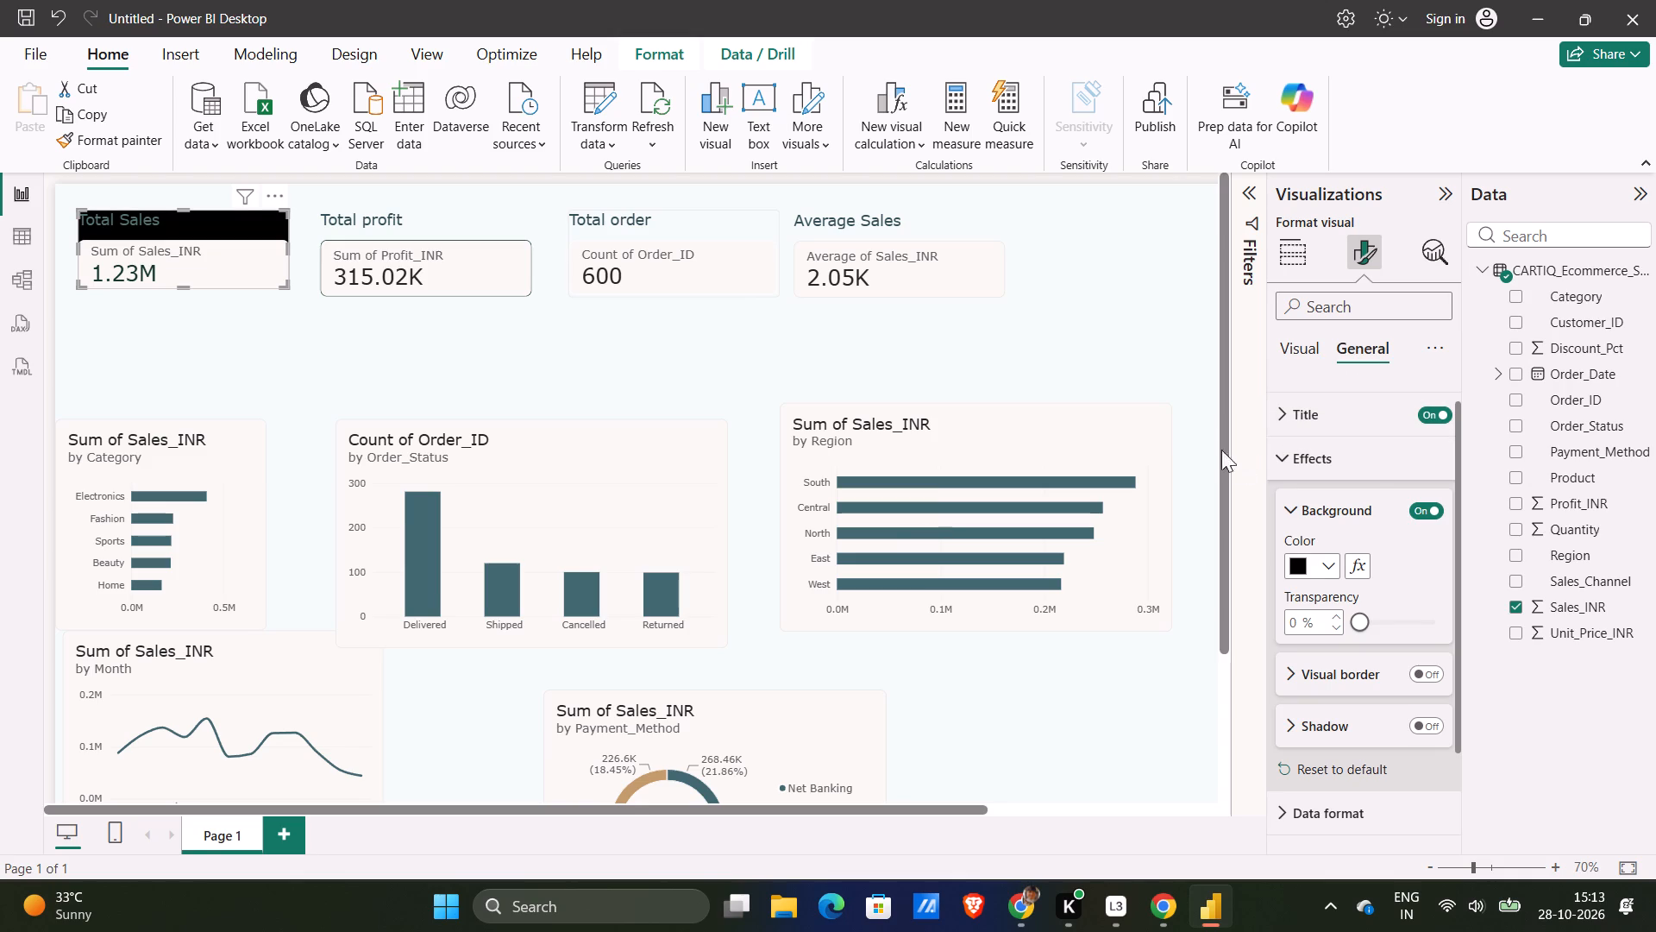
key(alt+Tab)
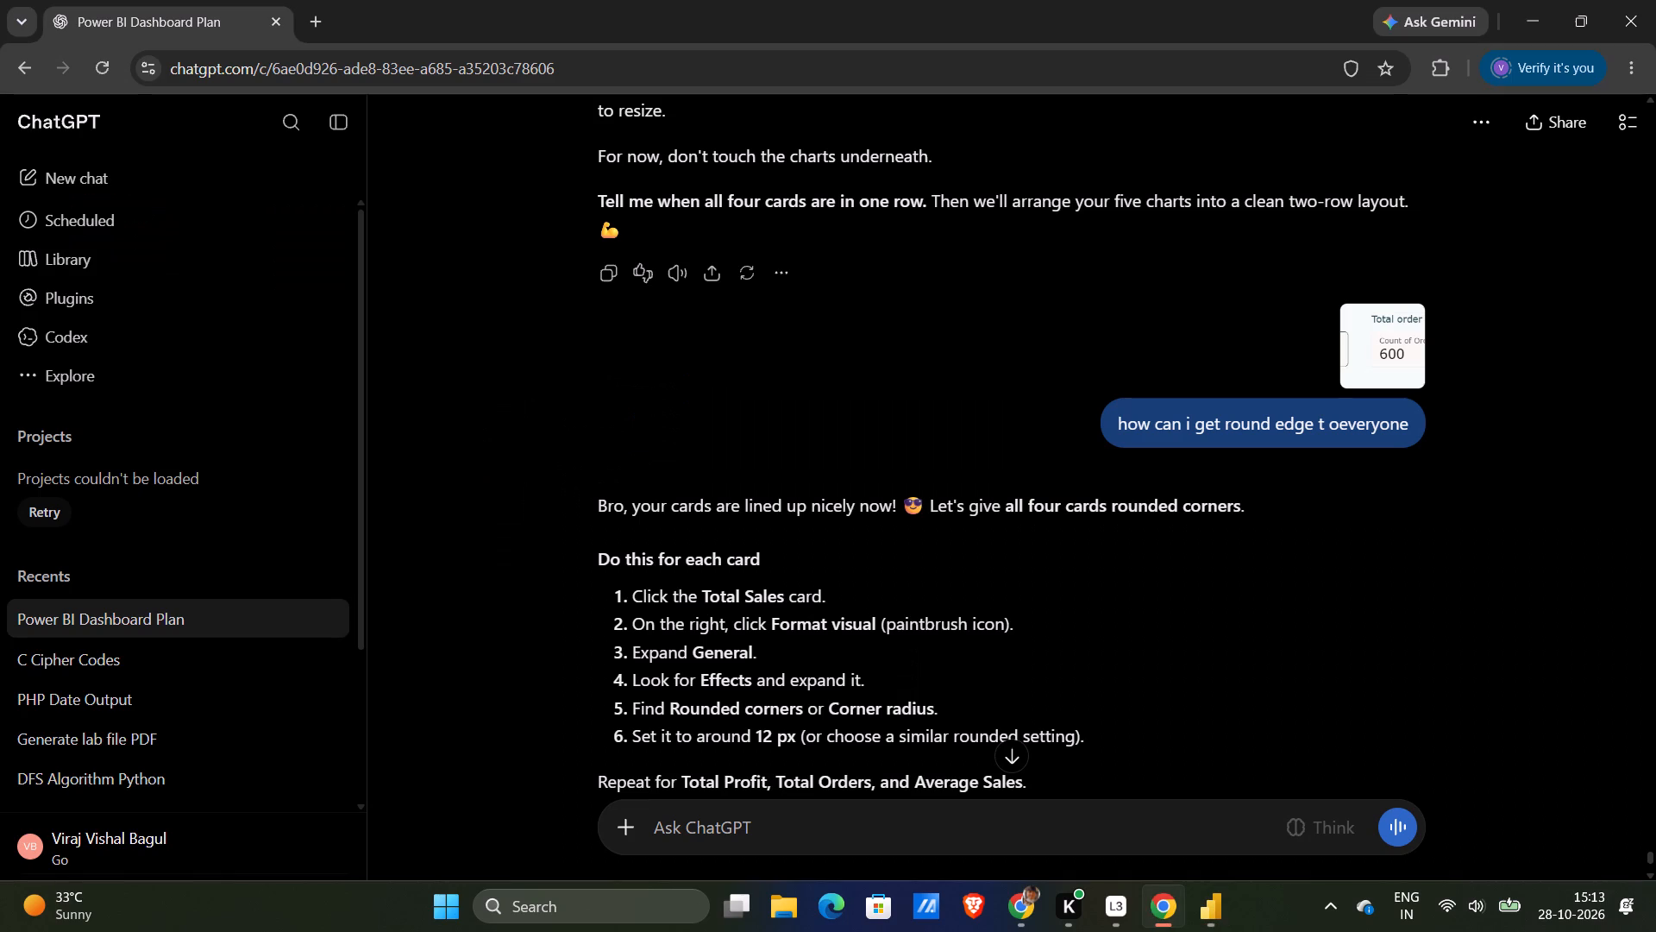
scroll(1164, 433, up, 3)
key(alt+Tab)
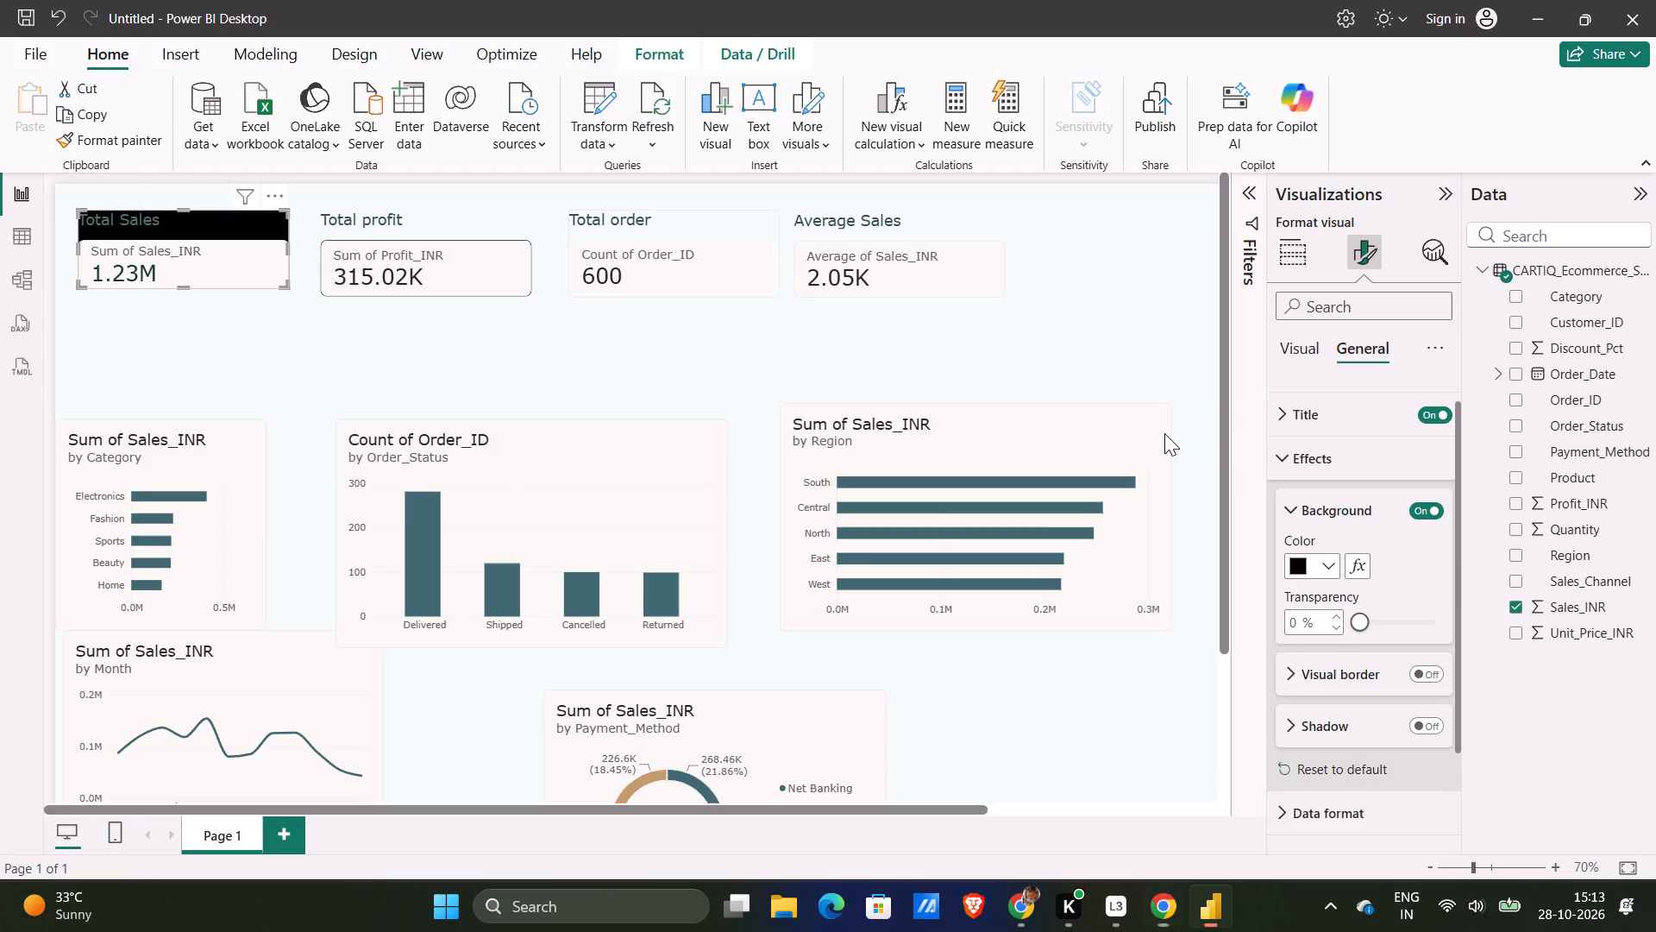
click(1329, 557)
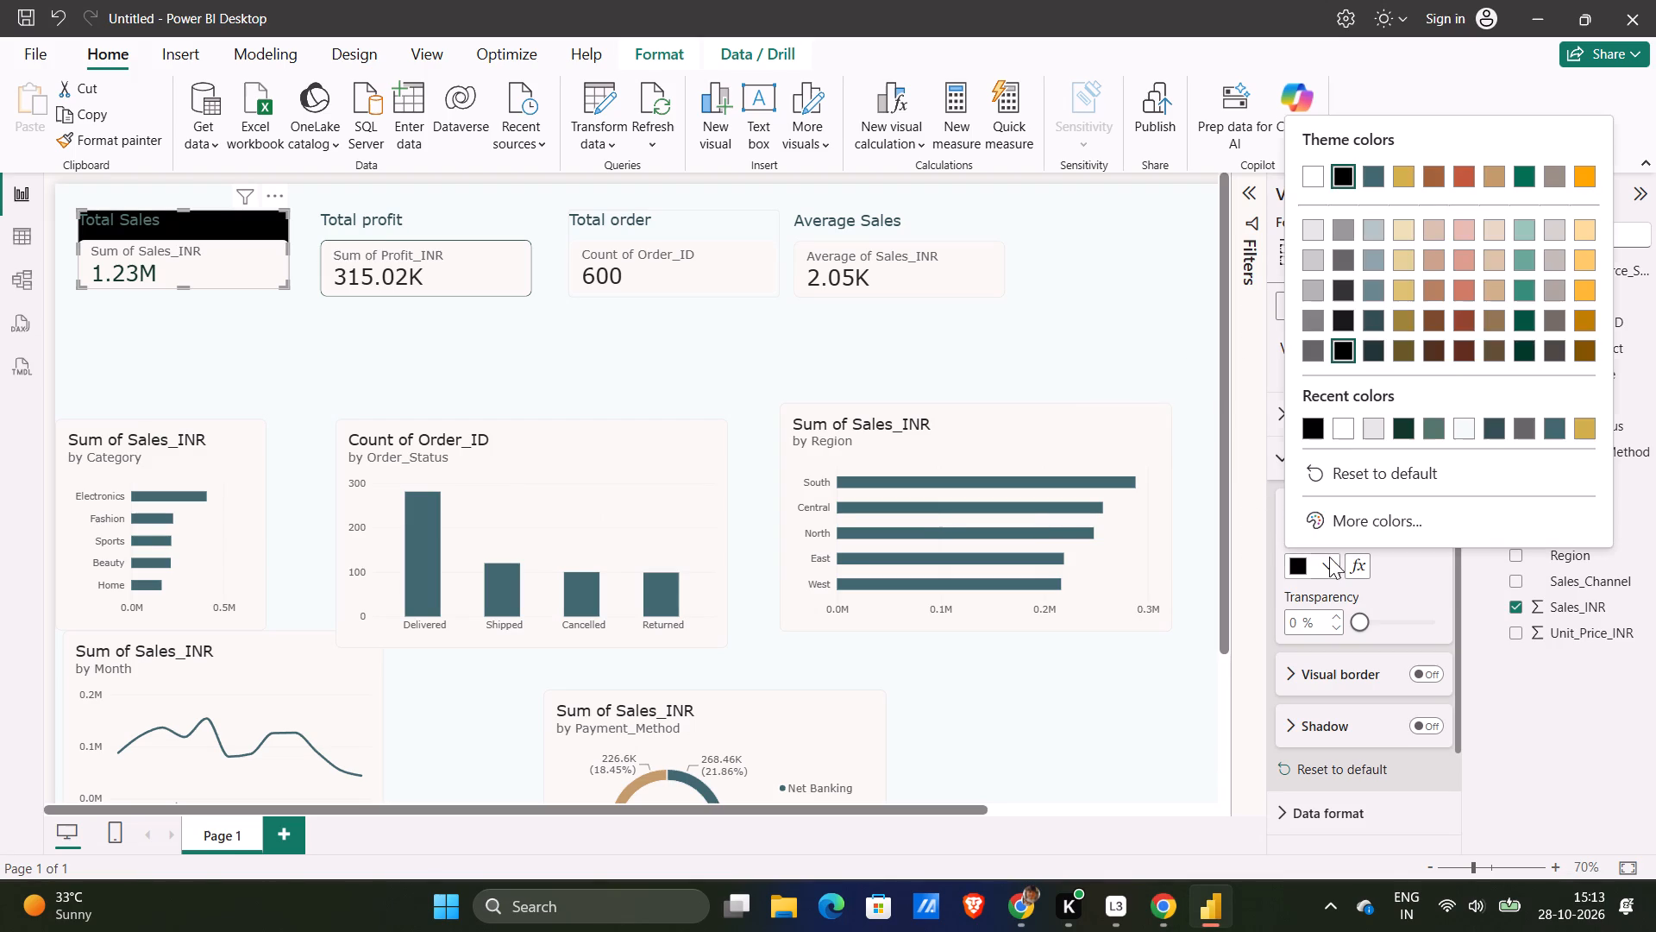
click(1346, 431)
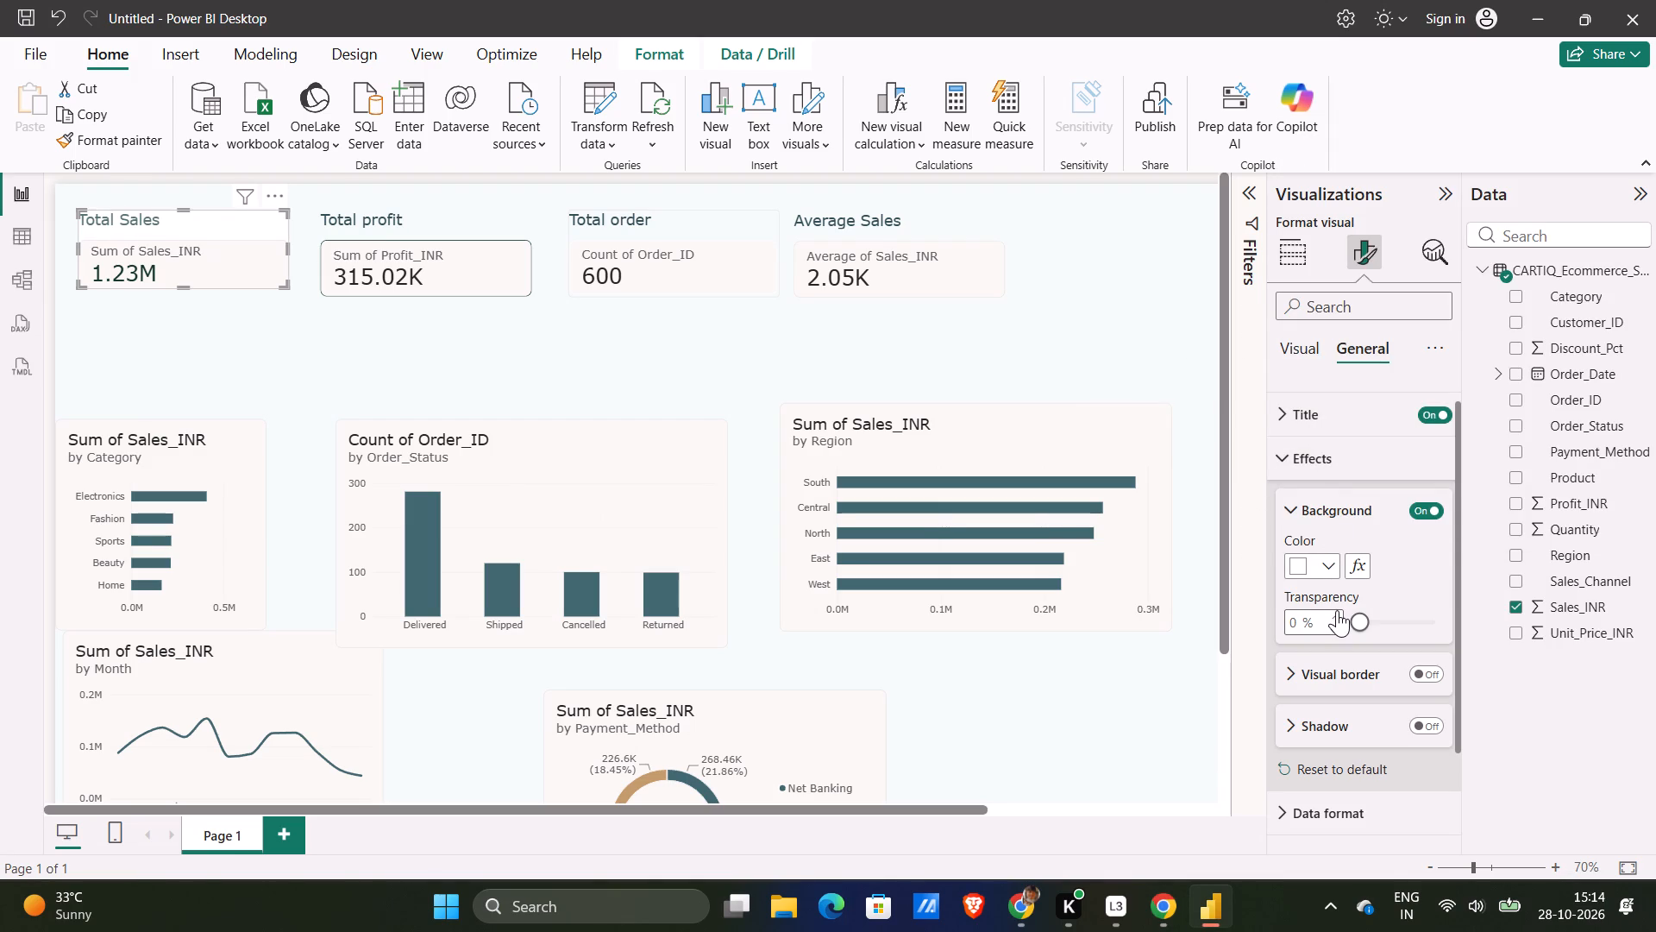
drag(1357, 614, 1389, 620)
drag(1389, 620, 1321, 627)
Turn on the visual border of the Total Sales card and set its color to black.
click(1325, 663)
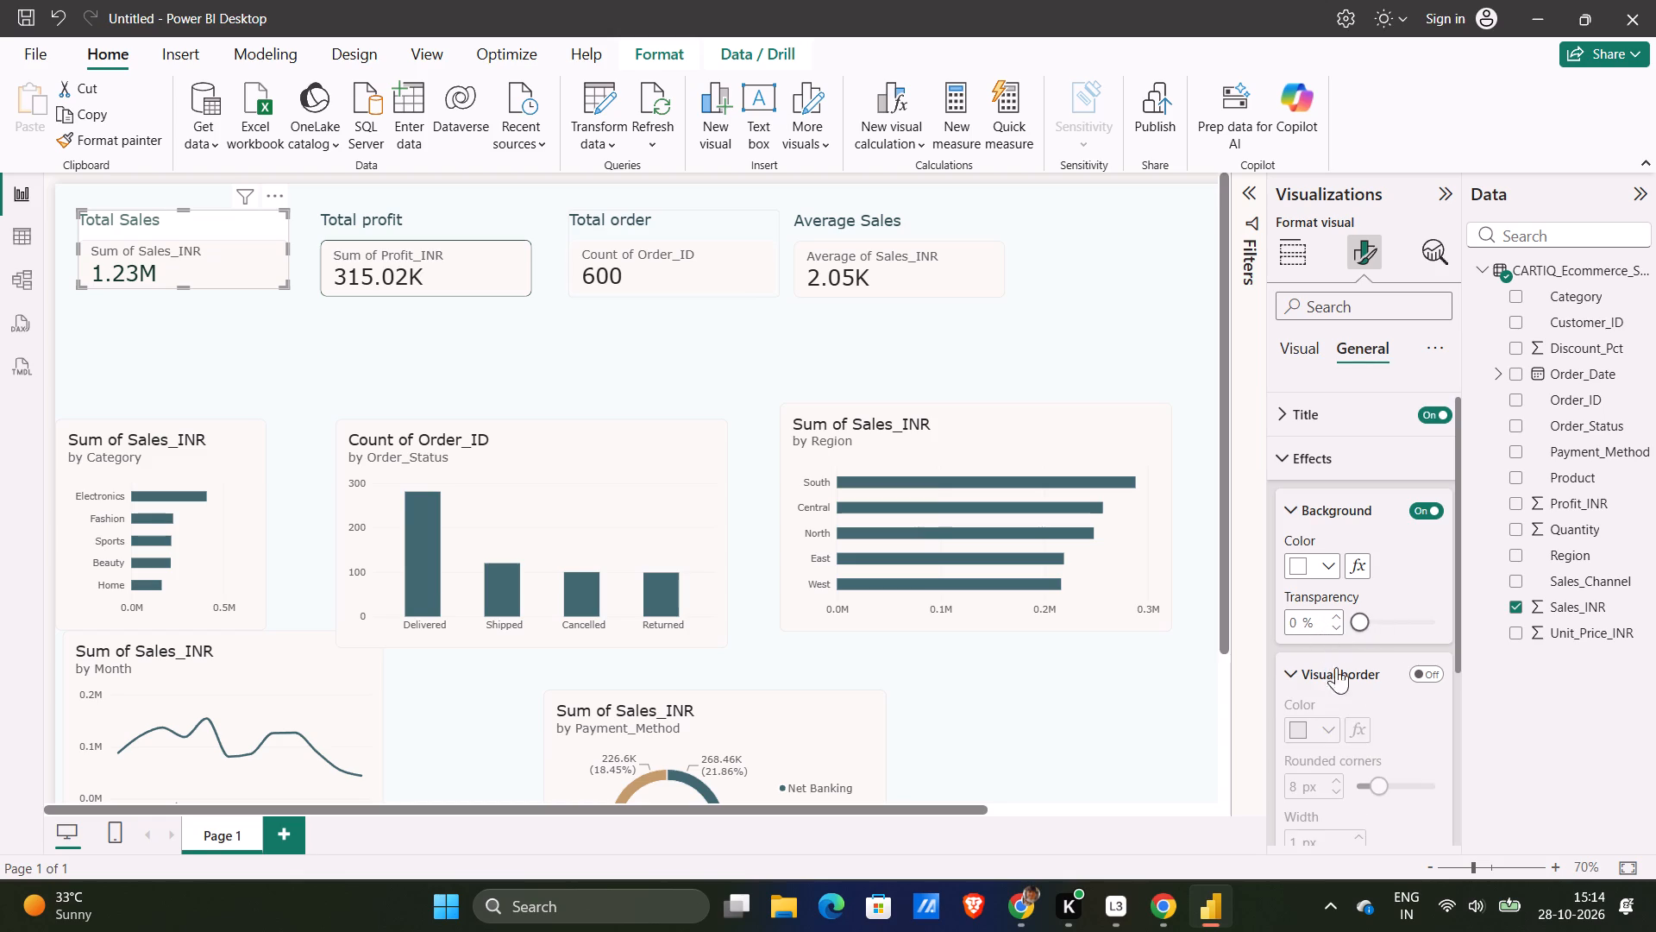
click(1427, 674)
scroll(1411, 705, down, 1)
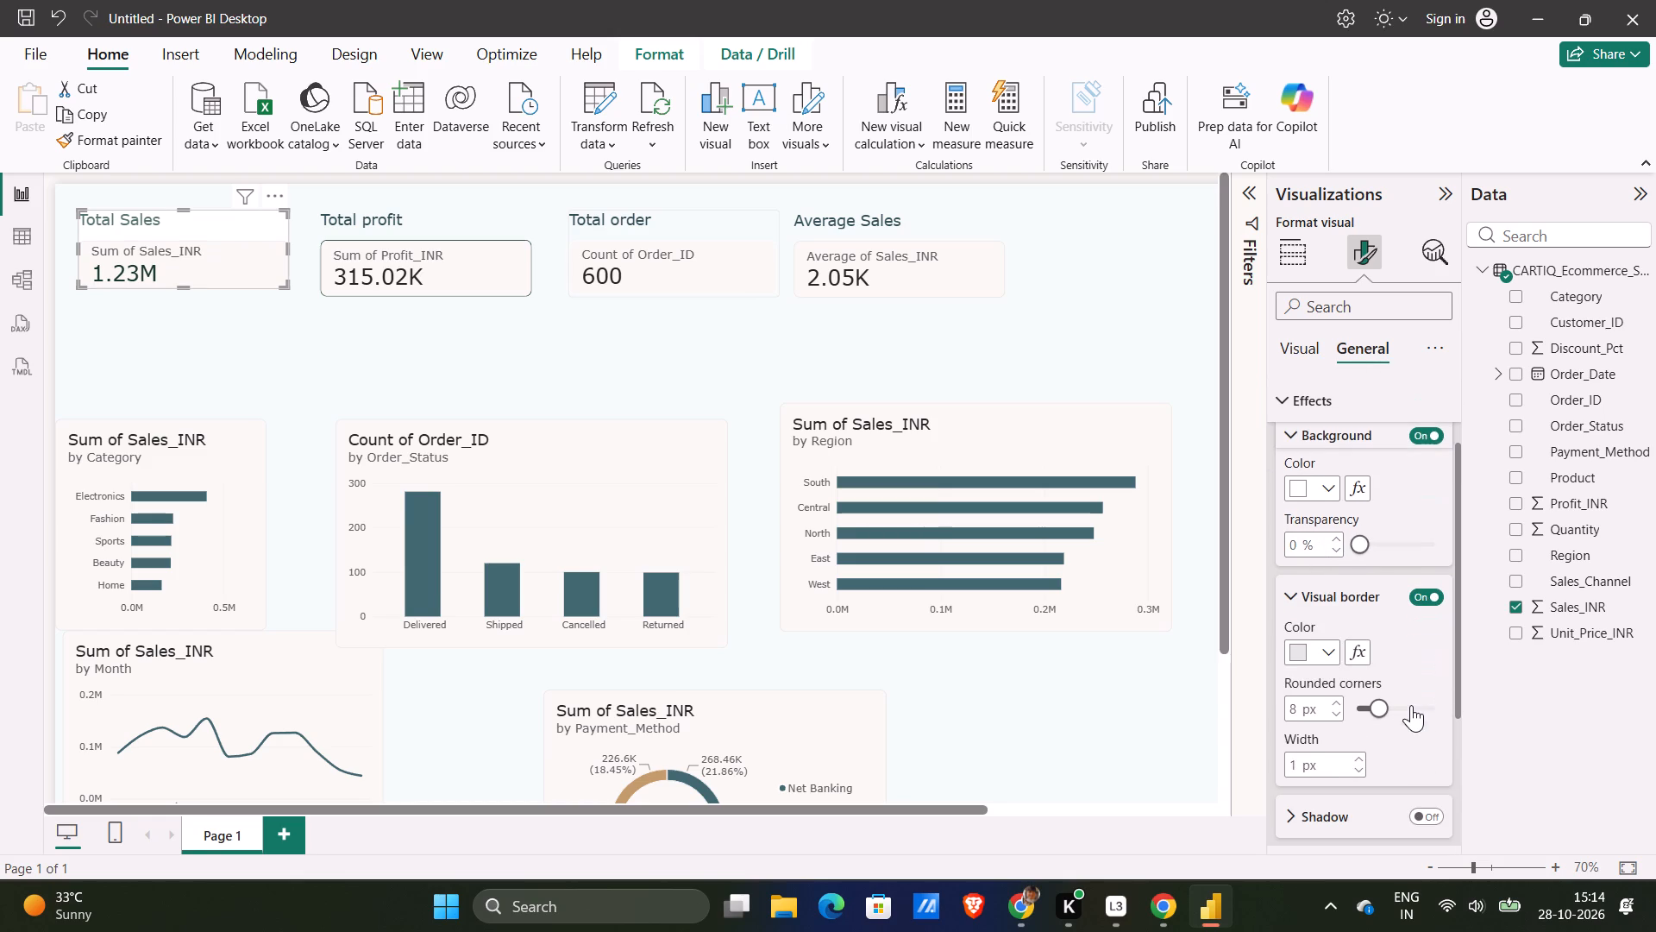
click(1330, 665)
click(1327, 657)
click(1345, 507)
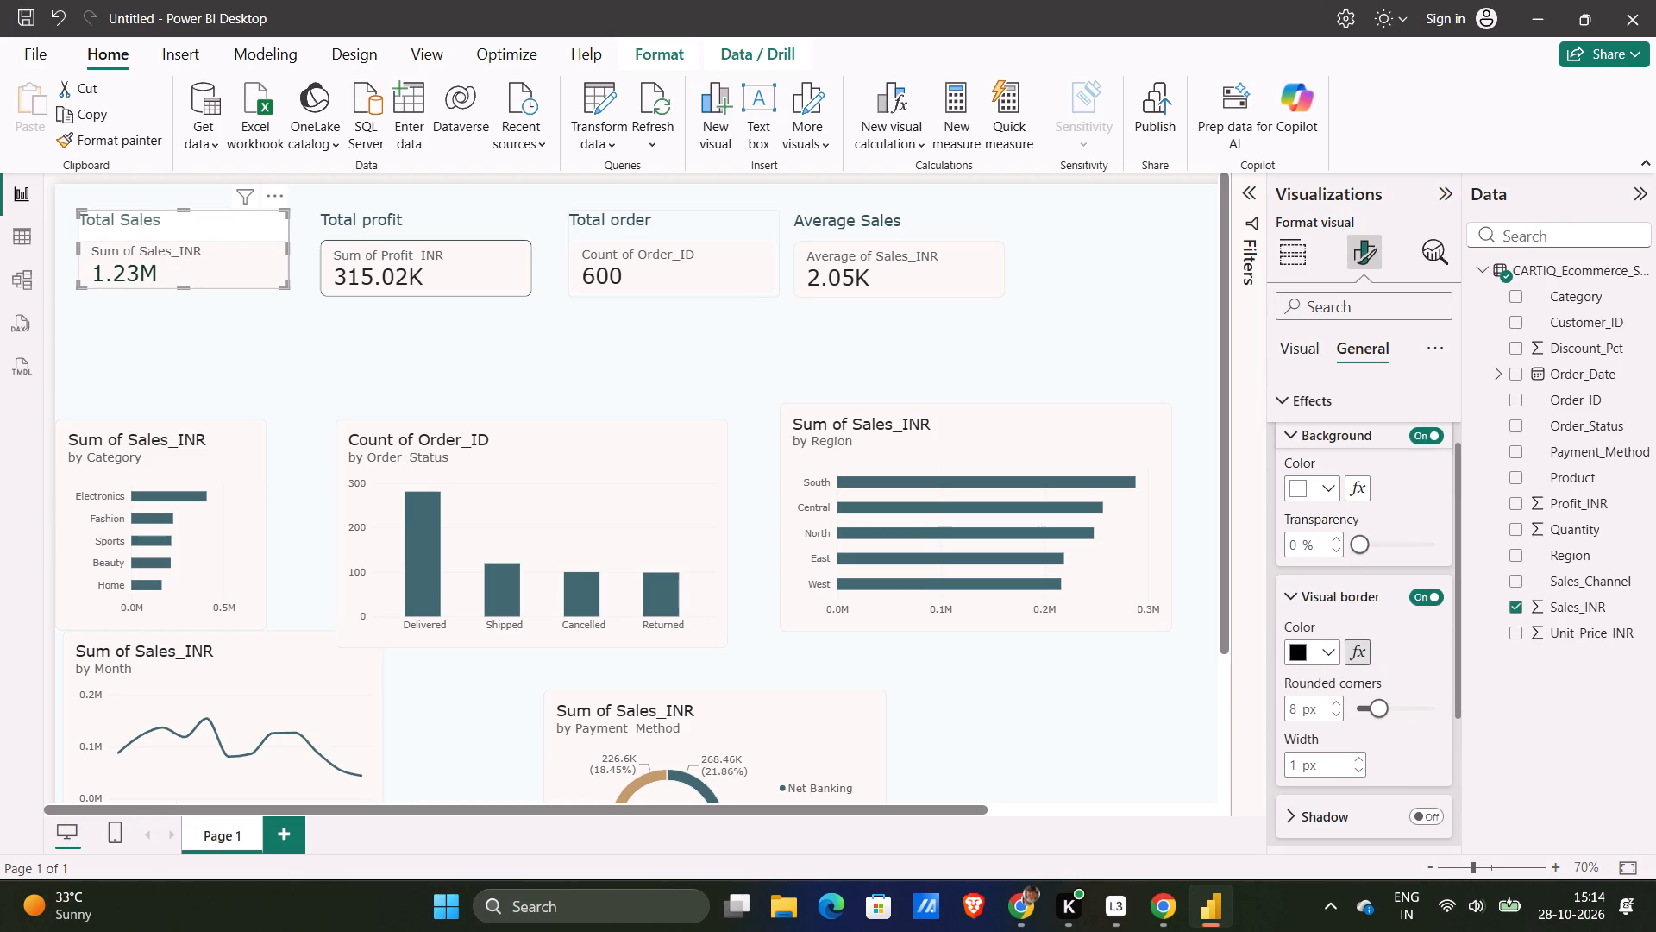
click(1379, 707)
click(751, 328)
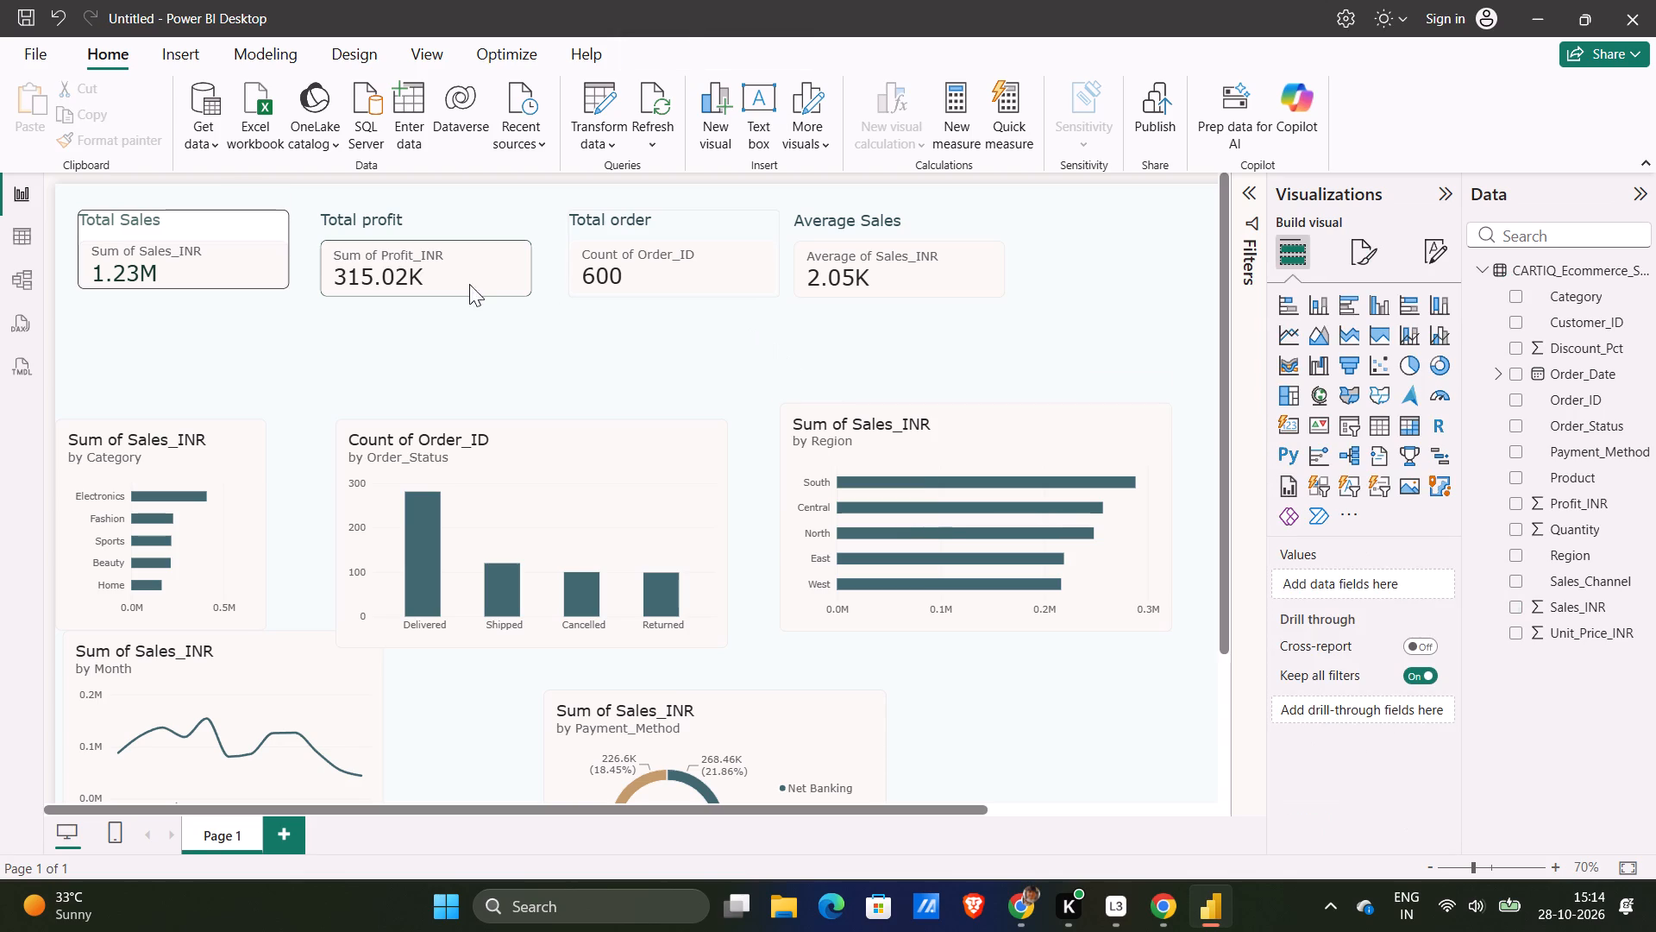
Compare the Total profit and Total Sales card borders and reread ChatGPT's instructions for rounding the card corners.
click(368, 223)
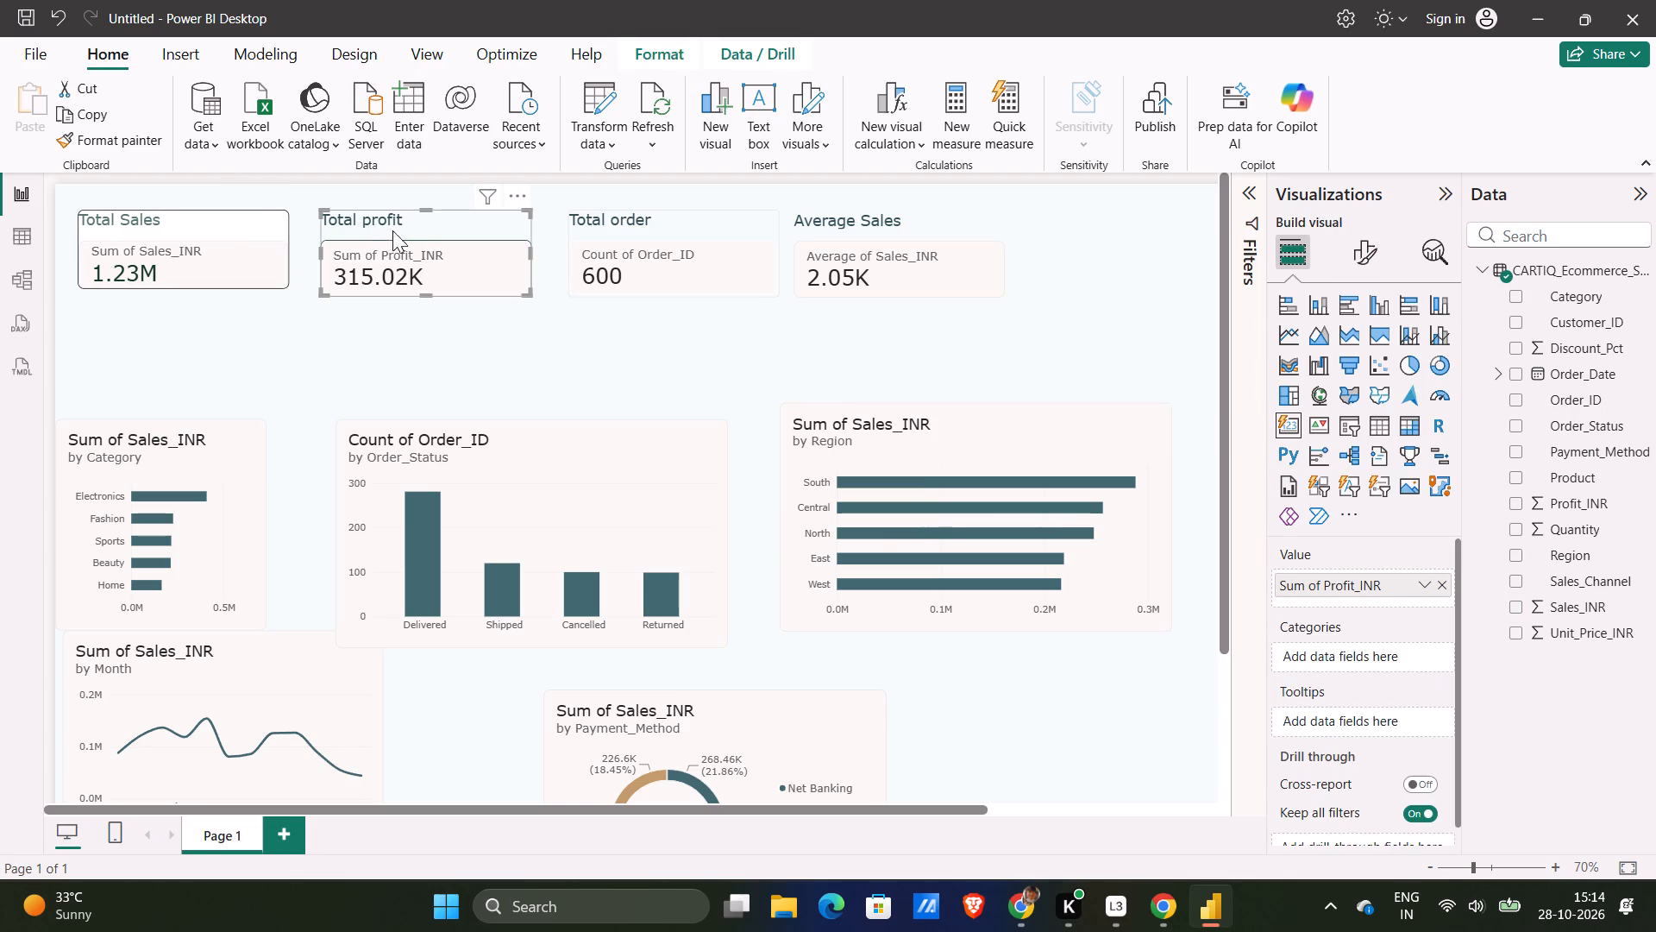
click(225, 256)
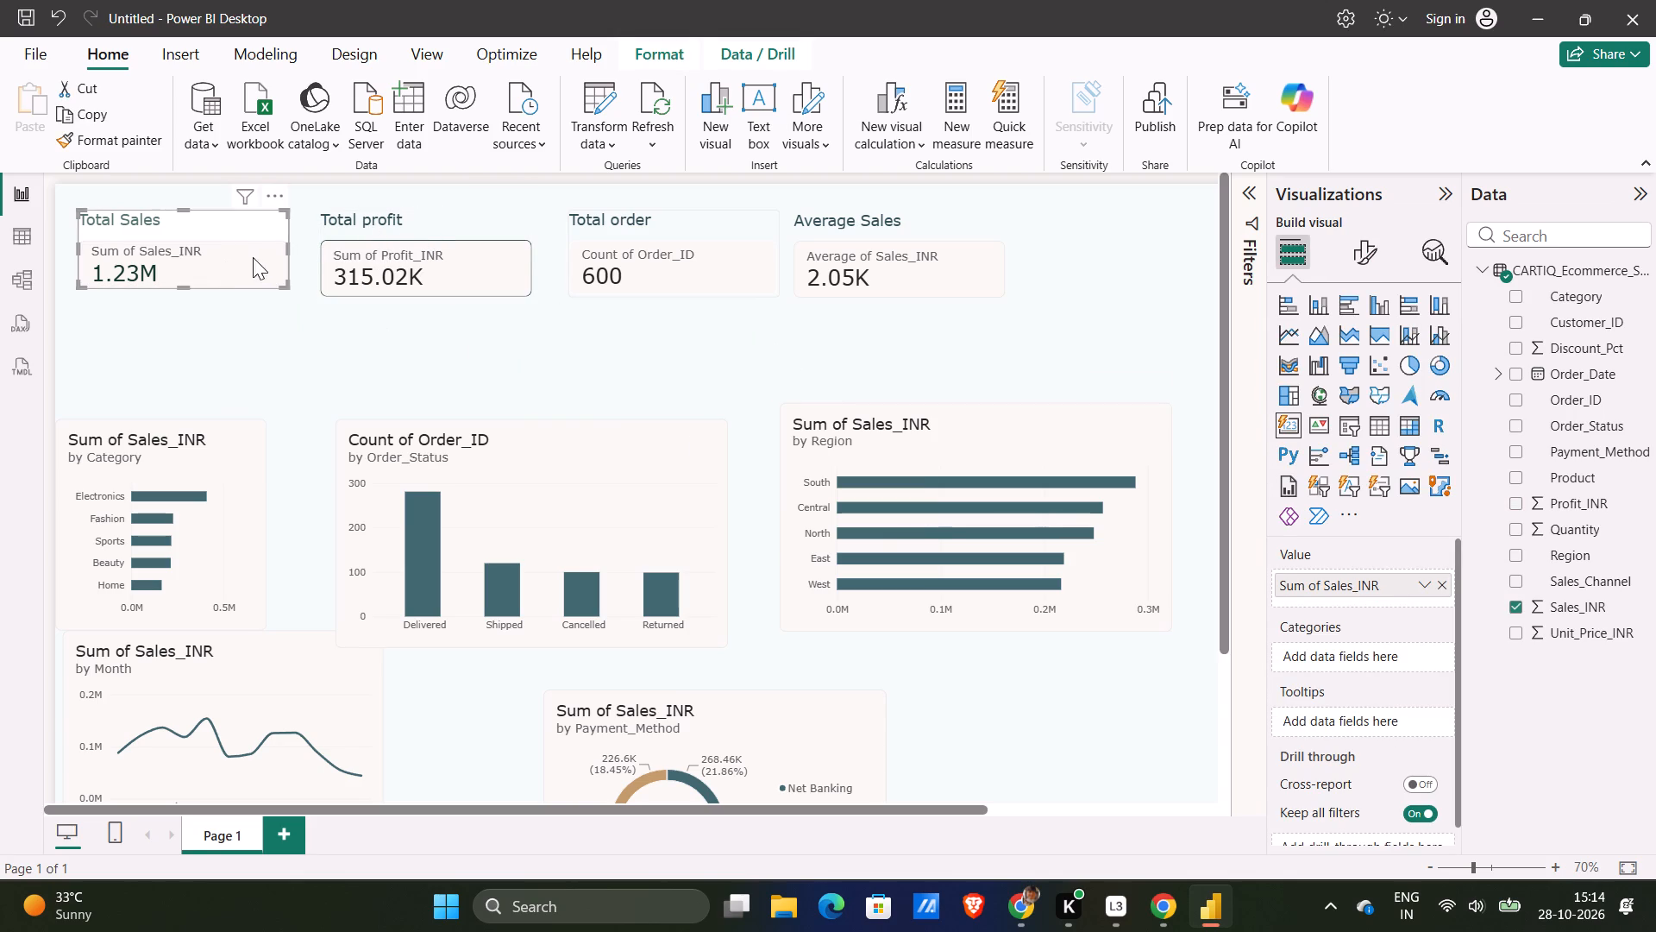
click(291, 331)
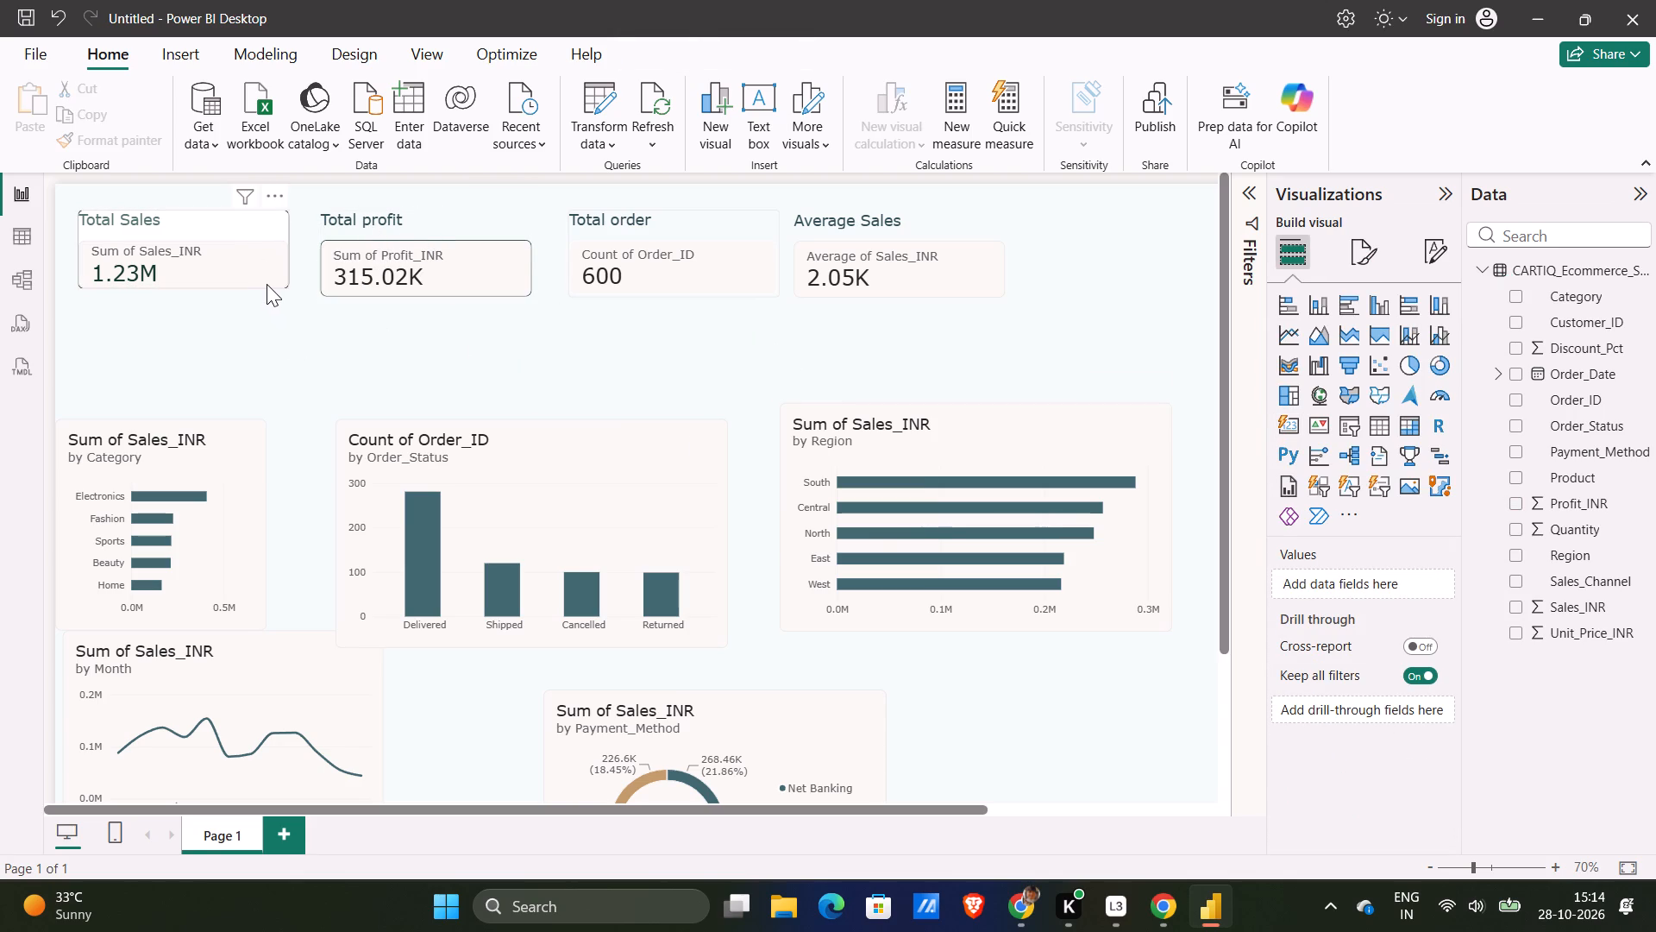
key(alt+Tab)
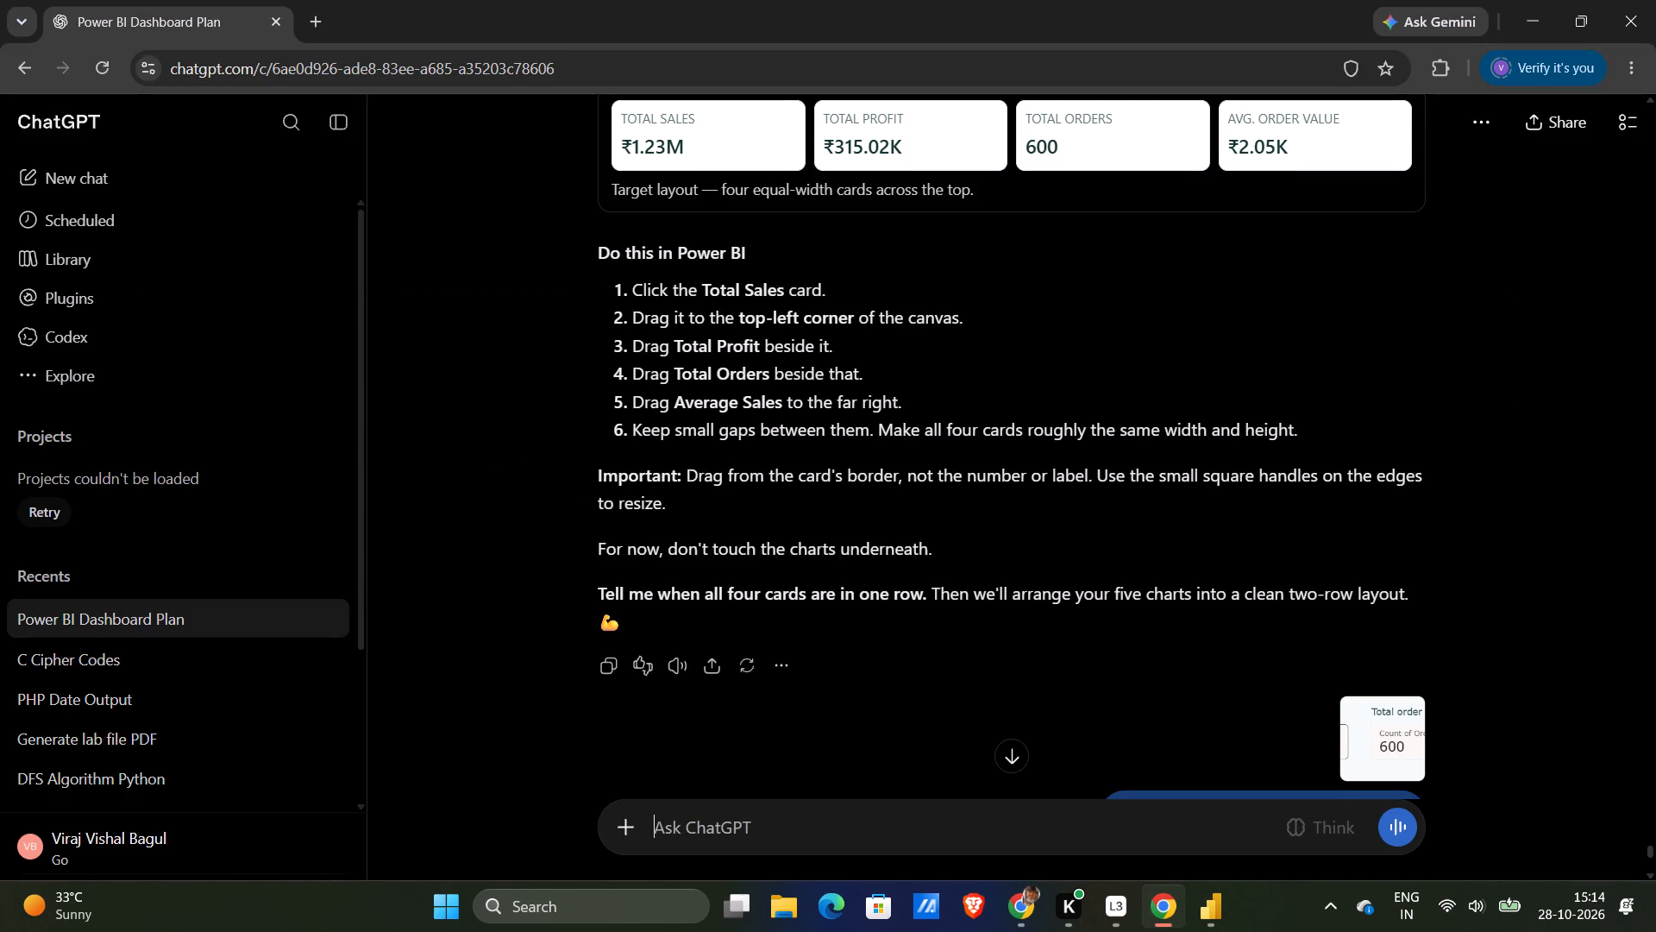
scroll(788, 442, down, 3)
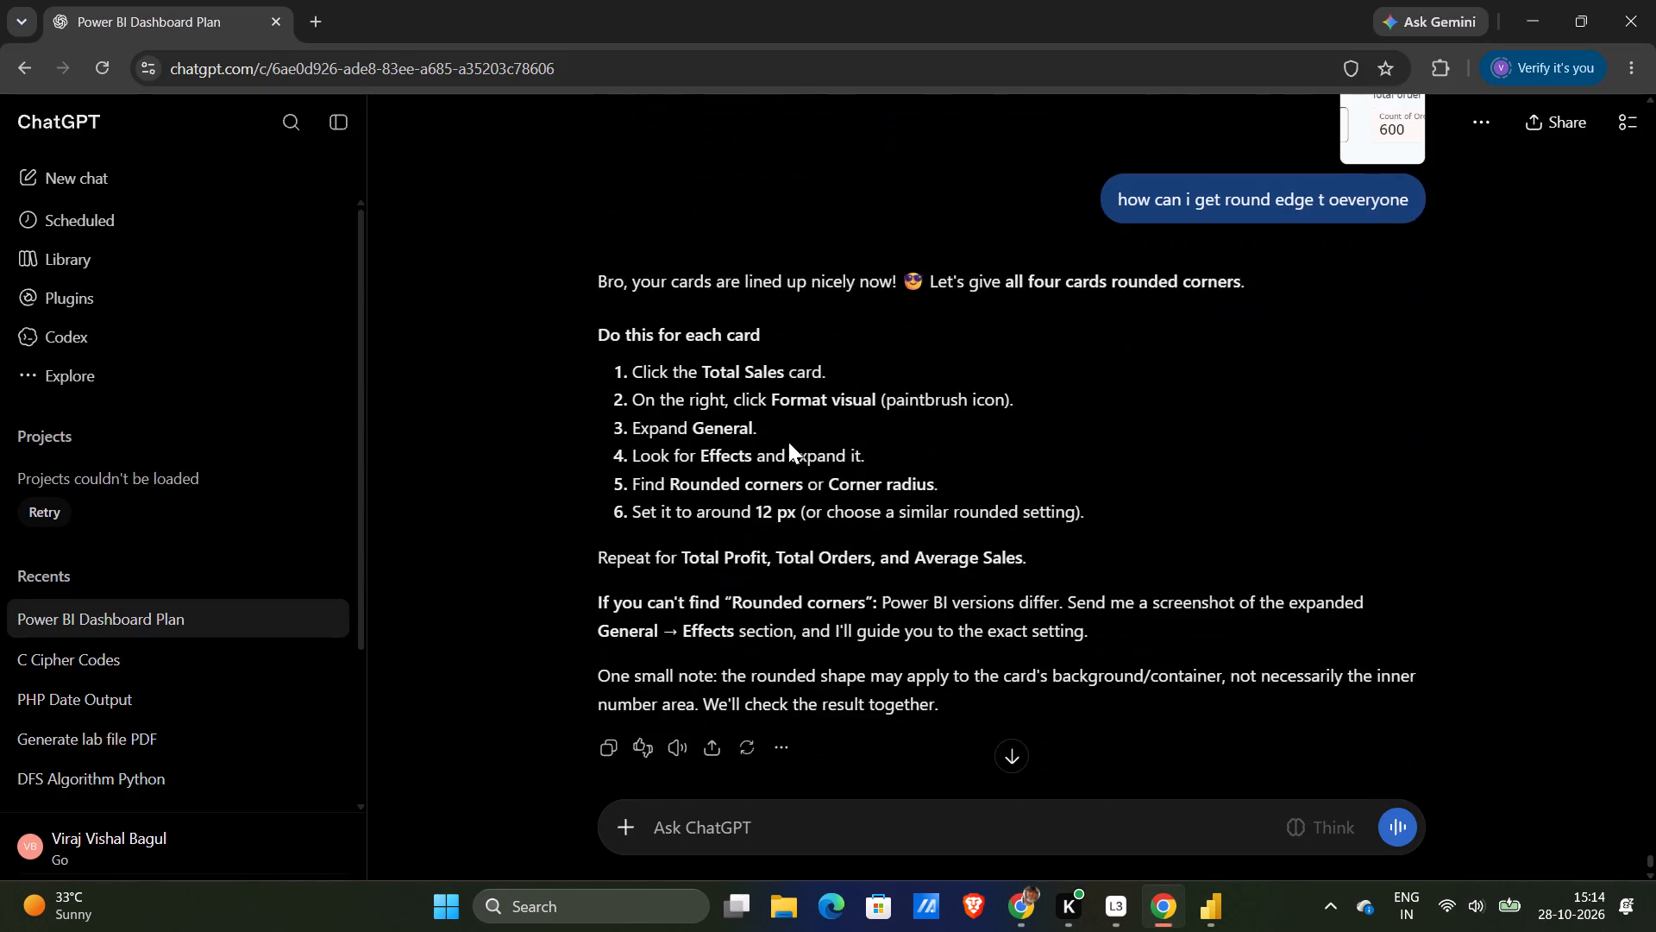
scroll(788, 442, down, 1)
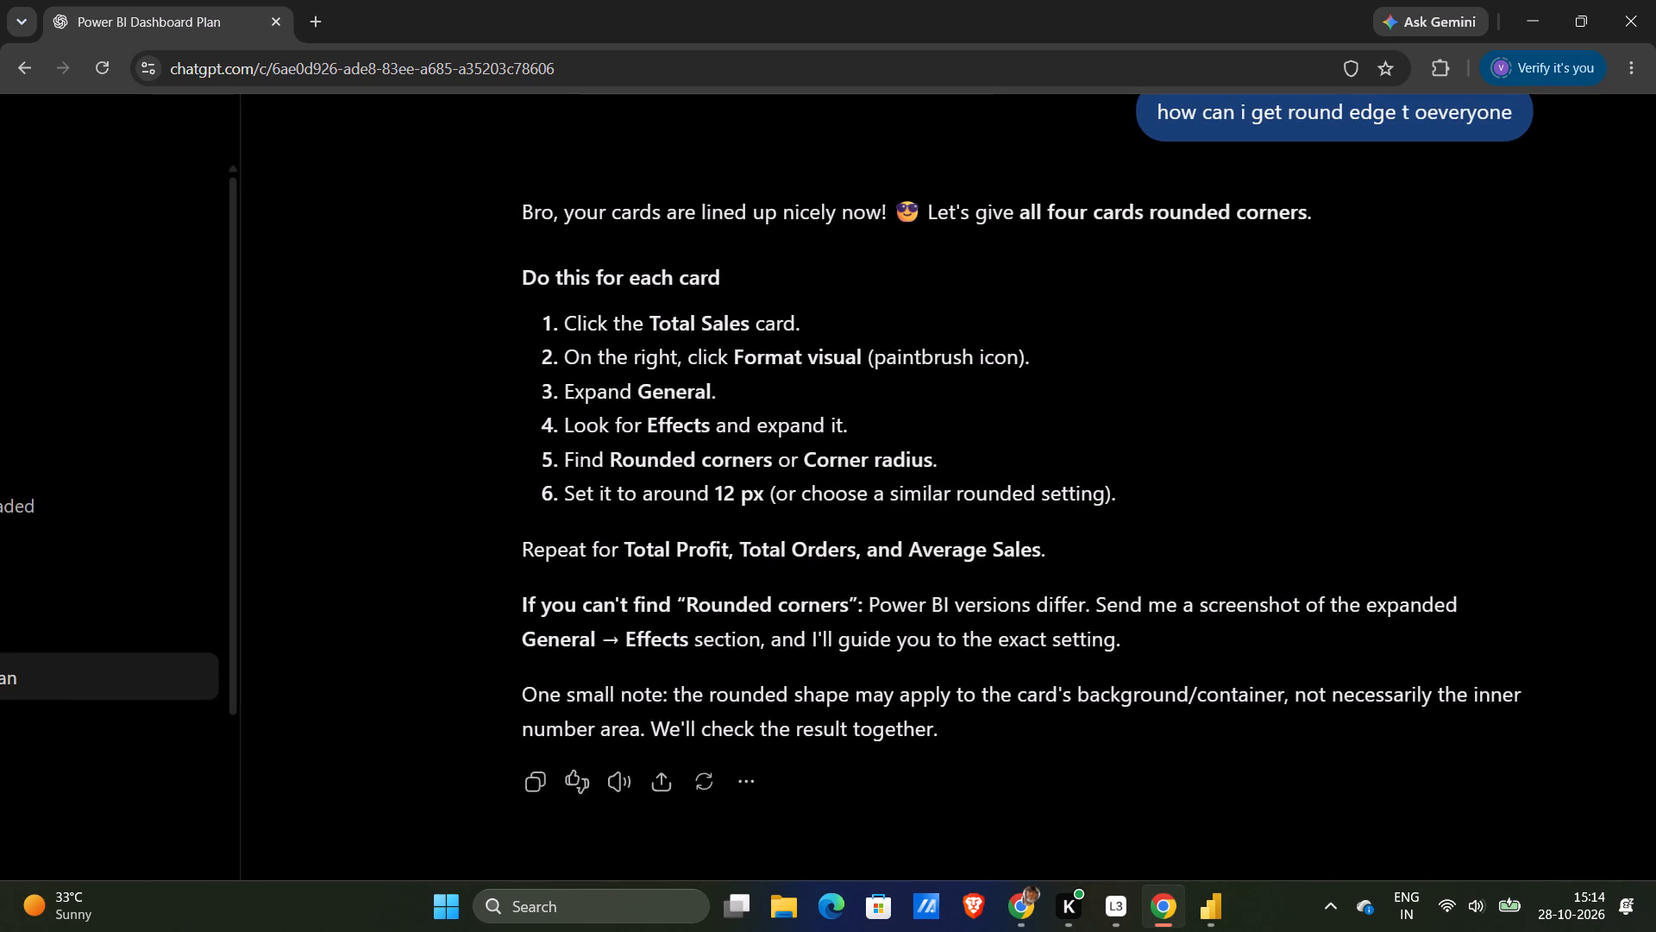
key(alt+Tab)
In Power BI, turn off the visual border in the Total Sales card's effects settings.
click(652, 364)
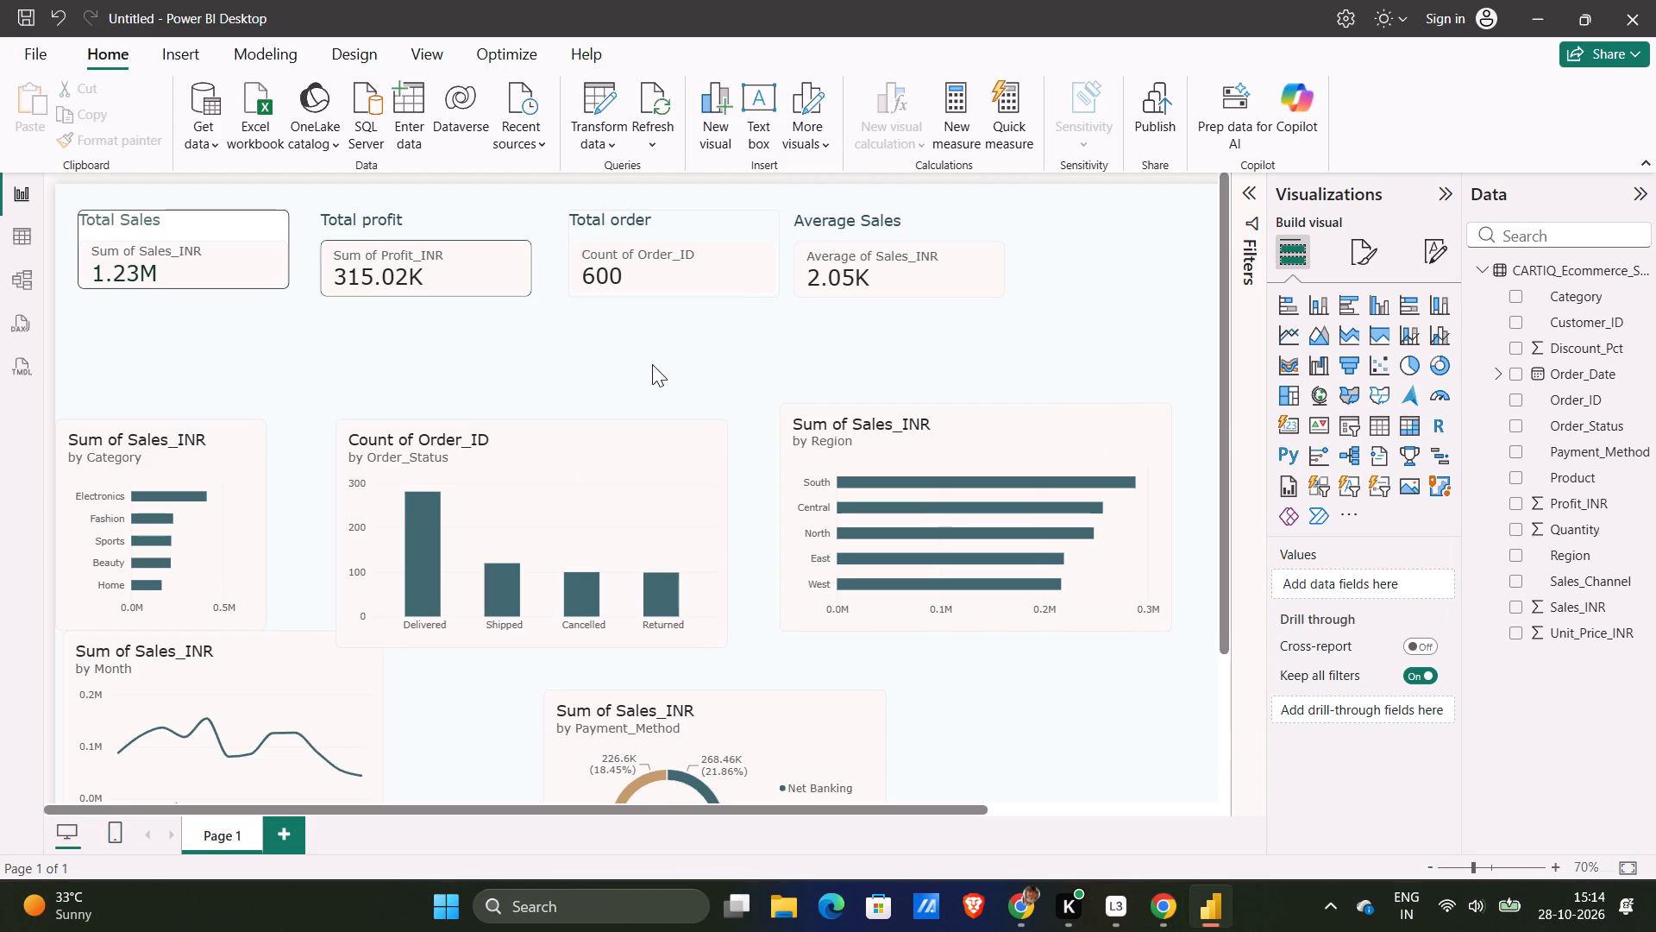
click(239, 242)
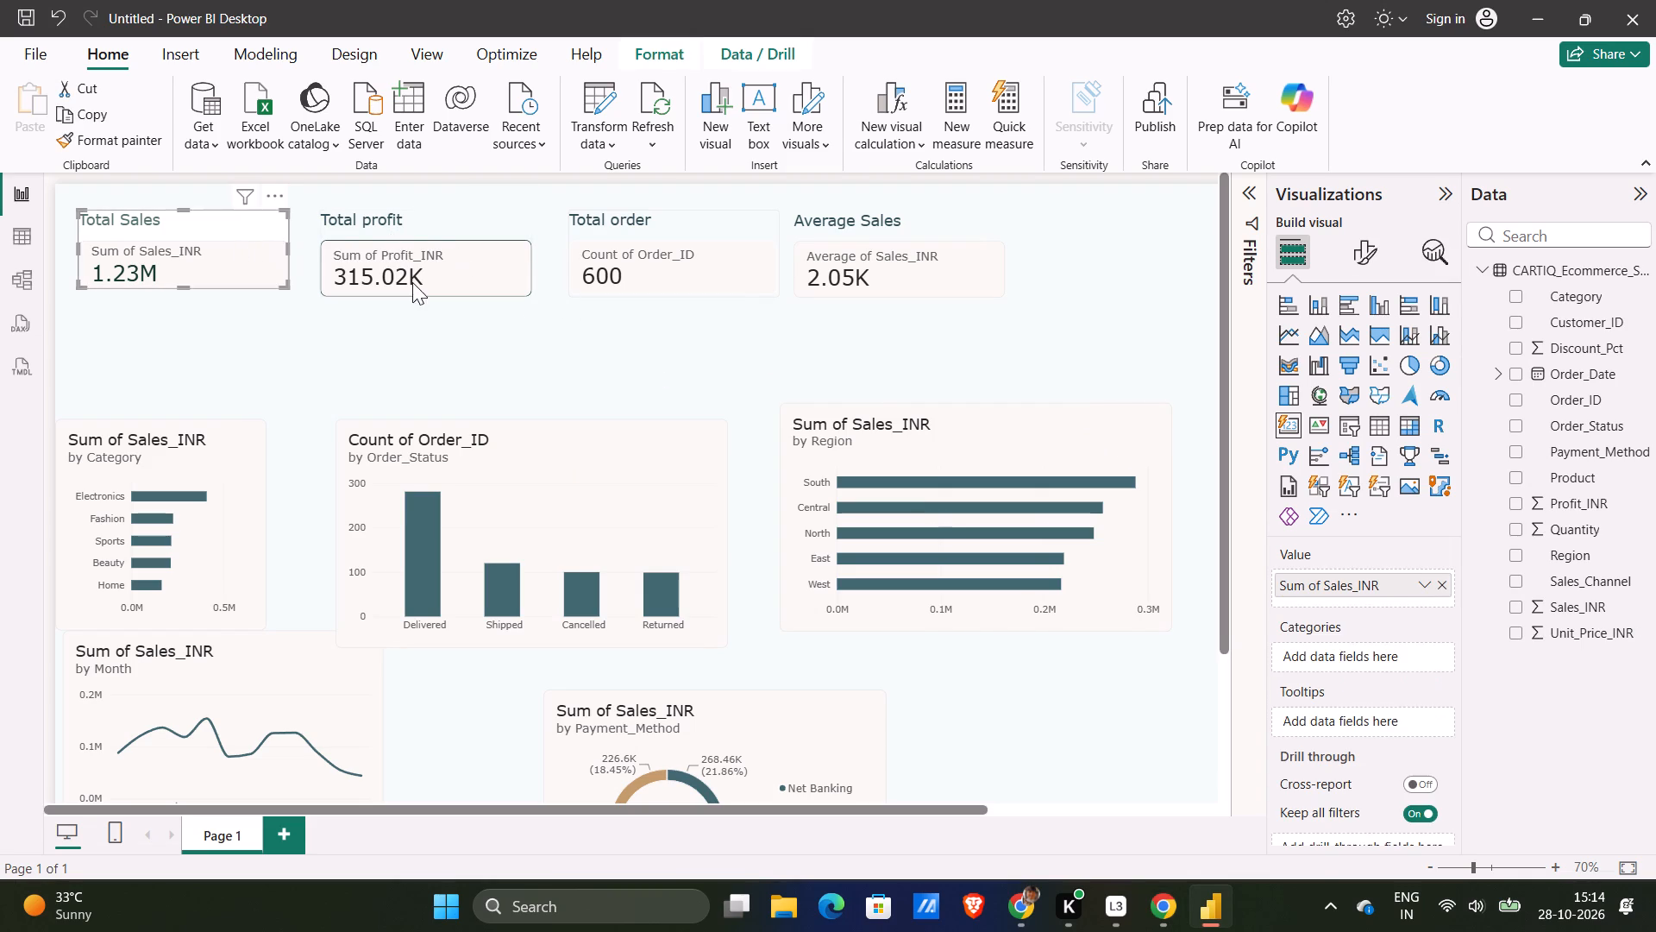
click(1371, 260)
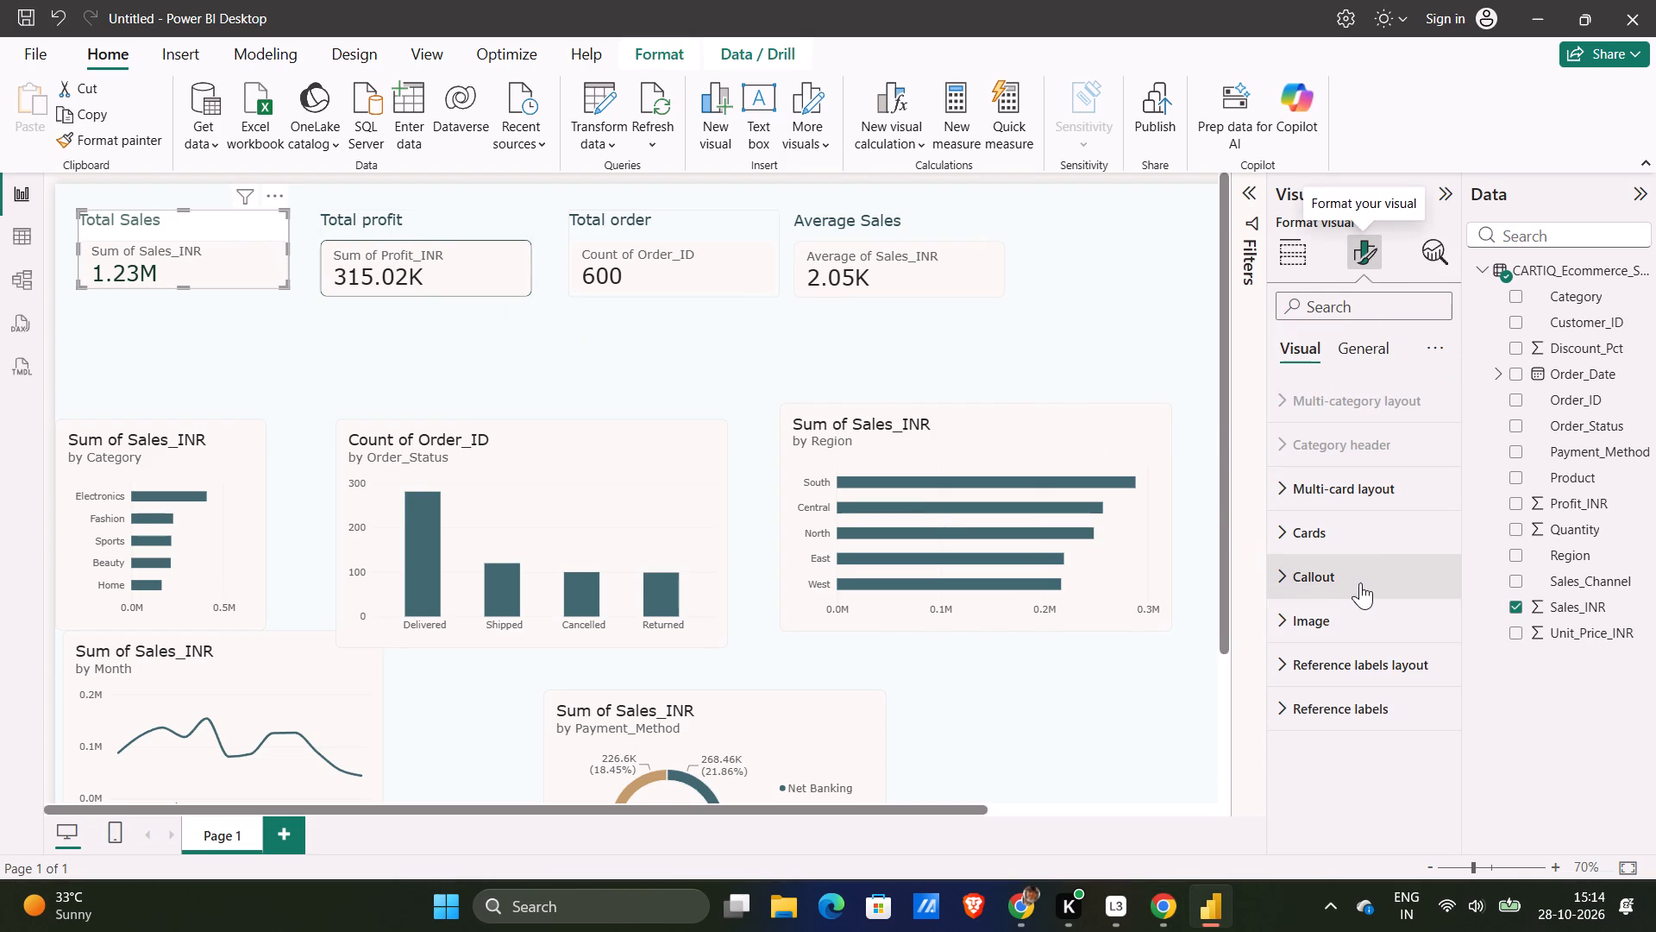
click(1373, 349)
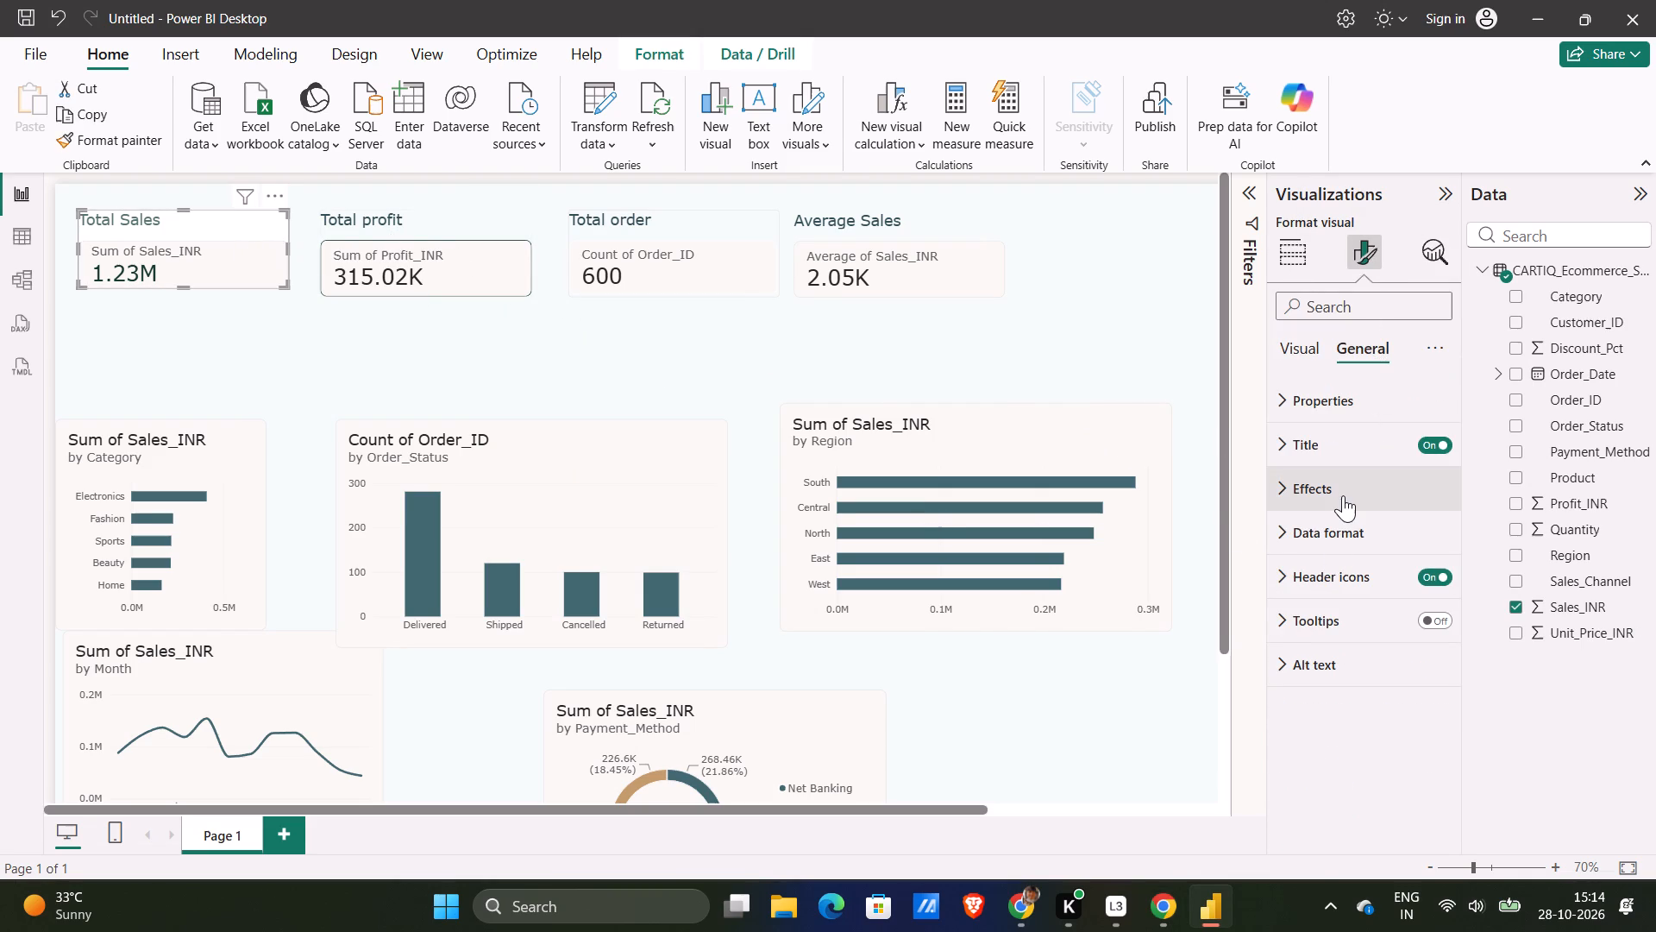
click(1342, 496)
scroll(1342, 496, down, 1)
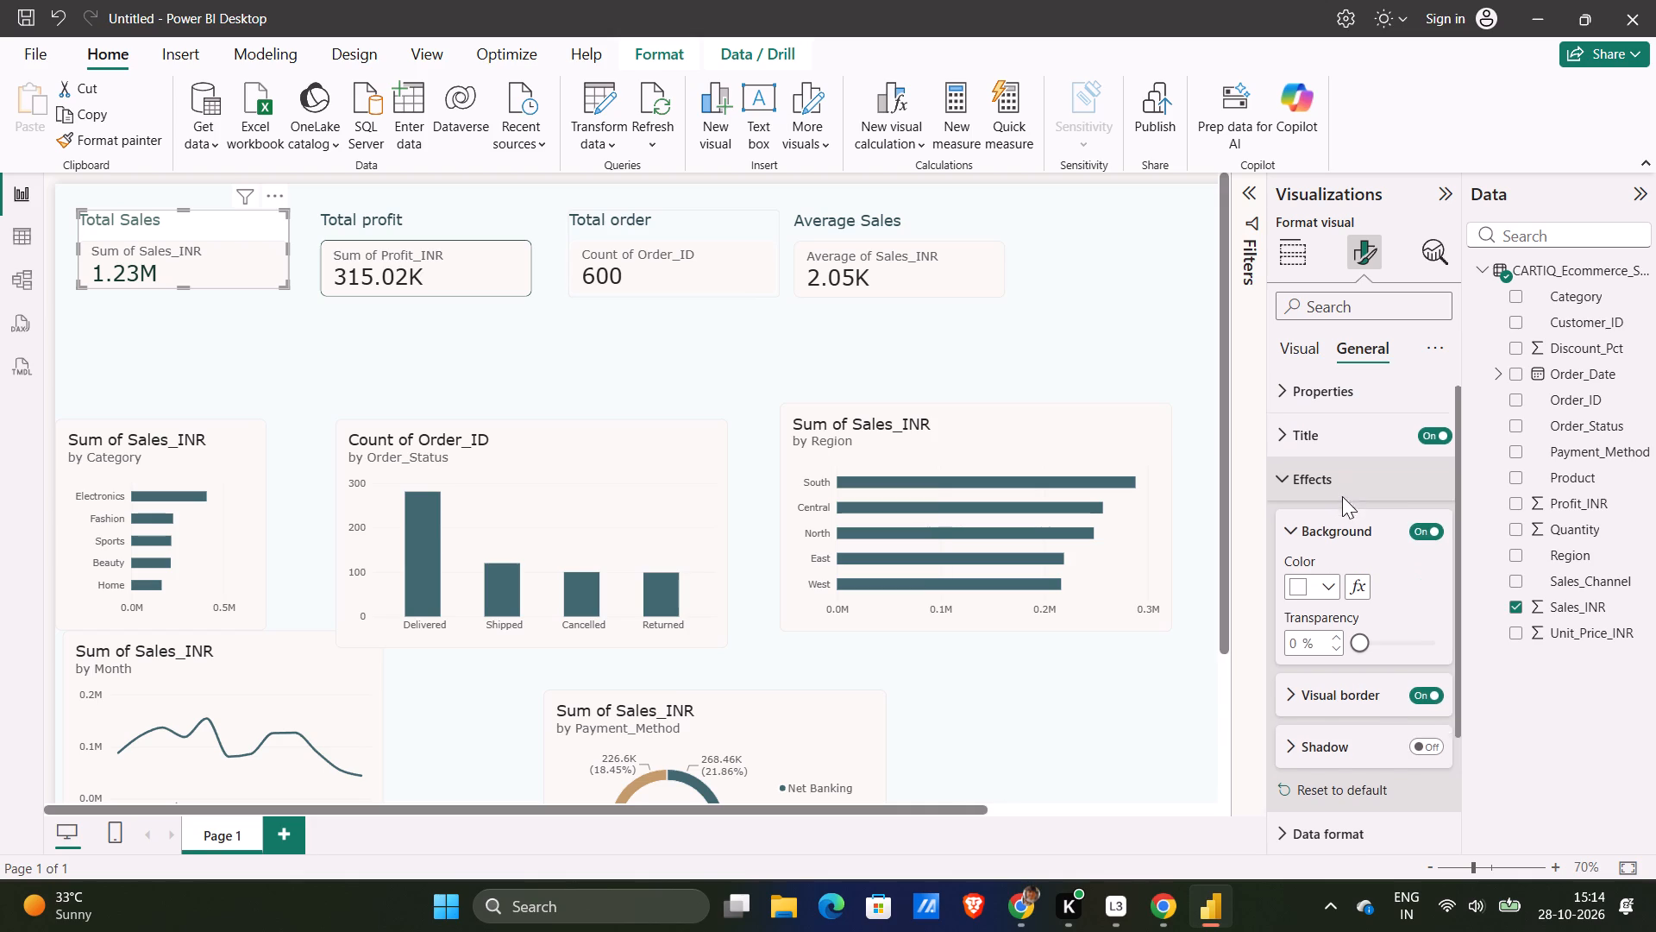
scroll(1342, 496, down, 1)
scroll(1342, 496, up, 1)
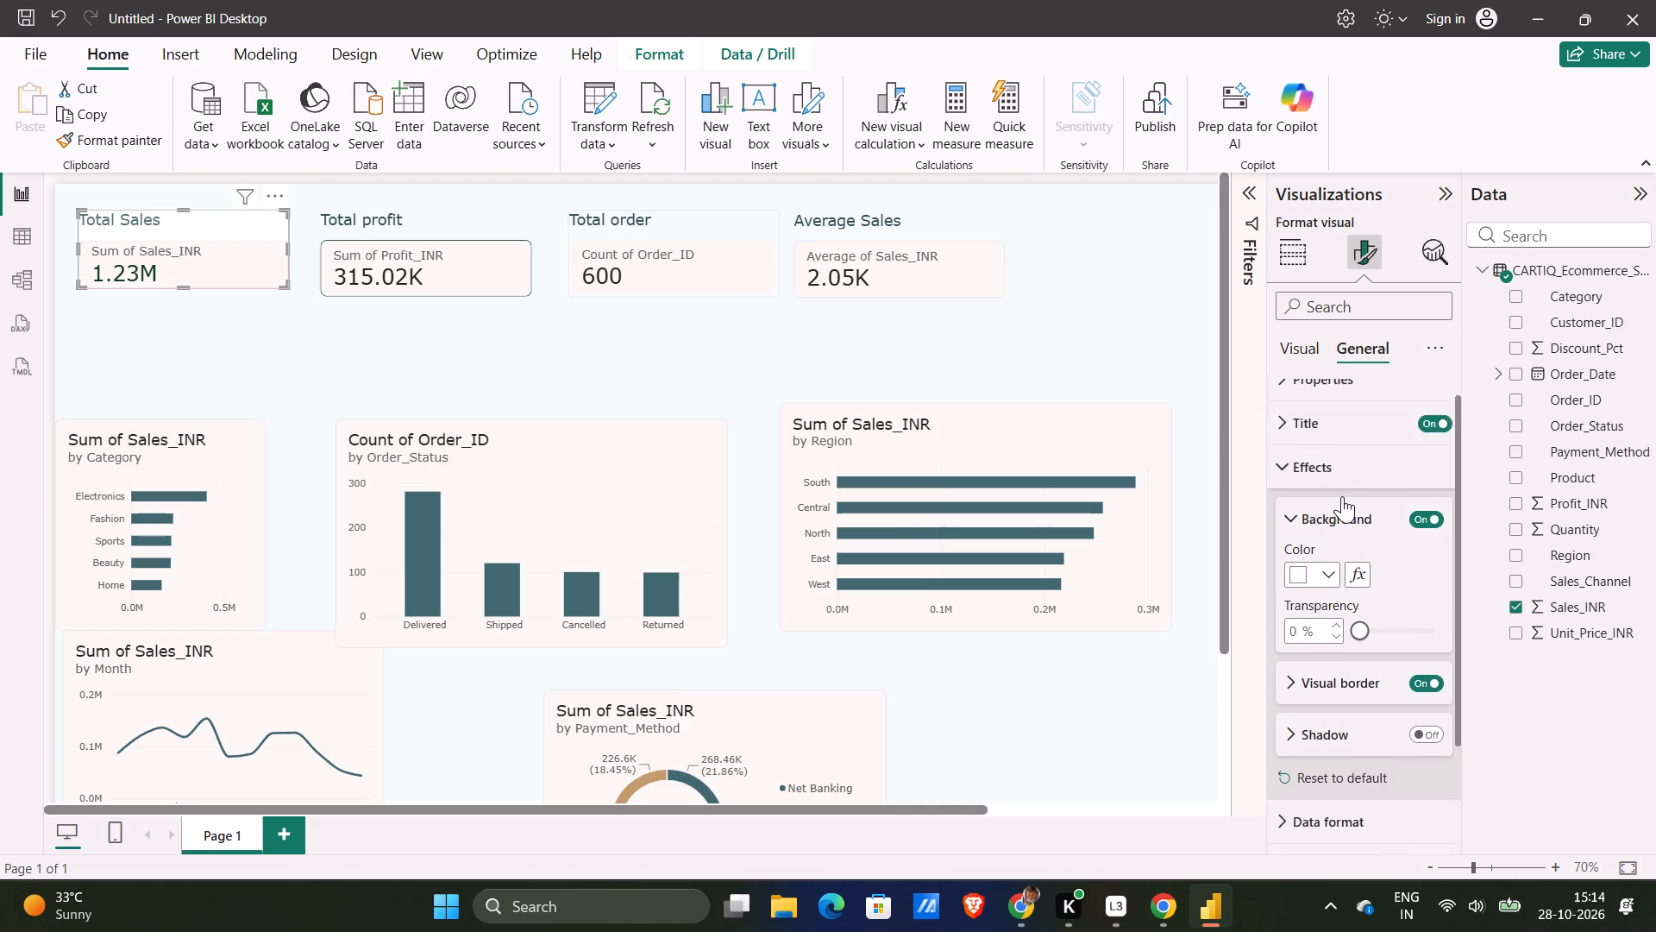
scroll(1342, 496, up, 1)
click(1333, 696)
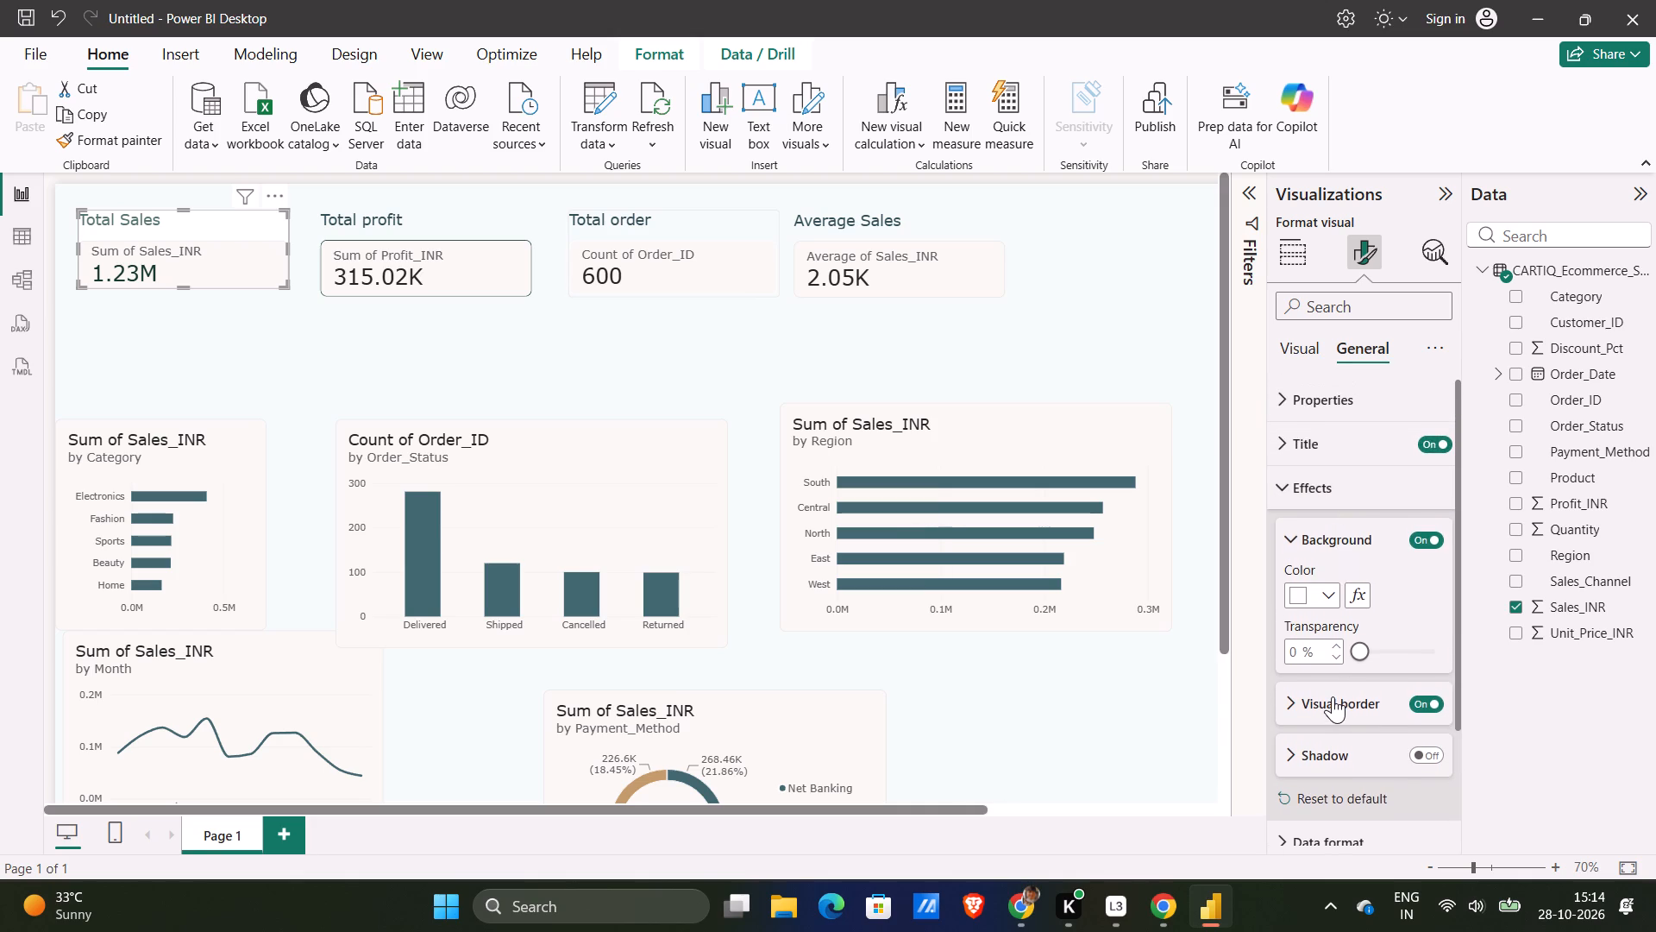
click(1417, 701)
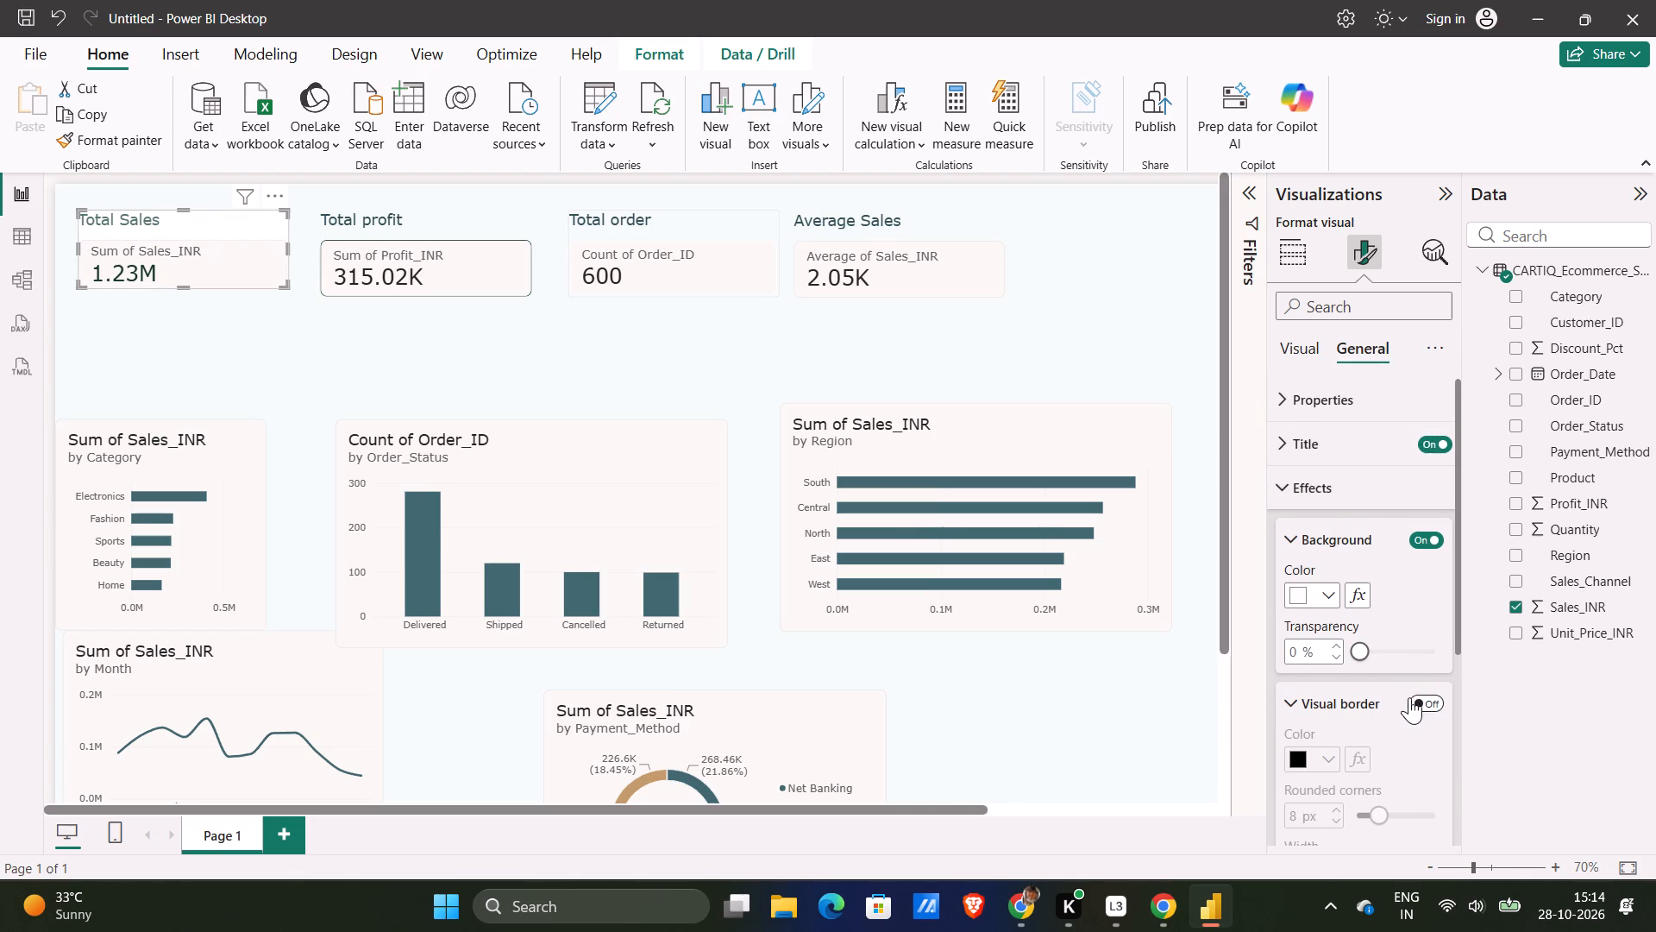
scroll(1366, 613, down, 1)
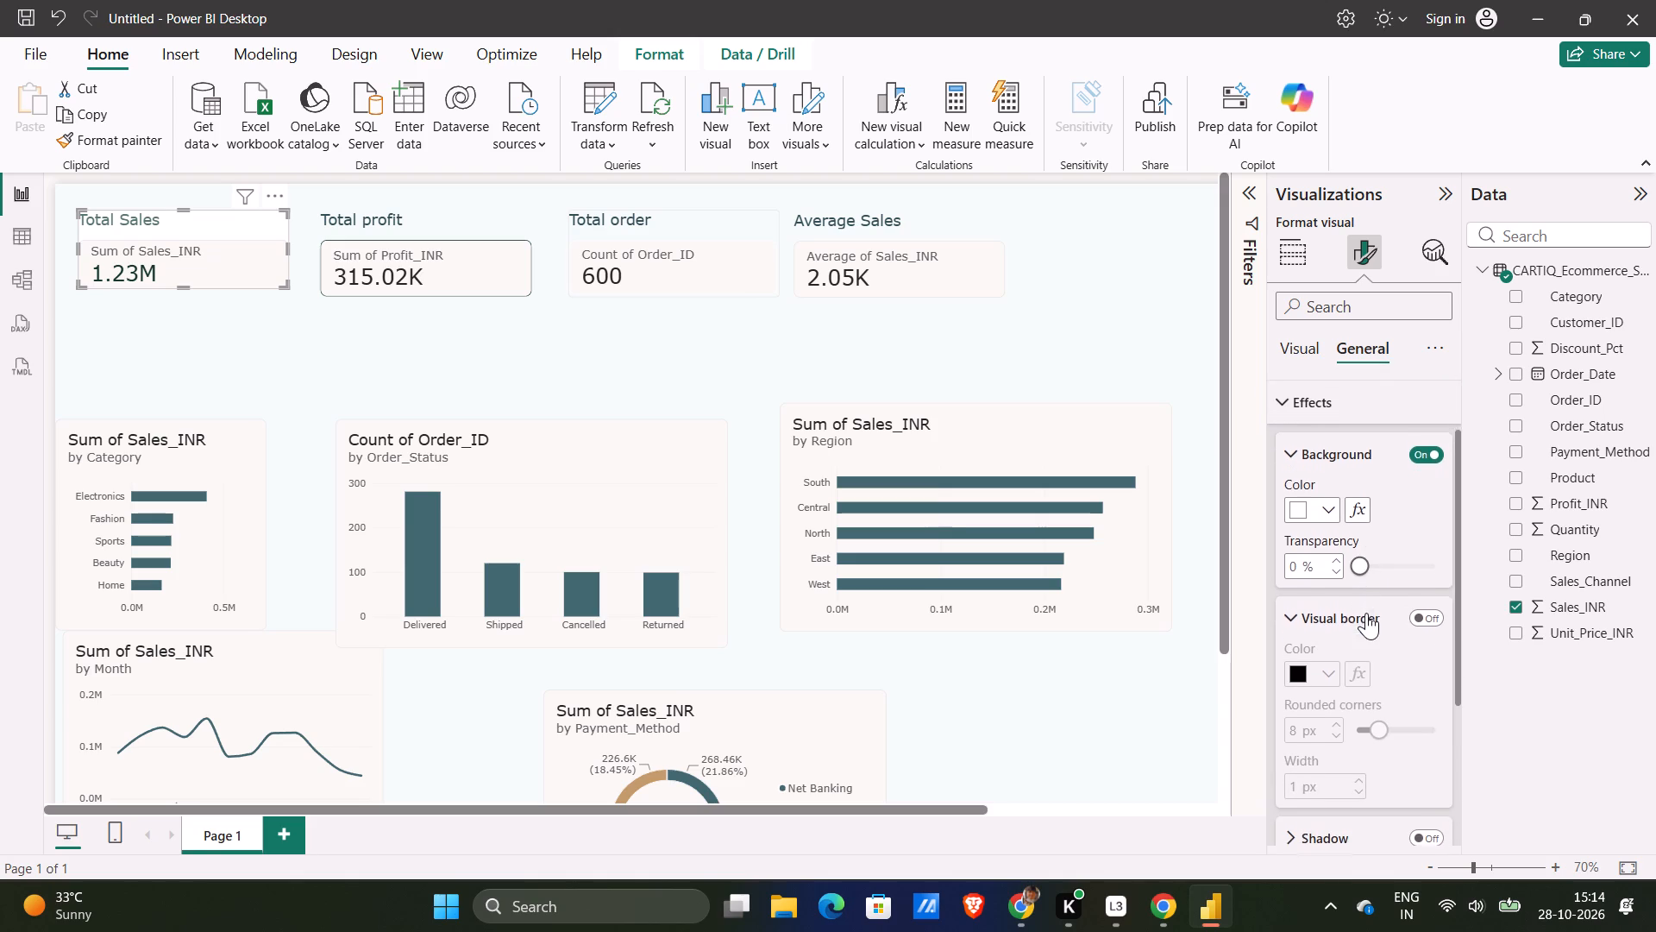
scroll(1366, 613, down, 2)
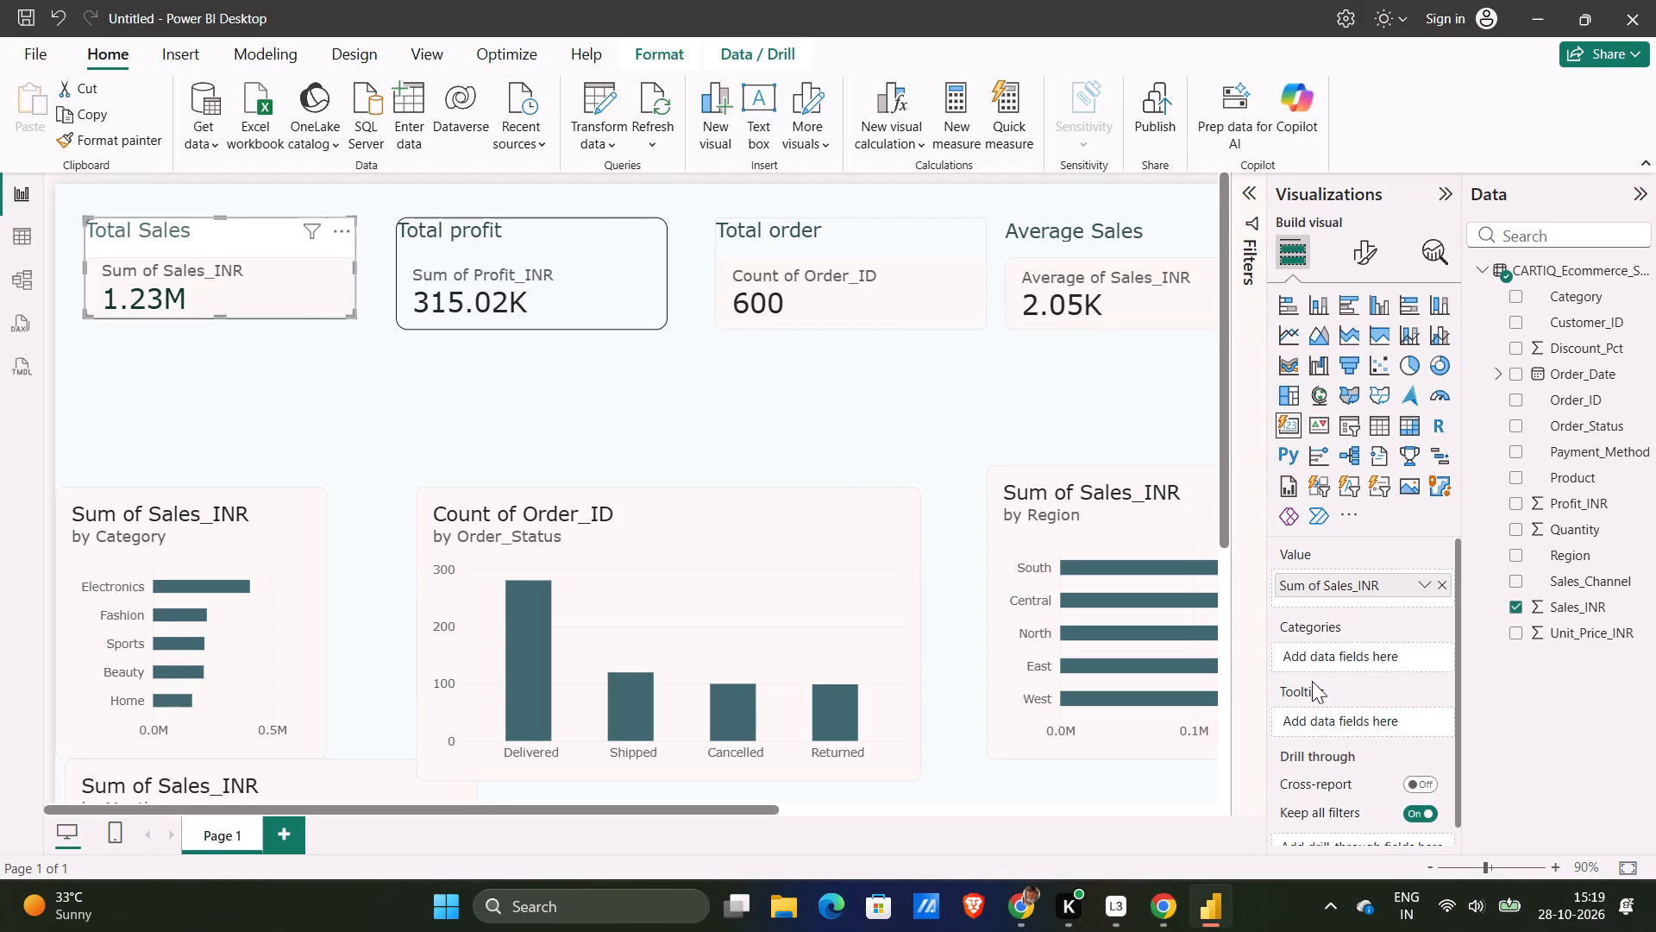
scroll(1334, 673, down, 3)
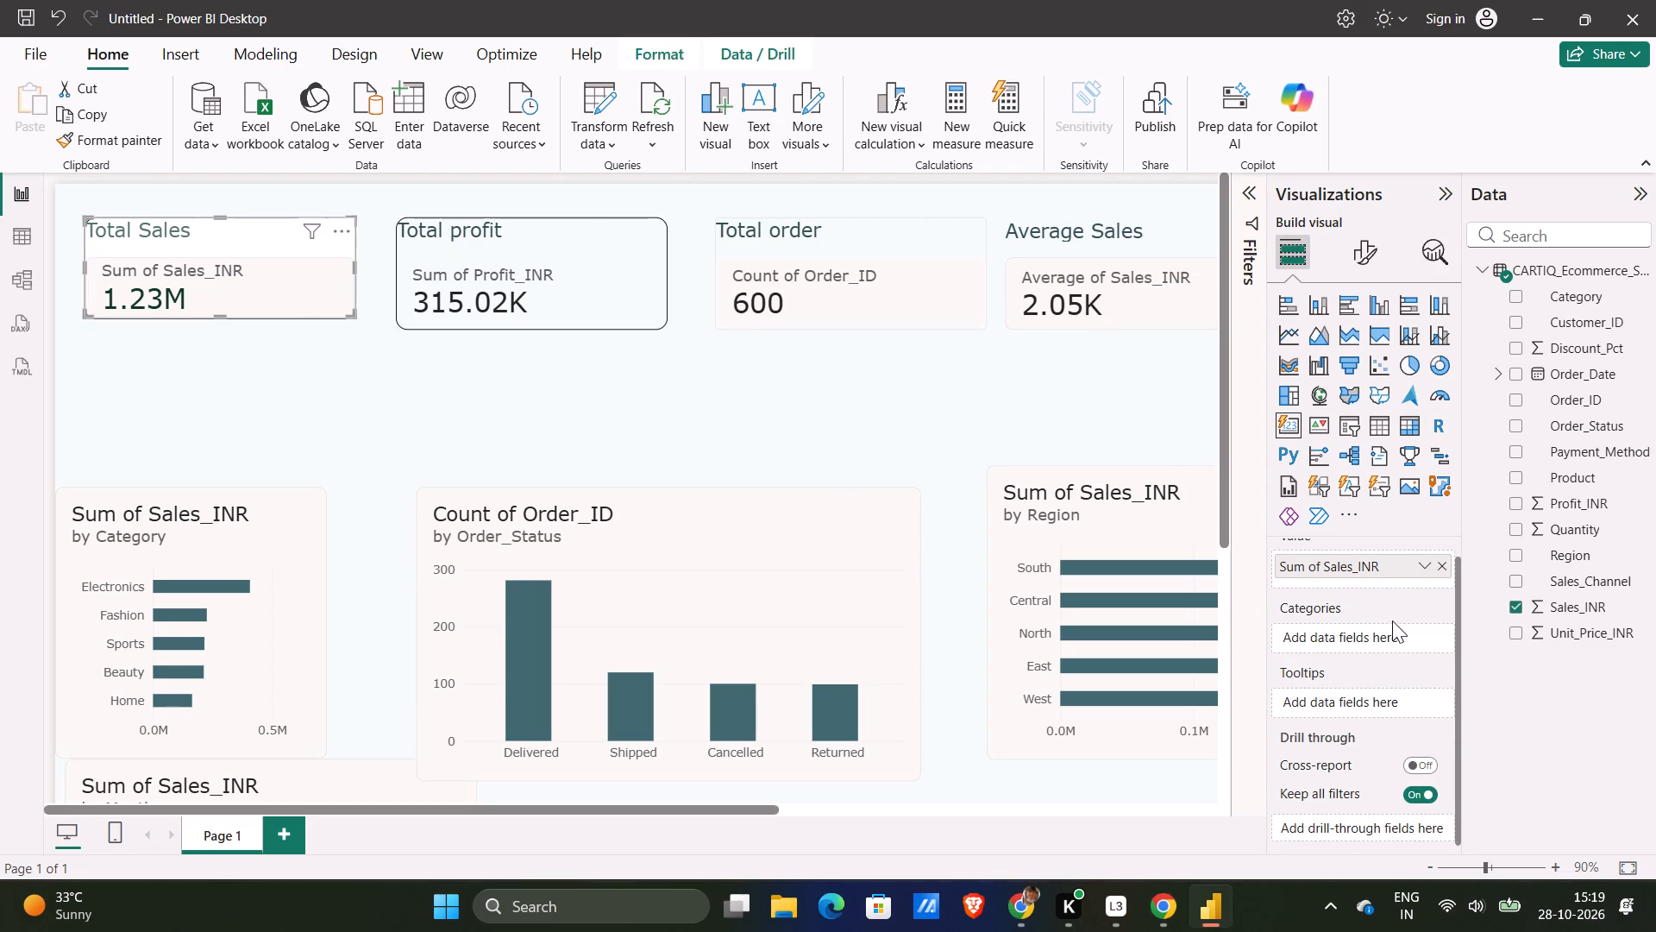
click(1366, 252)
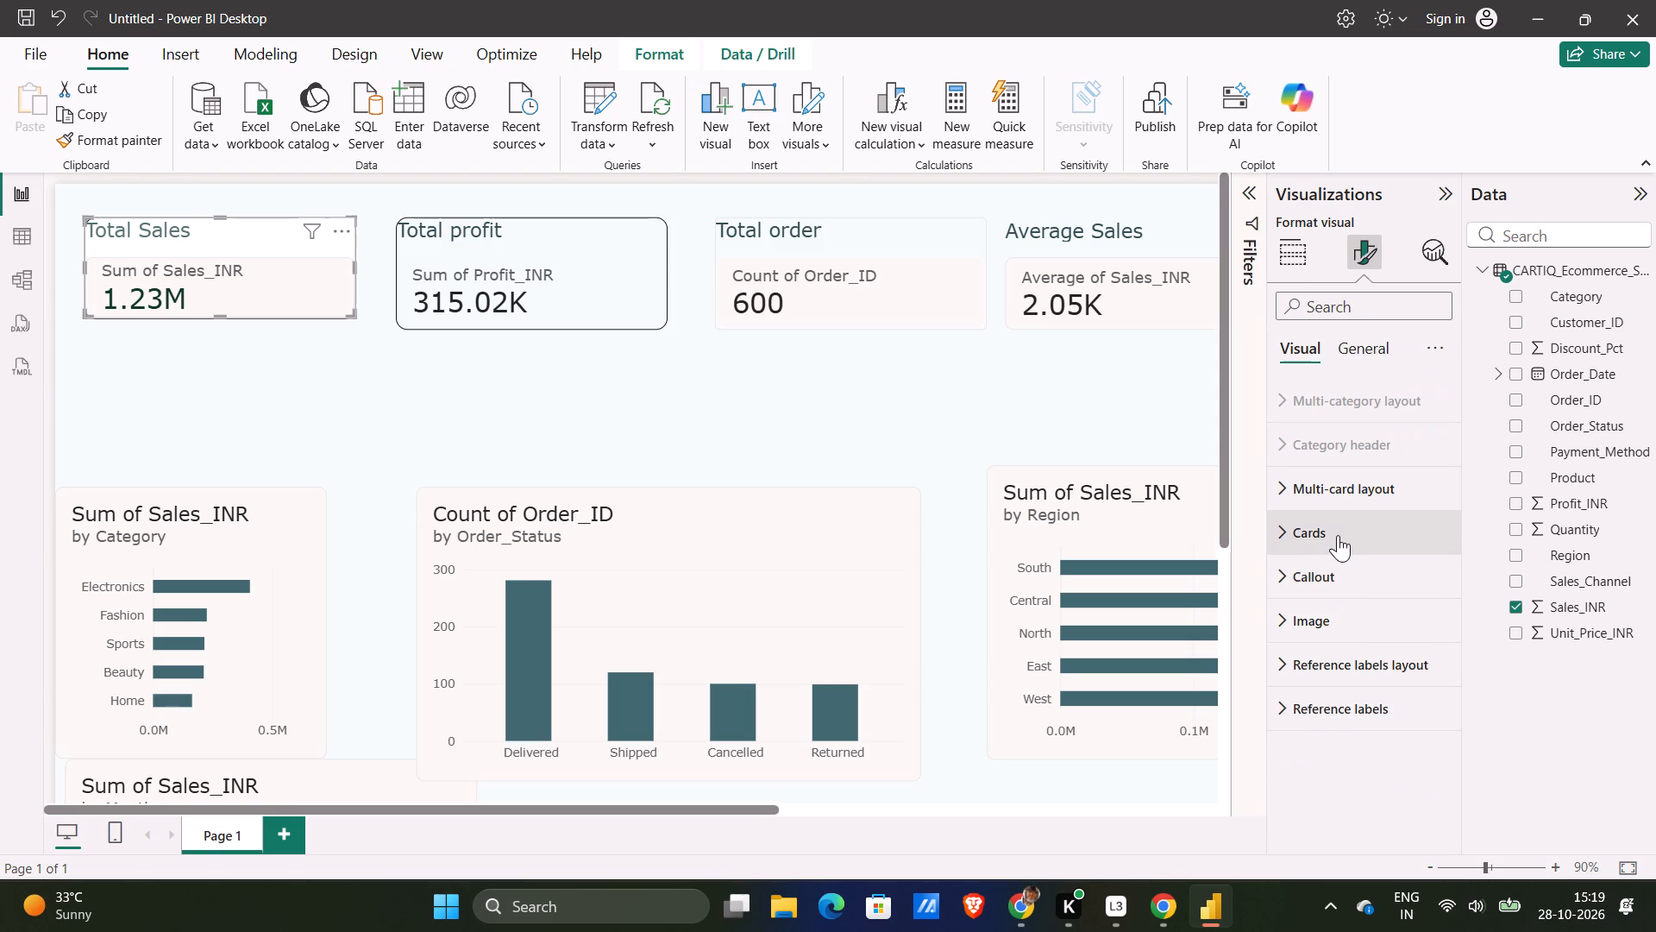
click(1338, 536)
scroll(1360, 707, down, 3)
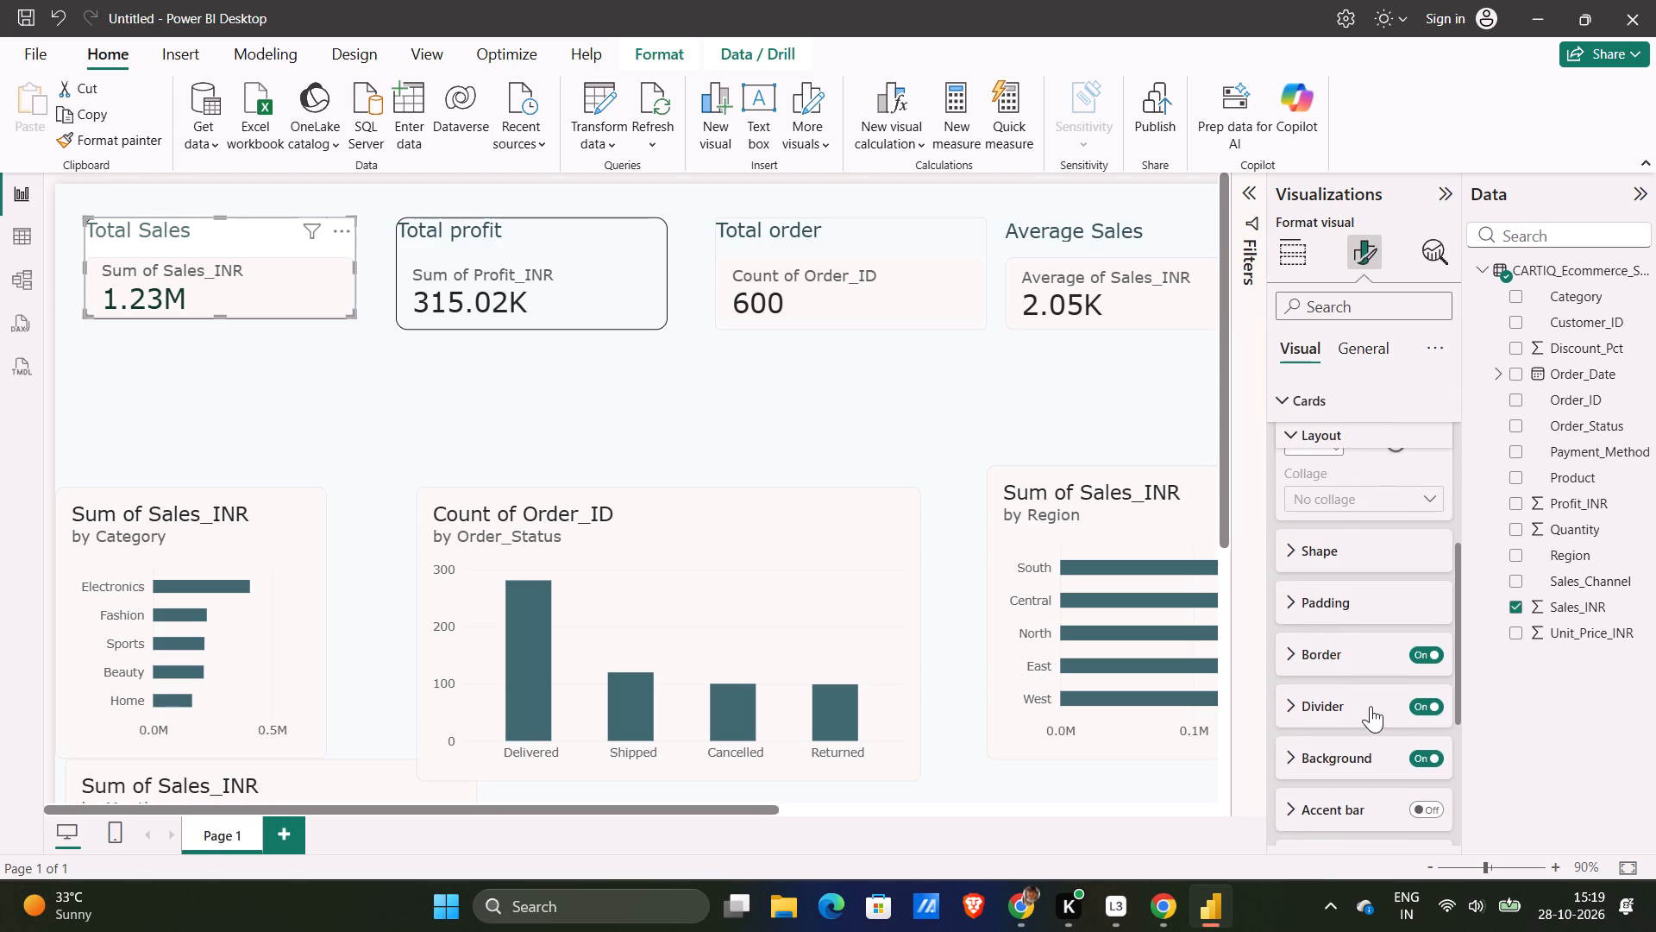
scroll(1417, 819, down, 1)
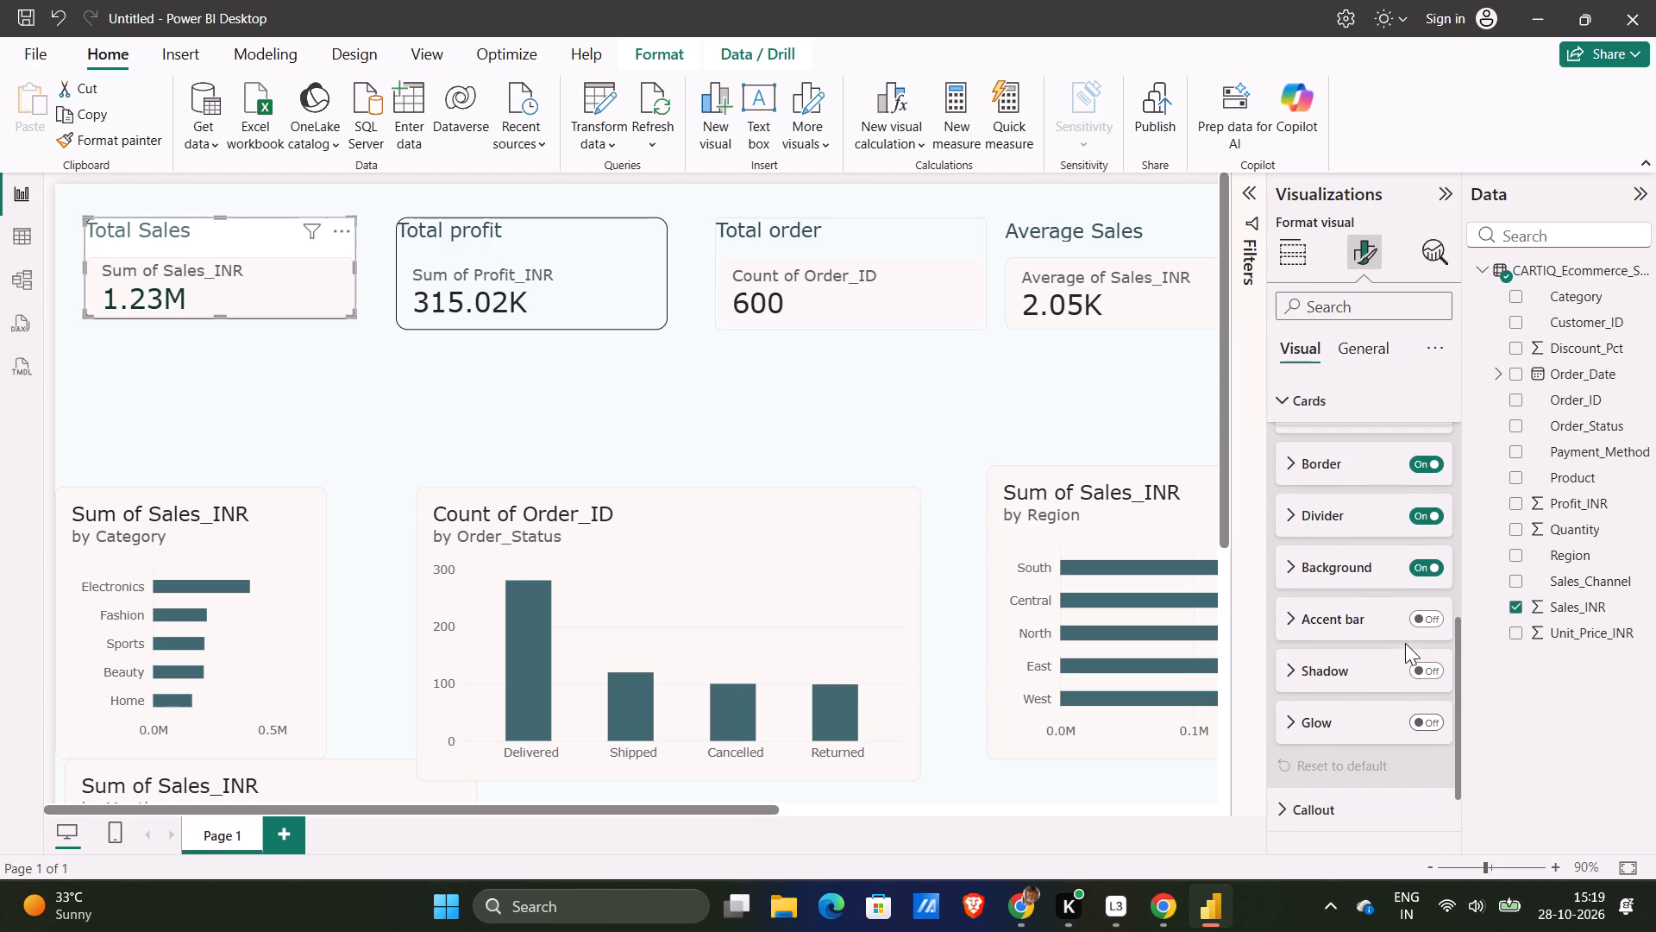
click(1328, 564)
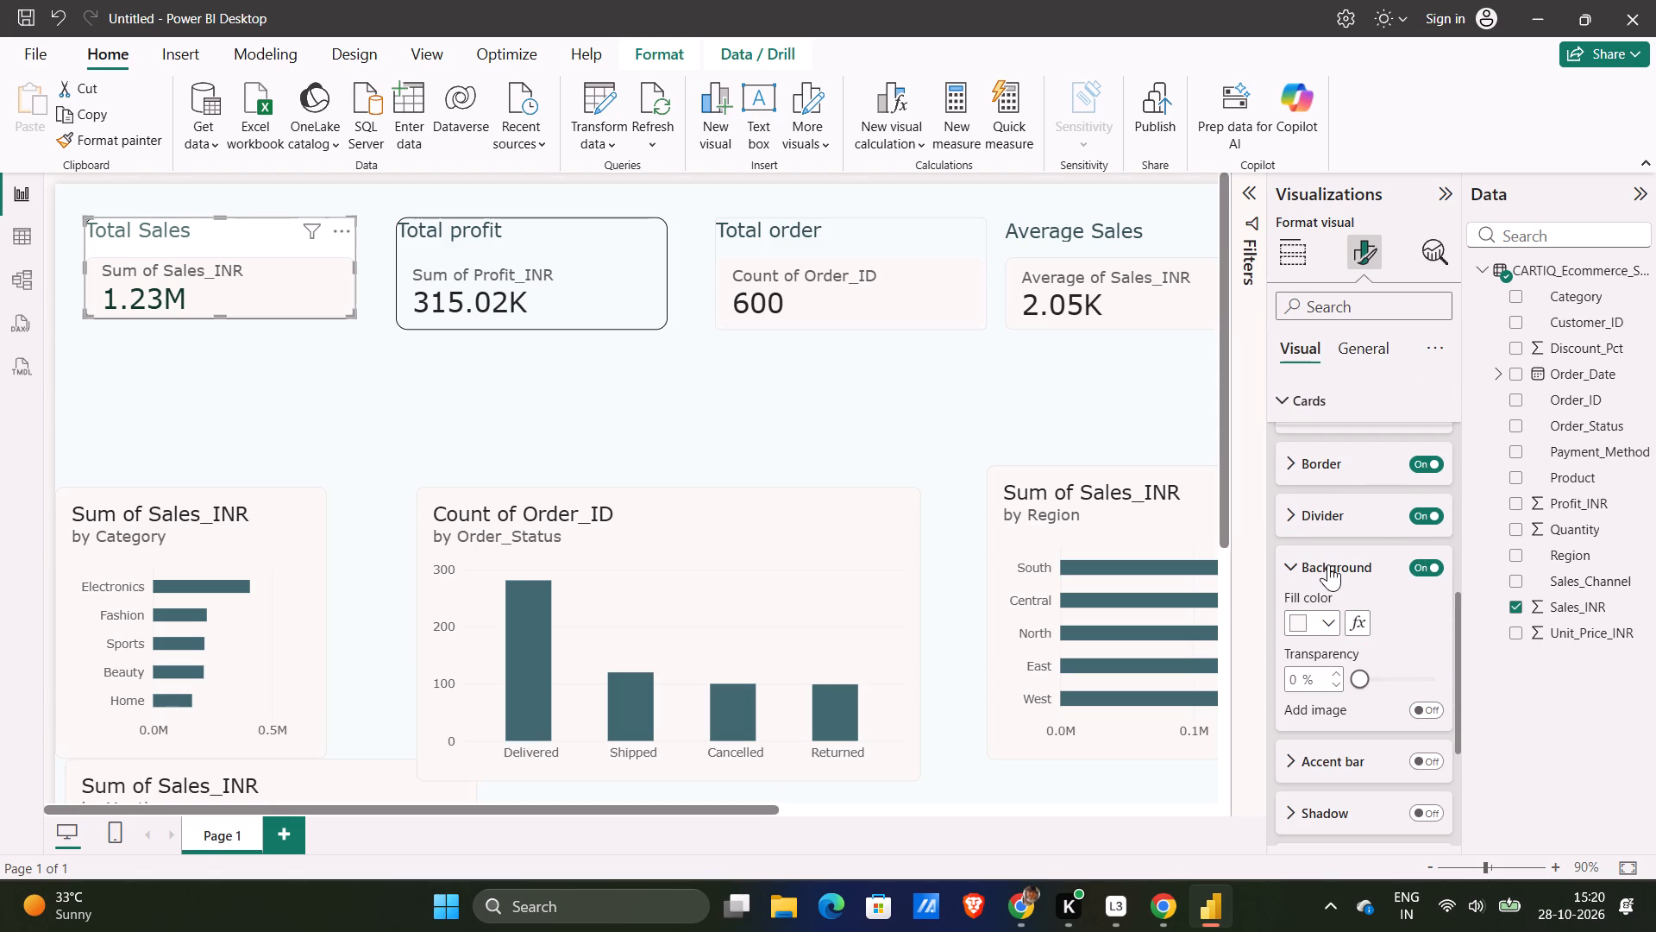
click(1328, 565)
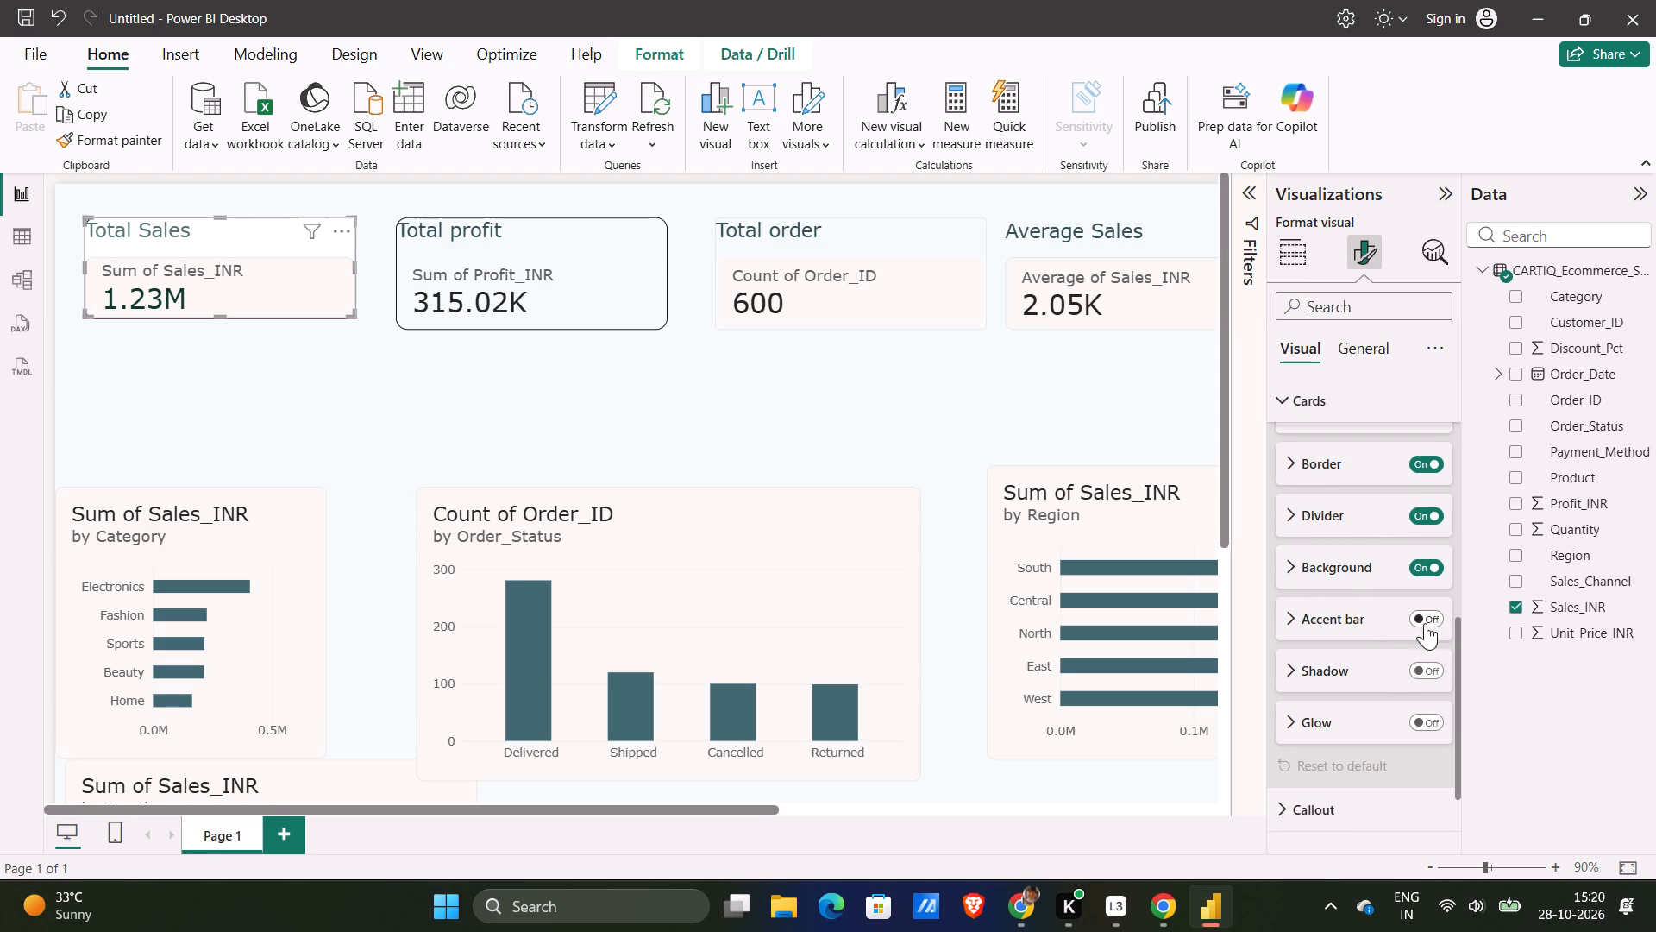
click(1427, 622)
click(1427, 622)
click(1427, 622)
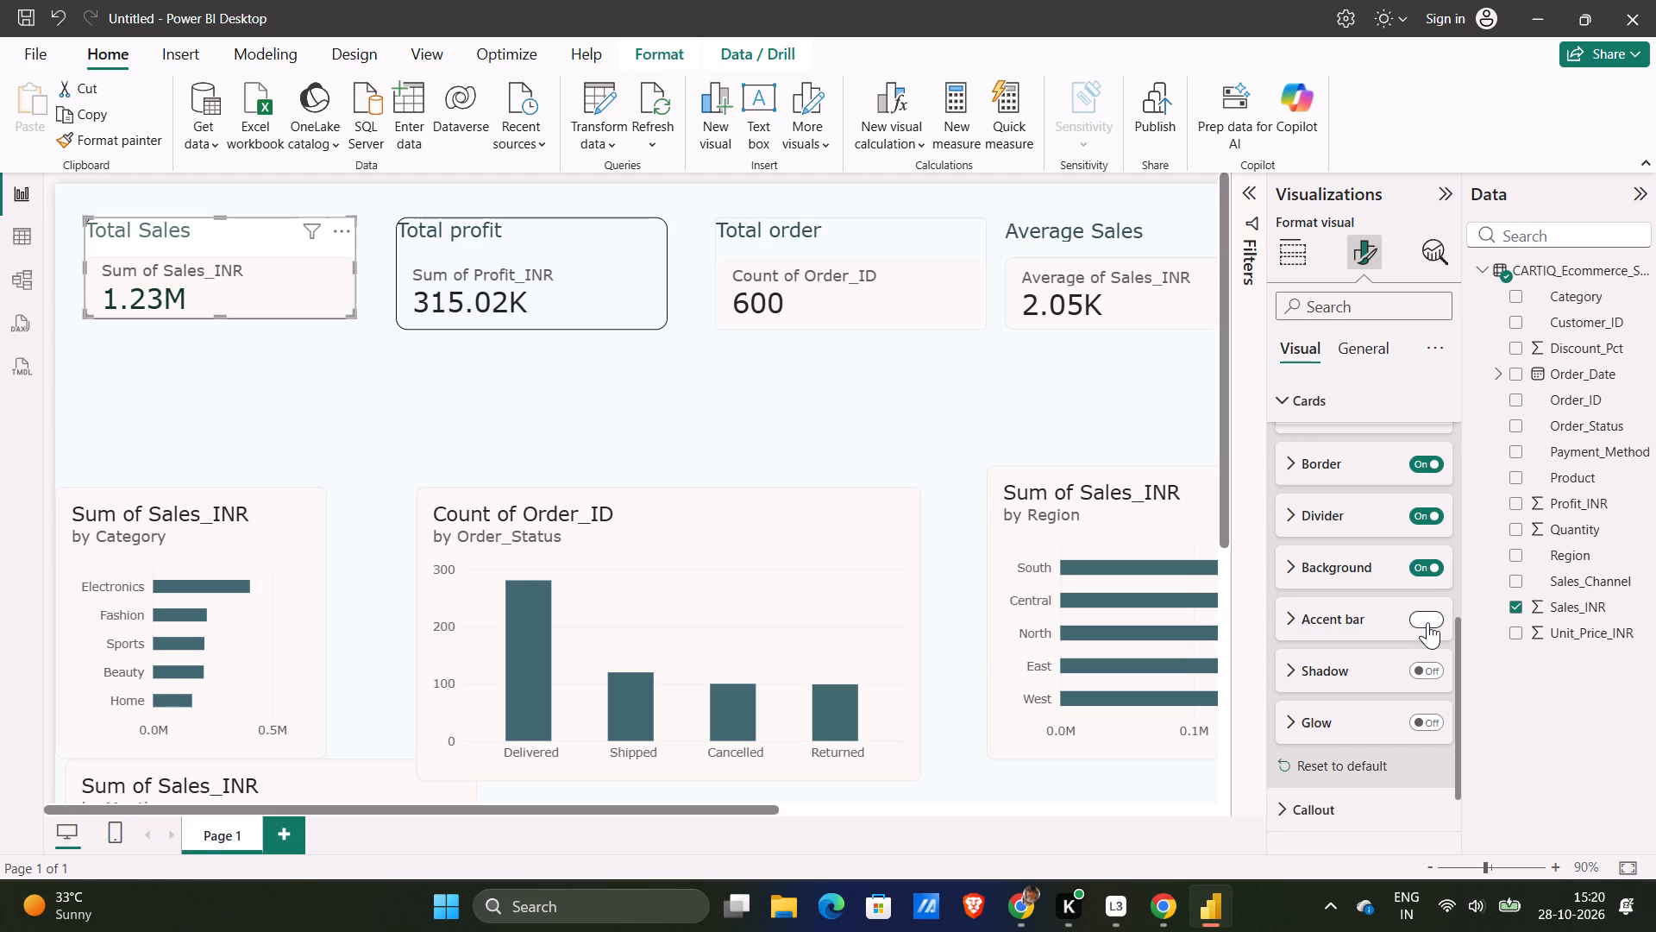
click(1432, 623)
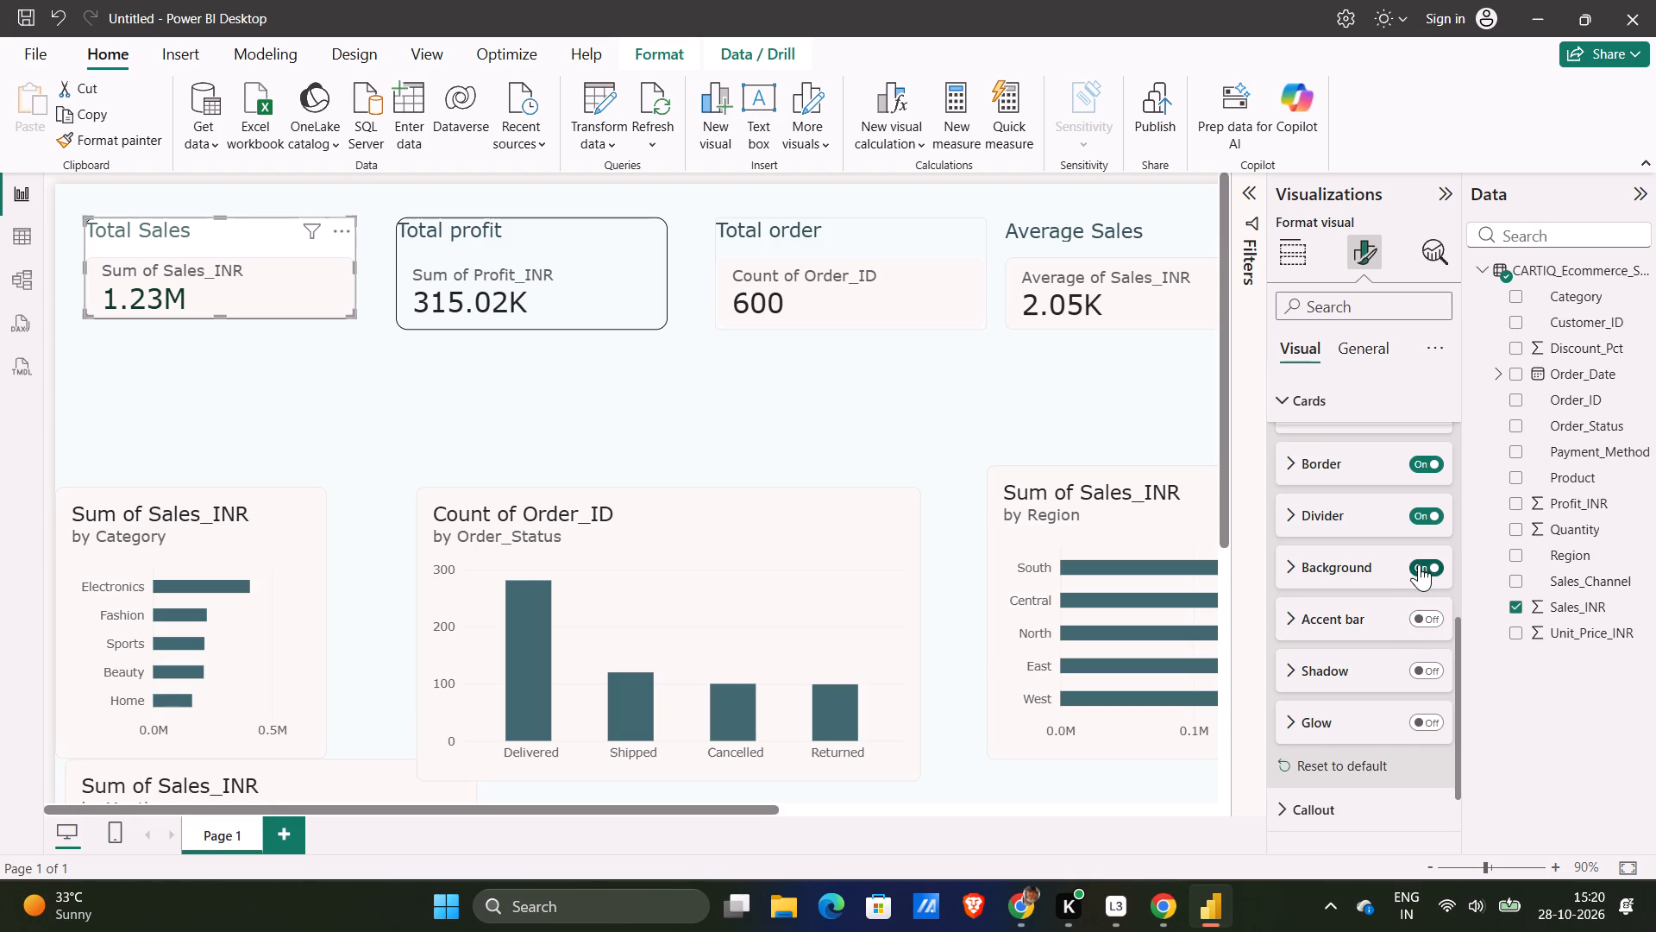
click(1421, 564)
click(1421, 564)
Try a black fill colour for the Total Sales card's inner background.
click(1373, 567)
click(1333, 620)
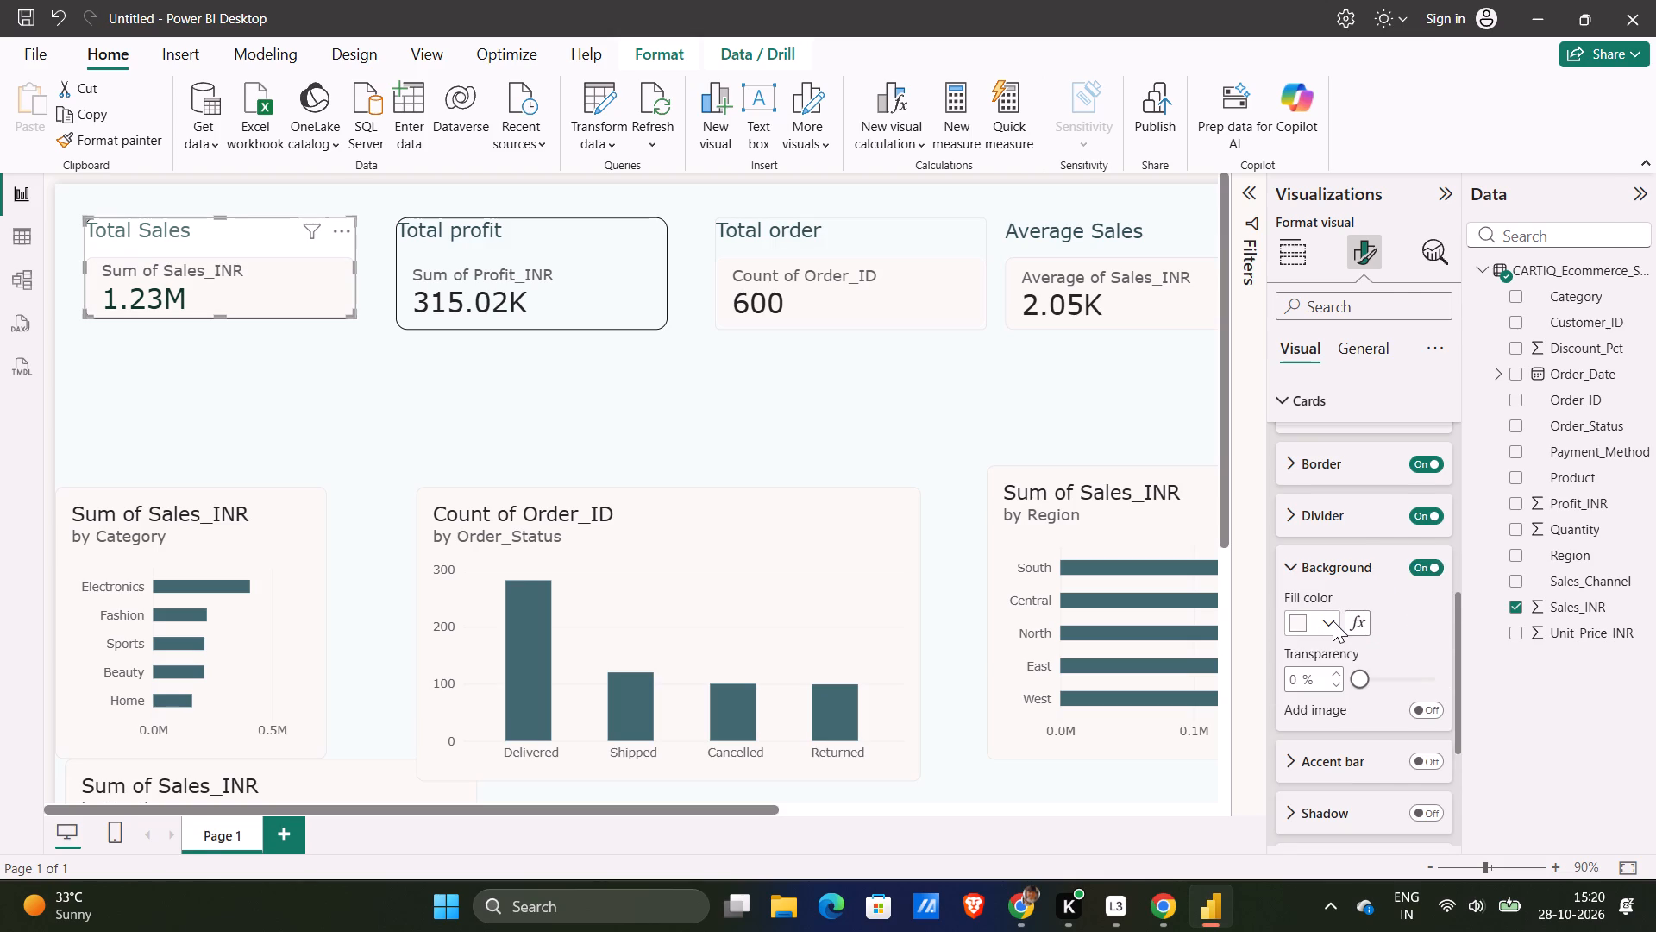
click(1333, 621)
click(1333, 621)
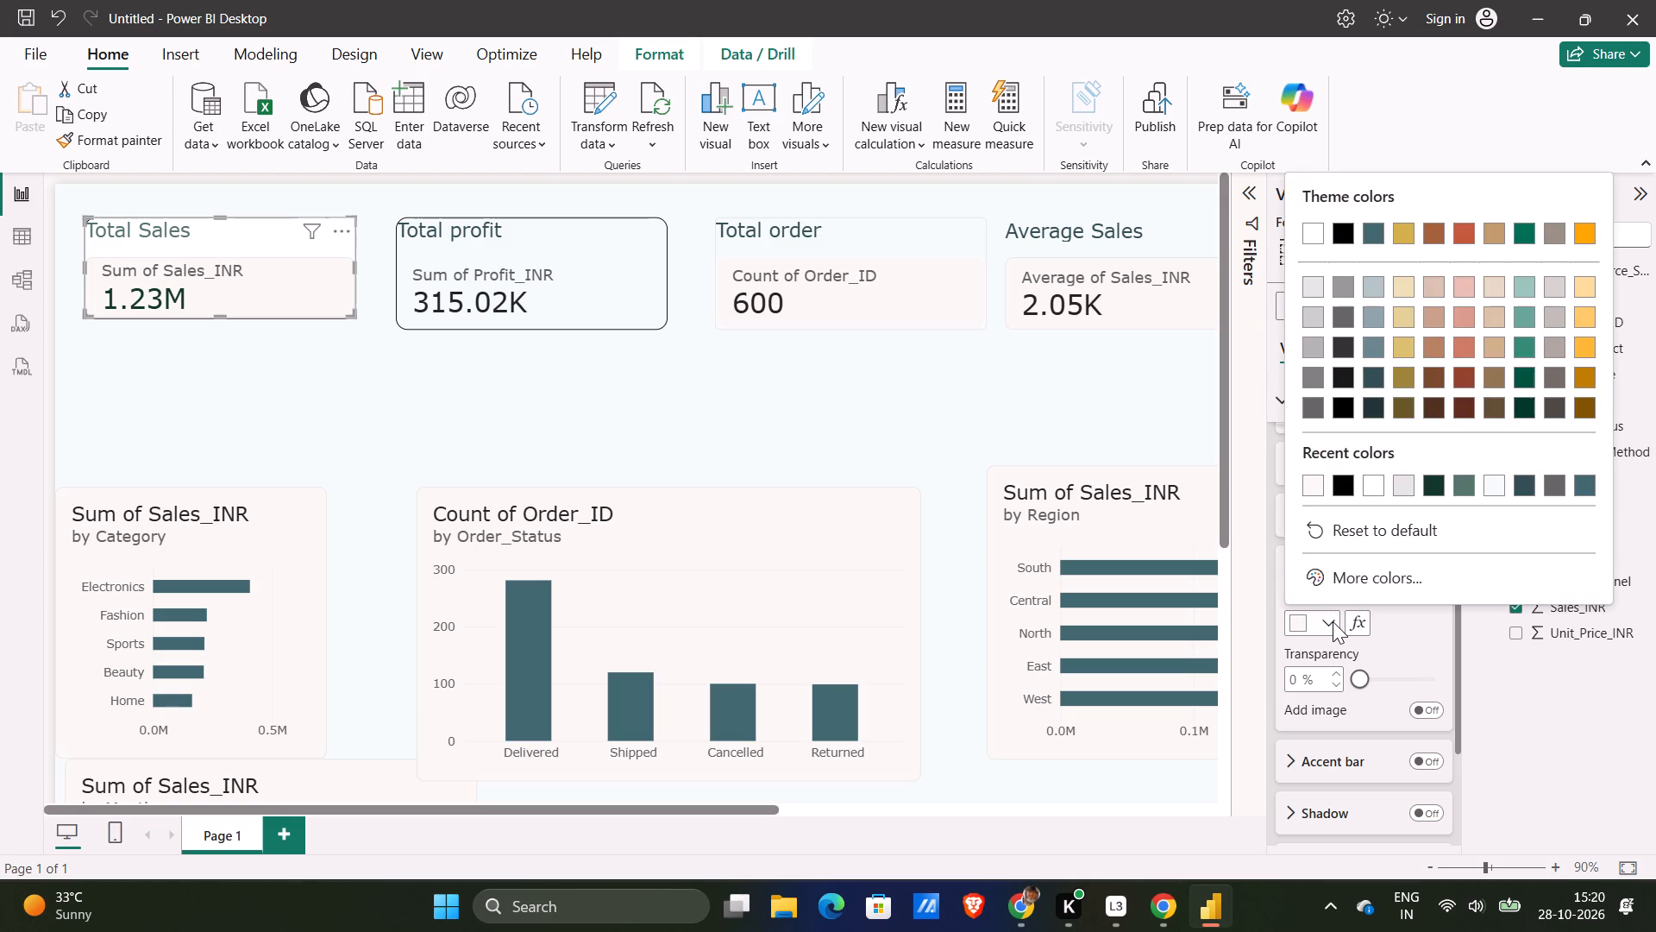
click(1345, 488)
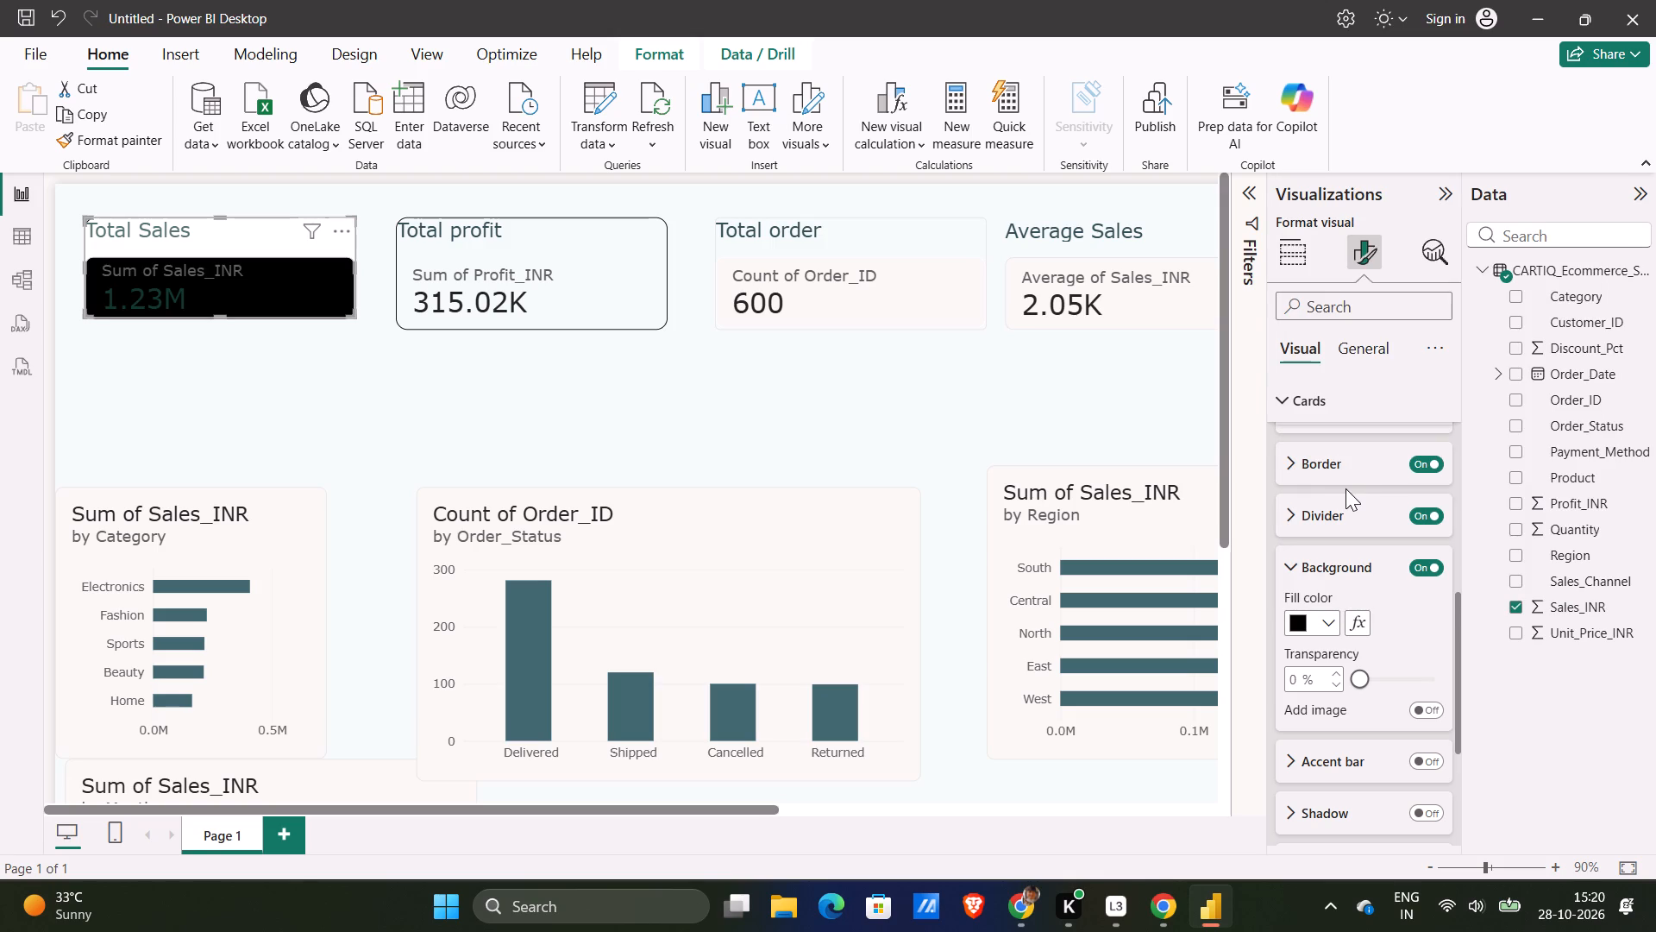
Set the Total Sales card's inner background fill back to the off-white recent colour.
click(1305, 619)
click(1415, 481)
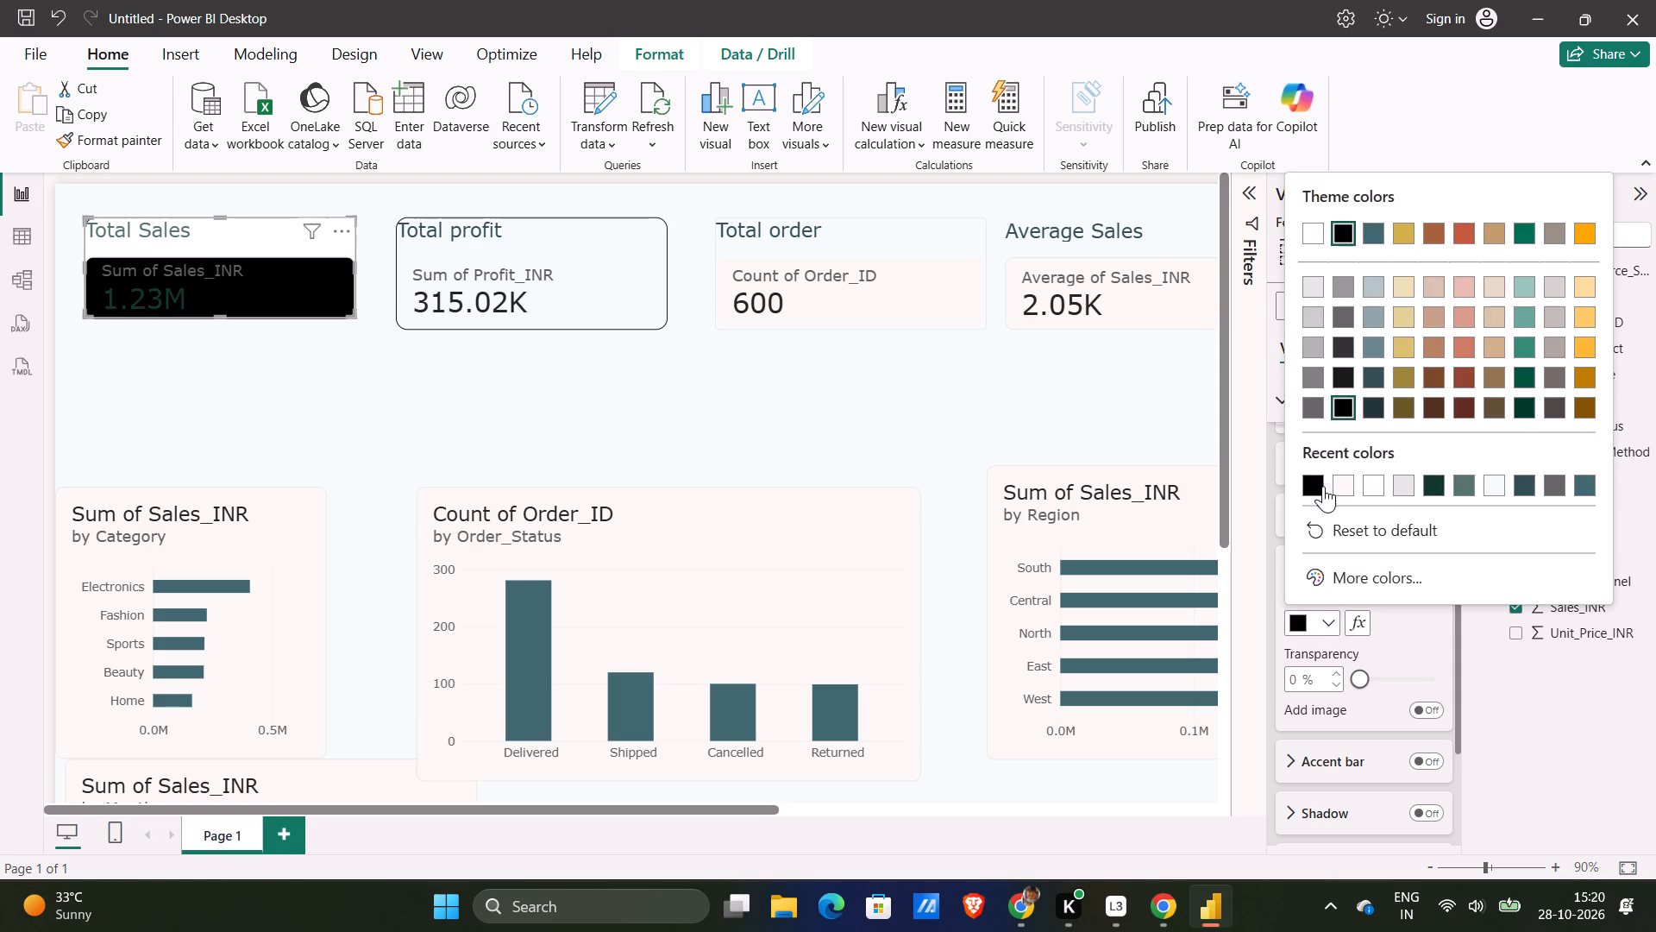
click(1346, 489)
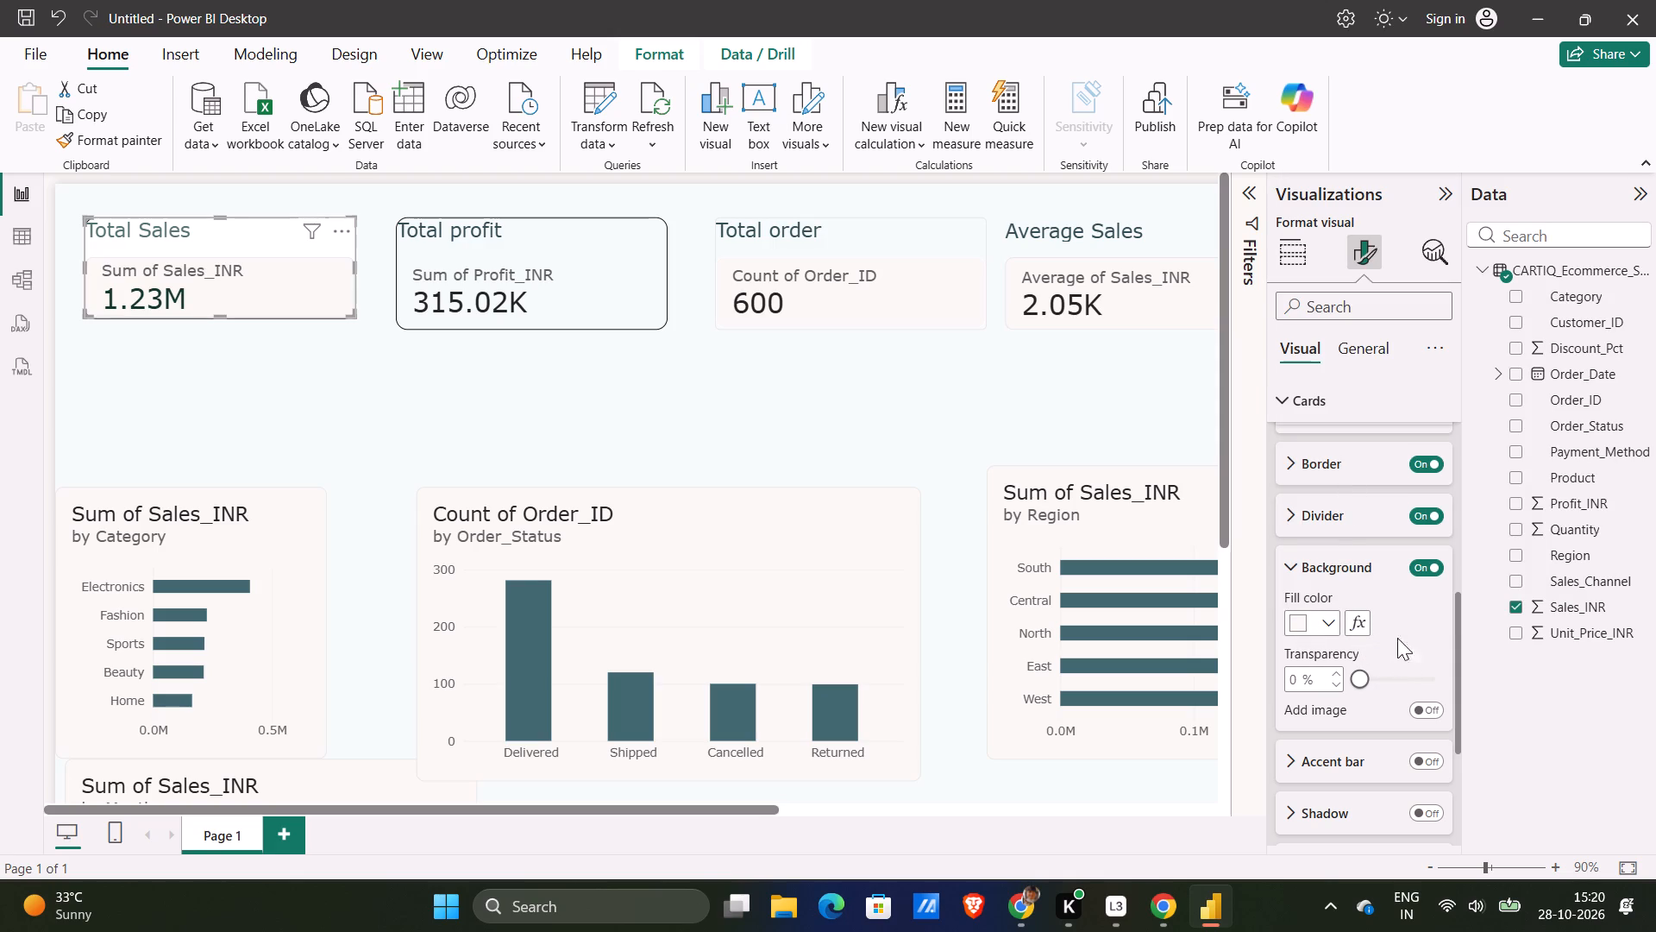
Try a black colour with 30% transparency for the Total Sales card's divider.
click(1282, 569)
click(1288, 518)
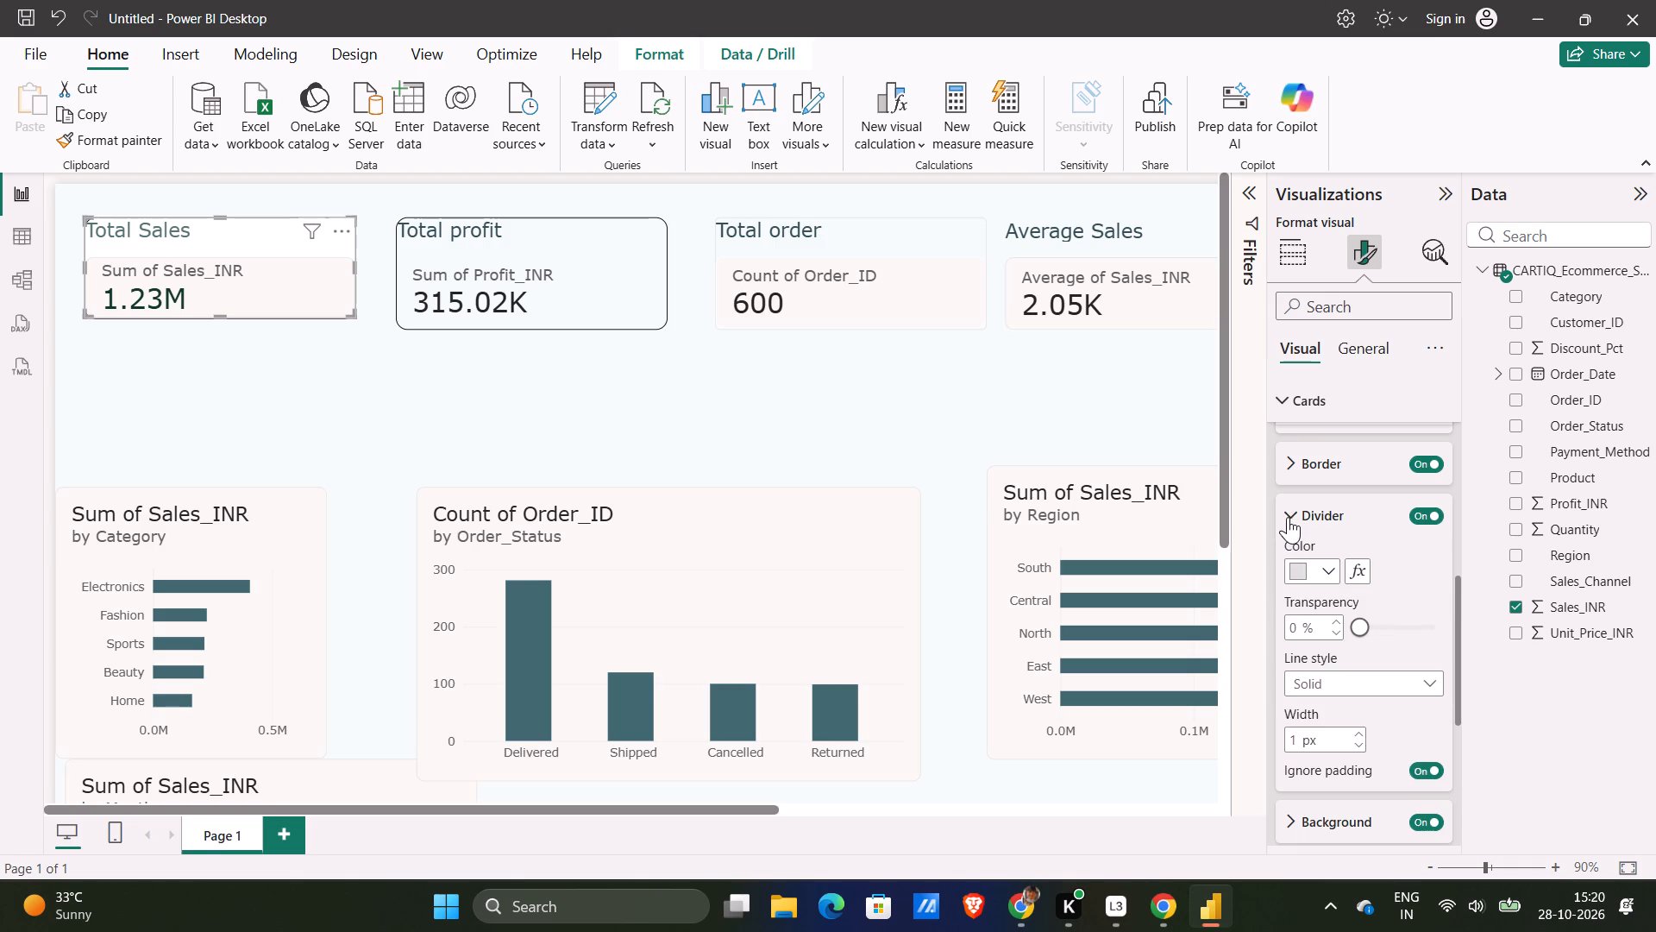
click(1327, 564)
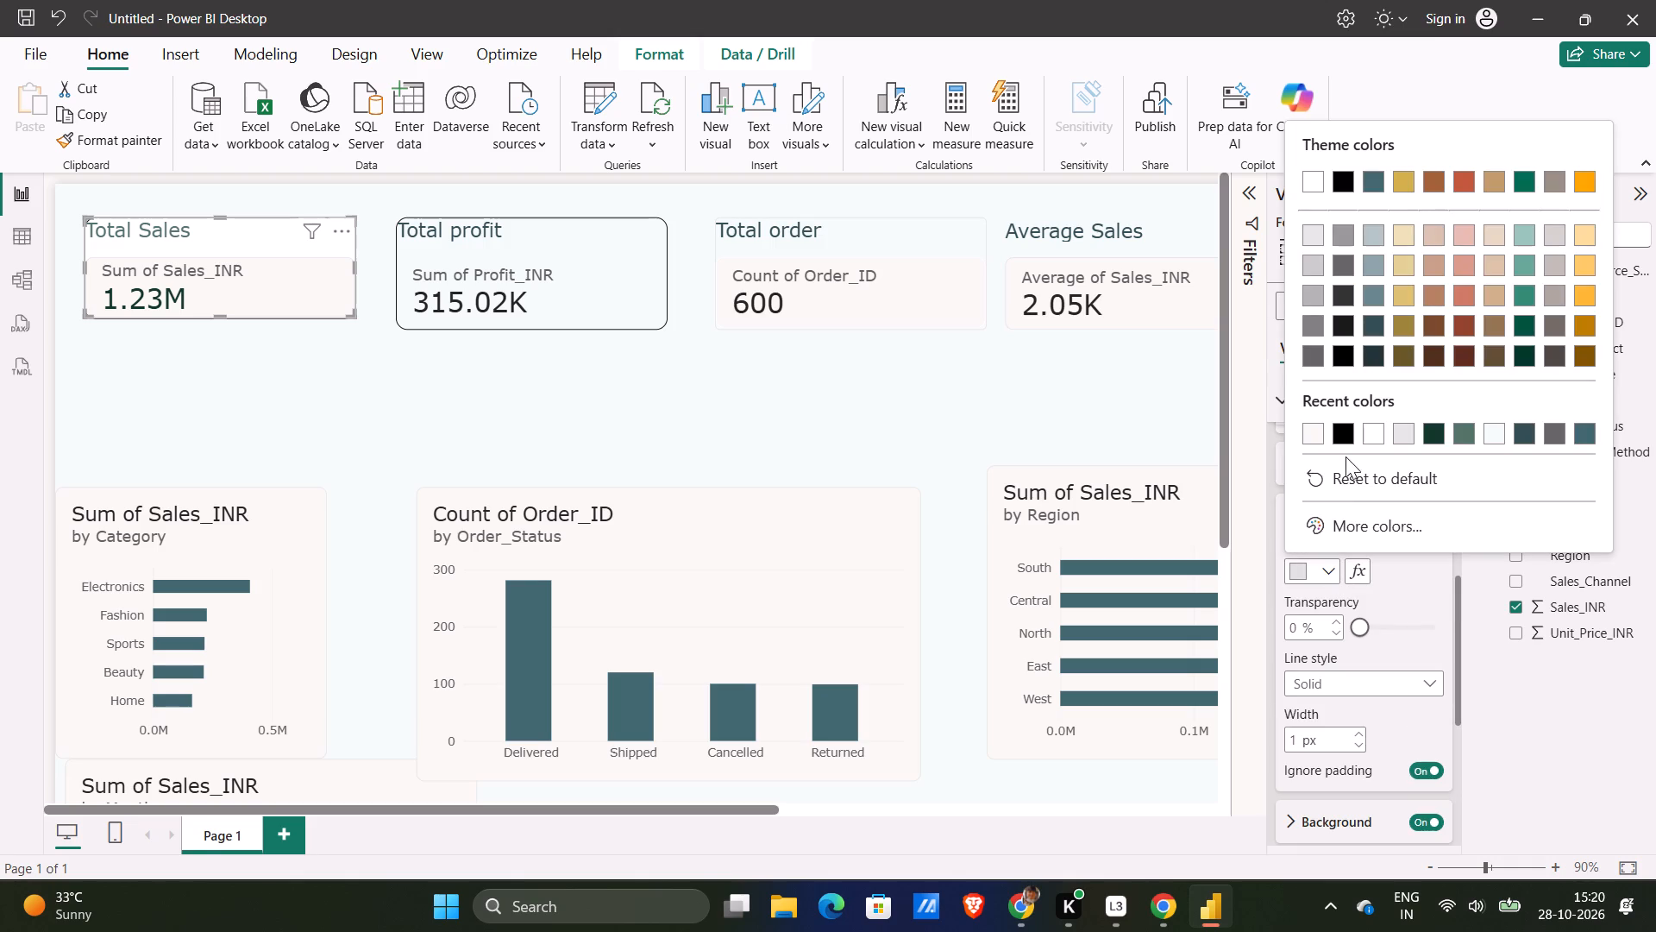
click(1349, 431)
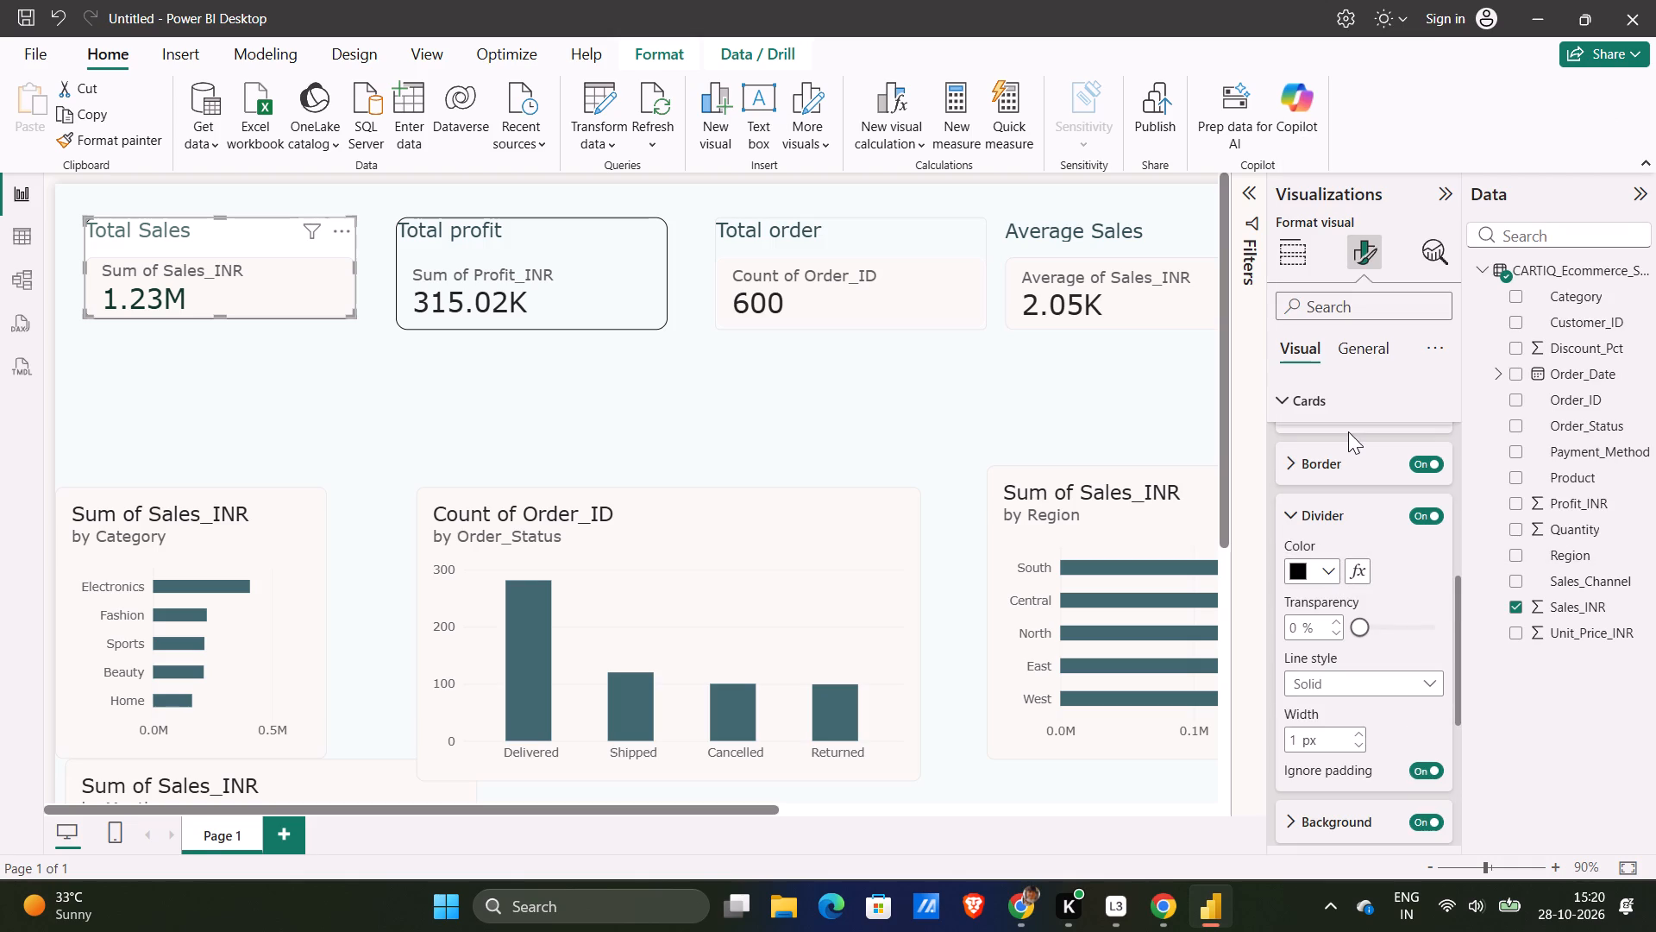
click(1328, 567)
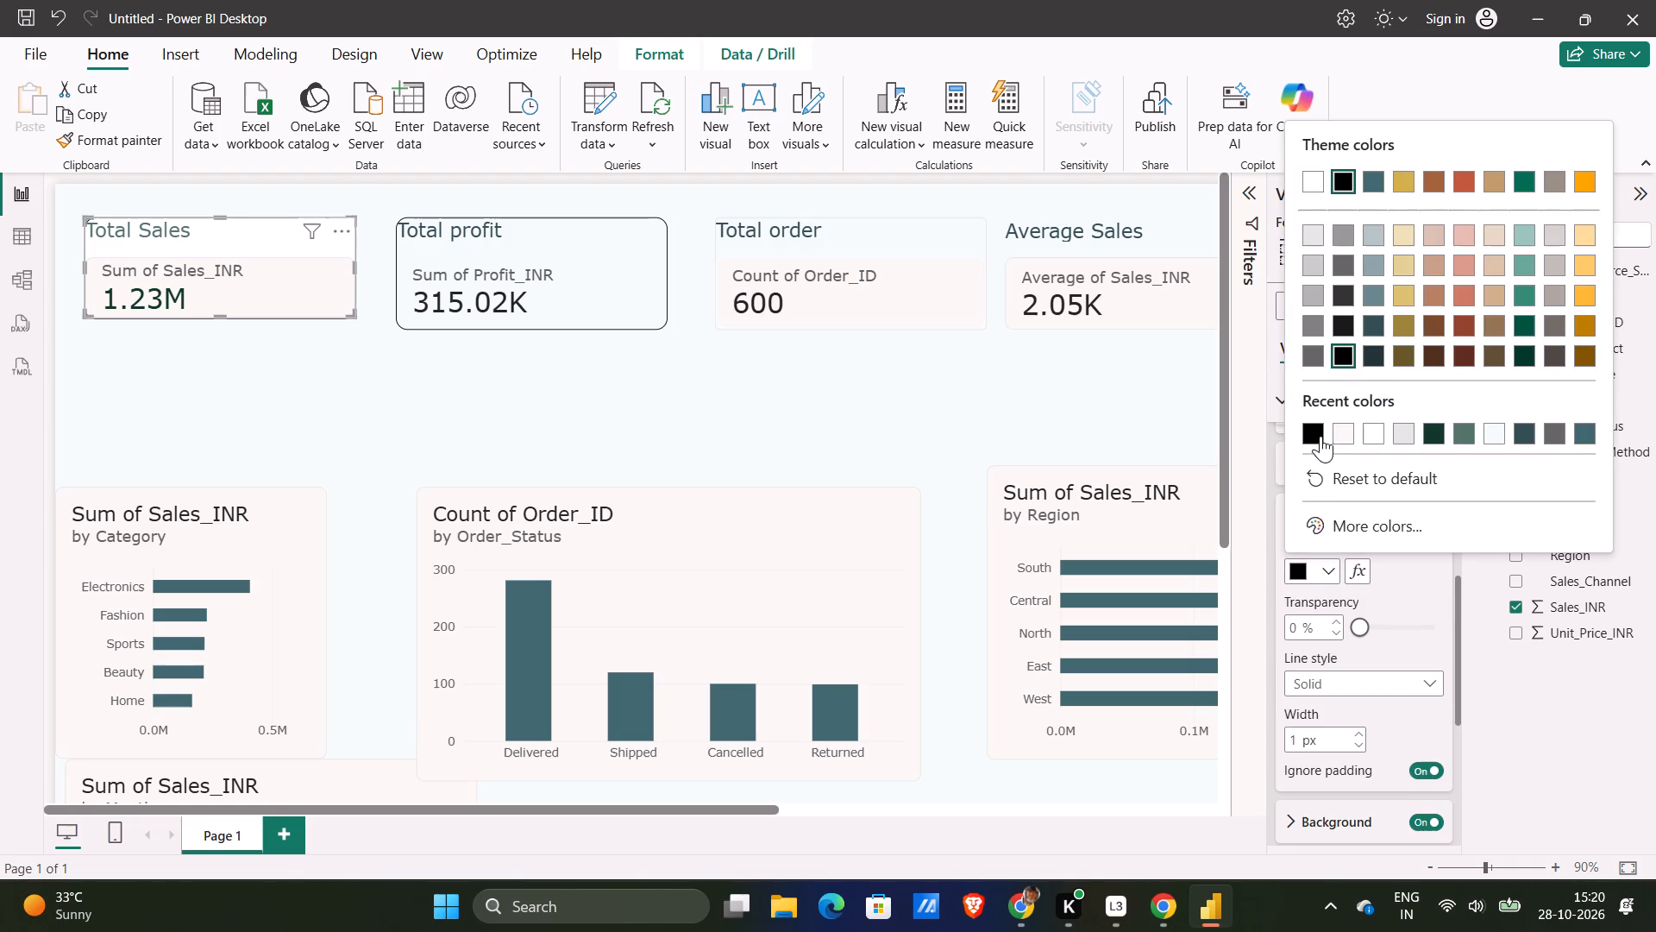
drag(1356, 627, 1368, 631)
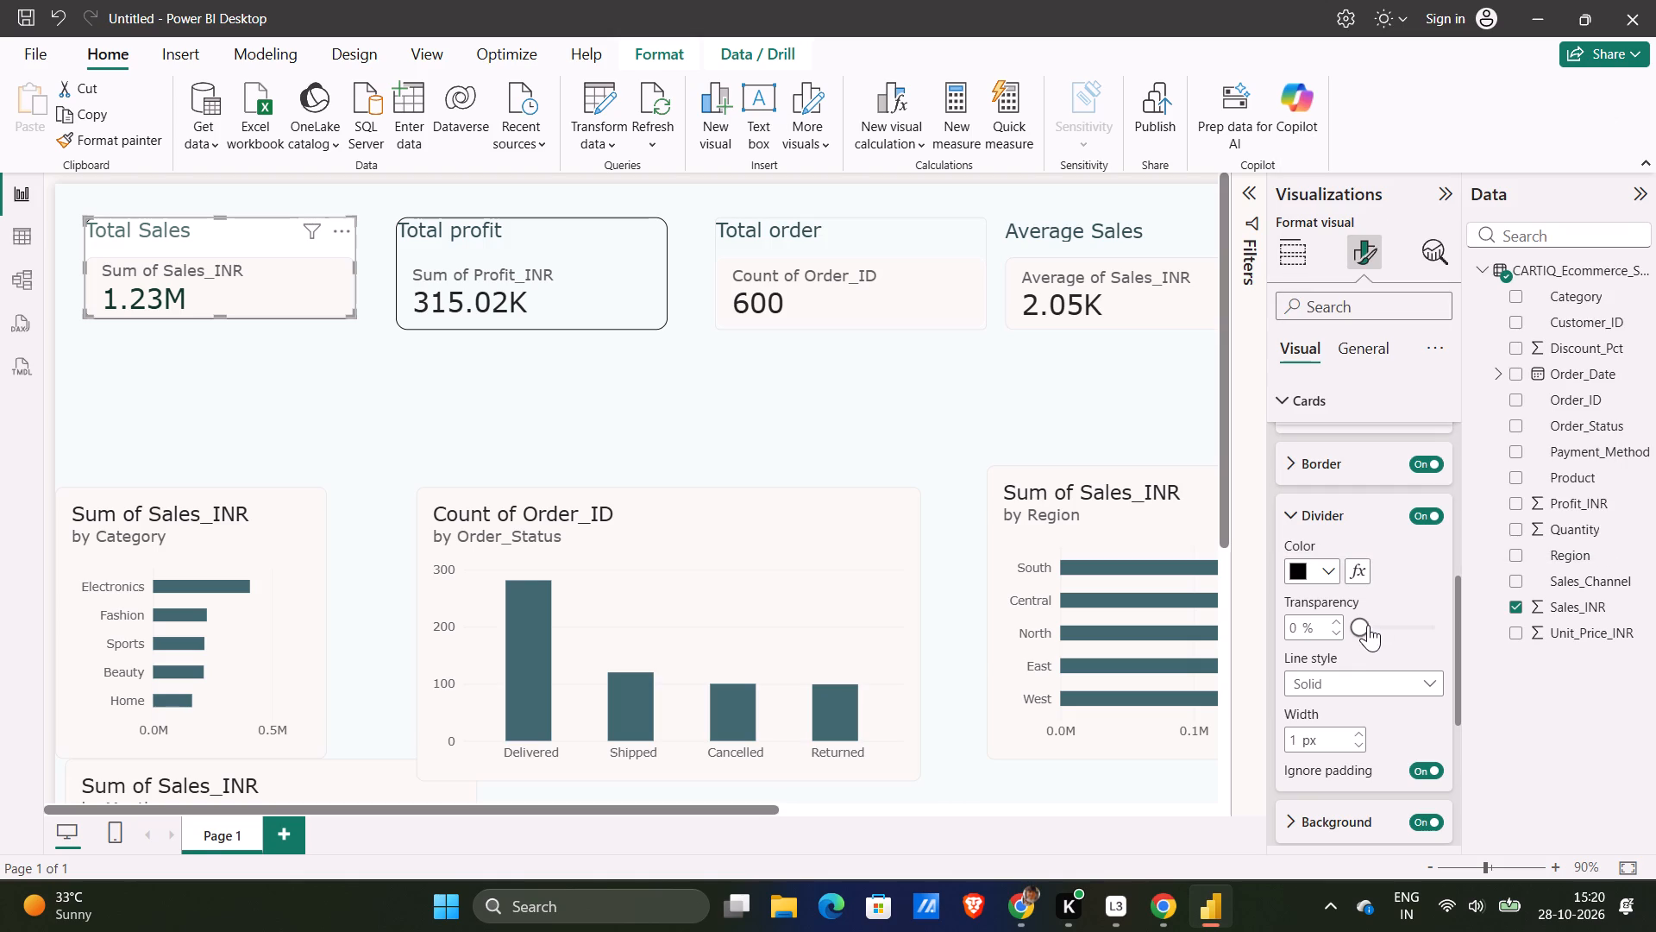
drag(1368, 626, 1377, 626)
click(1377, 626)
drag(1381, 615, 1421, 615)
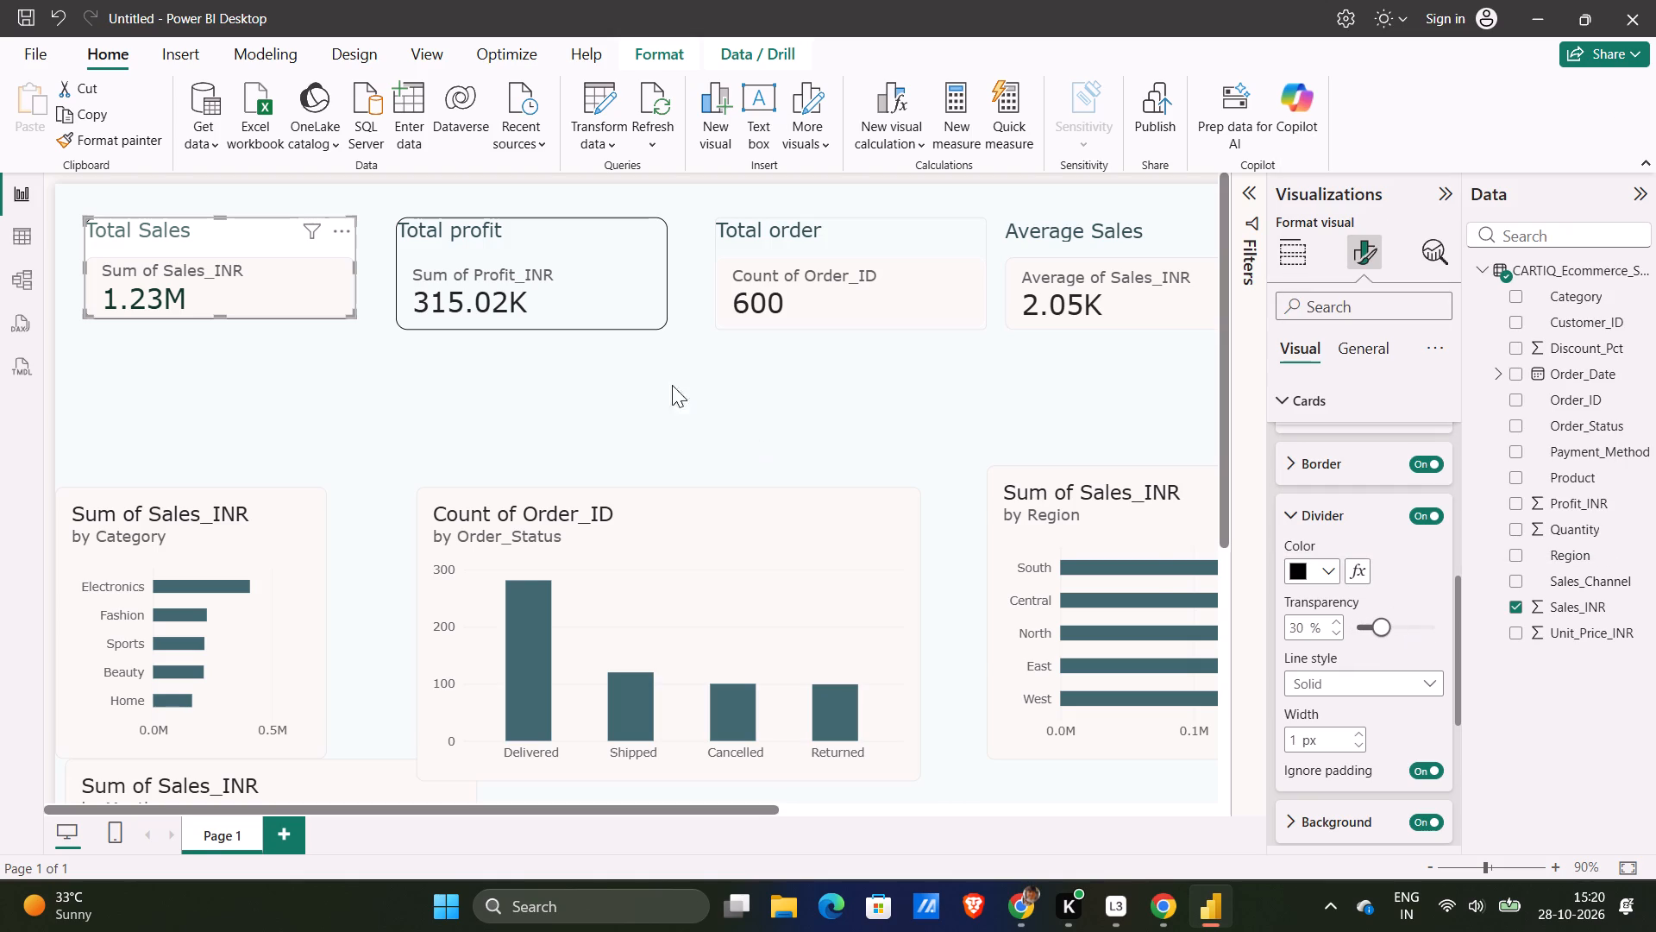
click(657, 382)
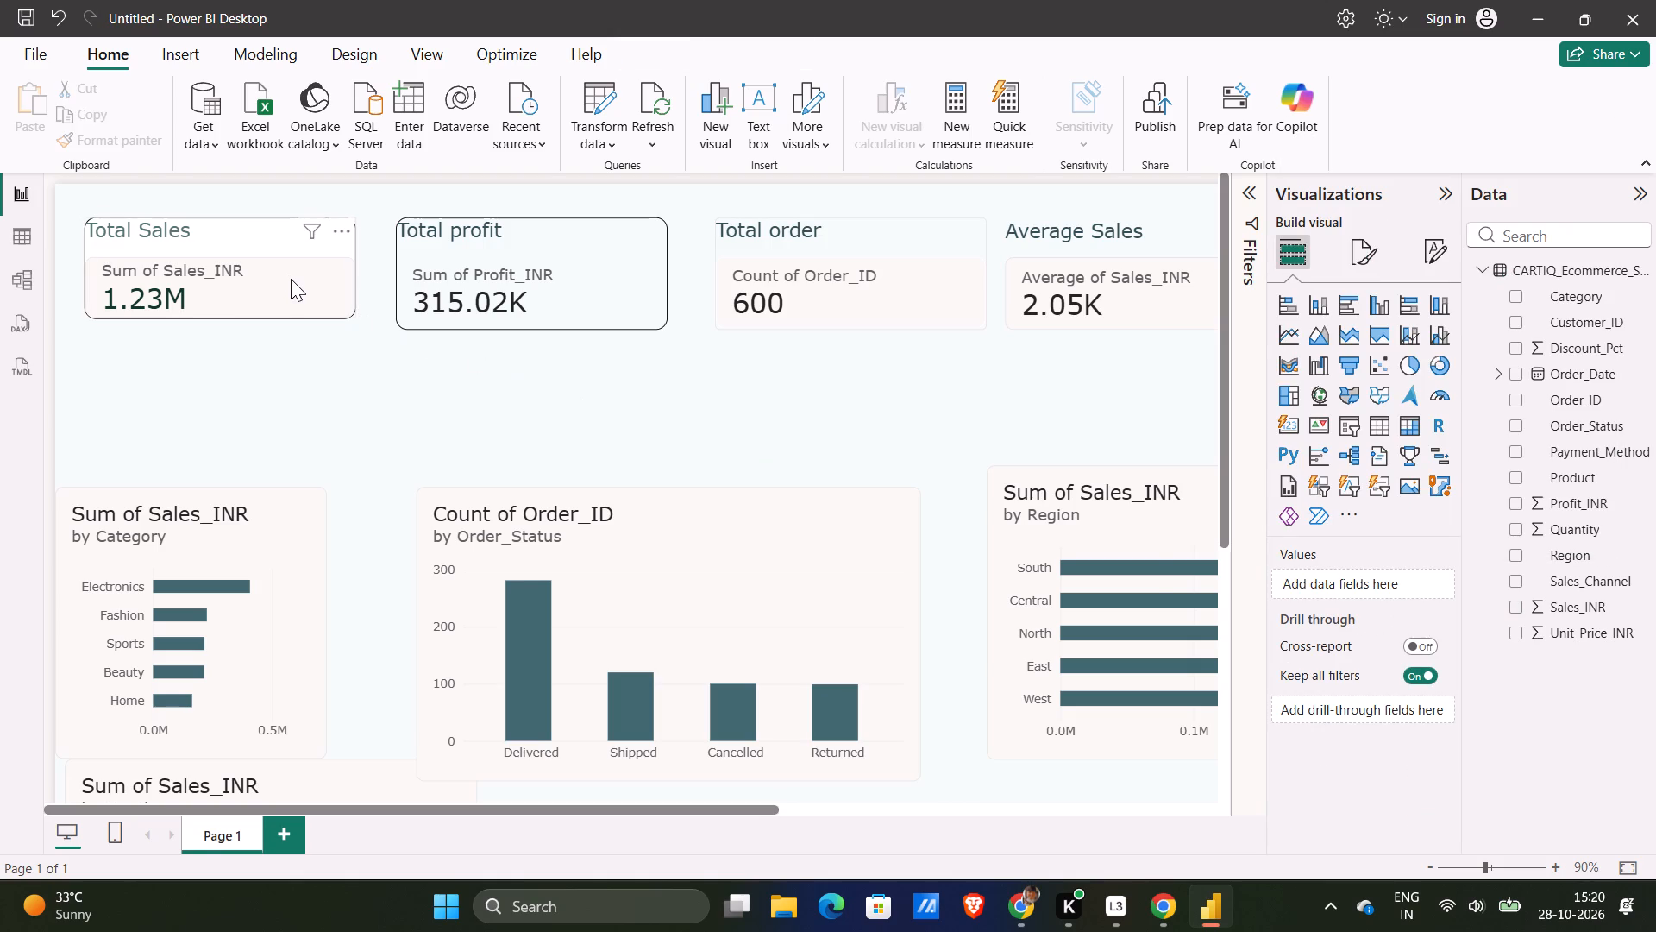
Reselect the Total Sales card and turn off its inner card divider.
click(292, 281)
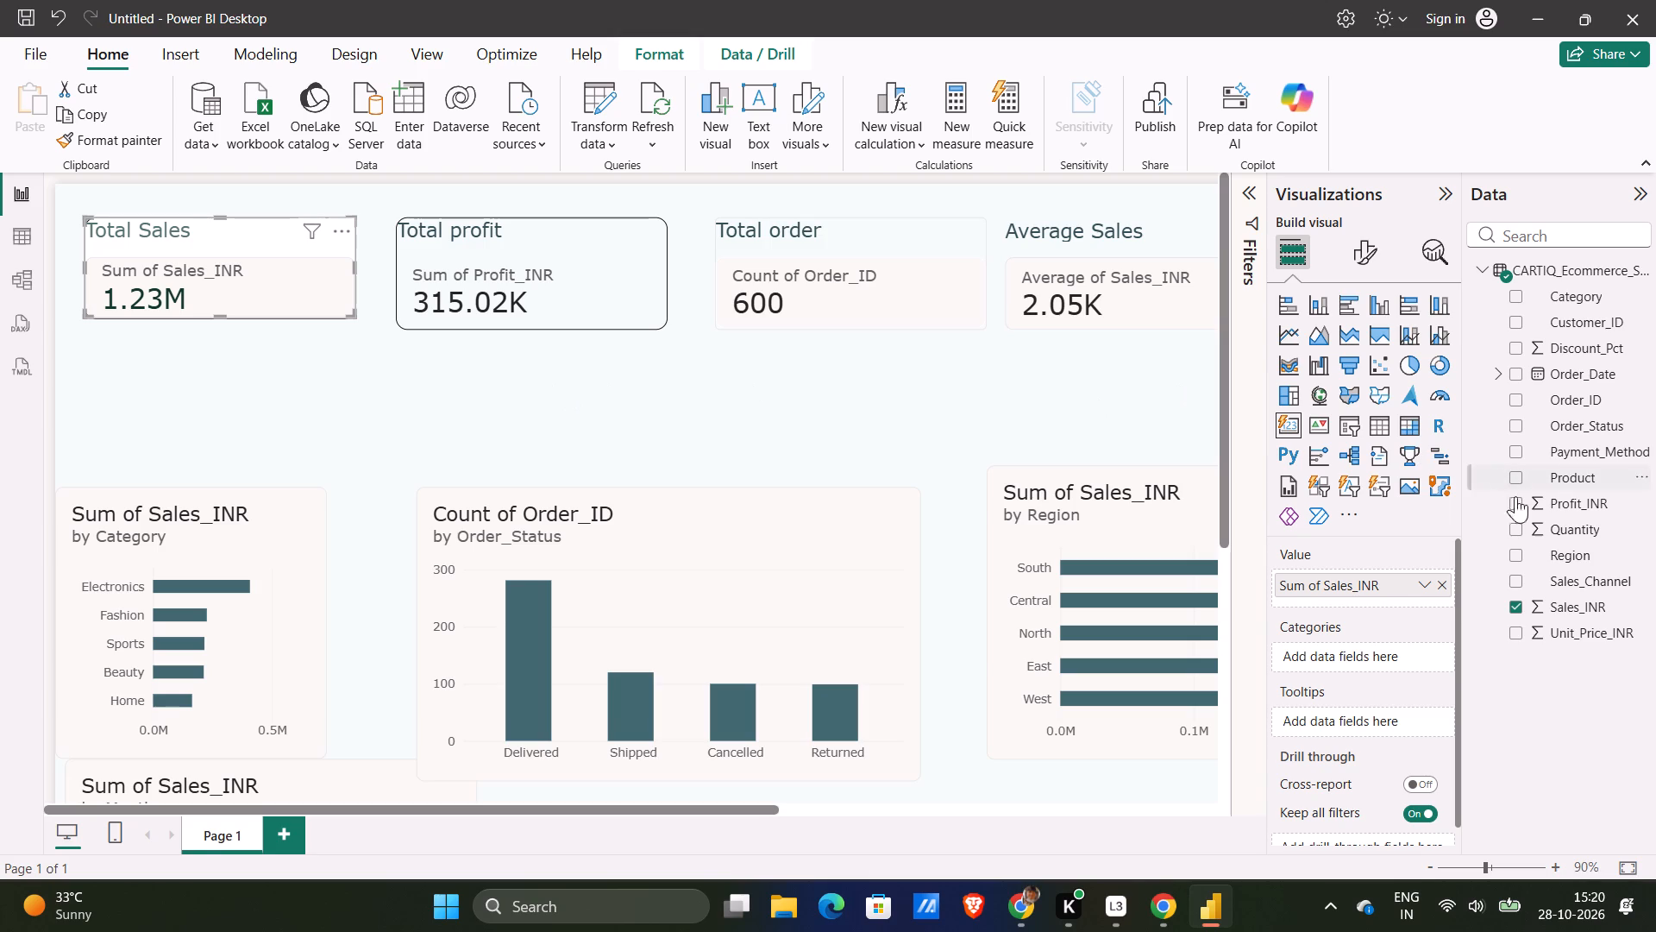
scroll(1389, 707, down, 1)
click(1359, 247)
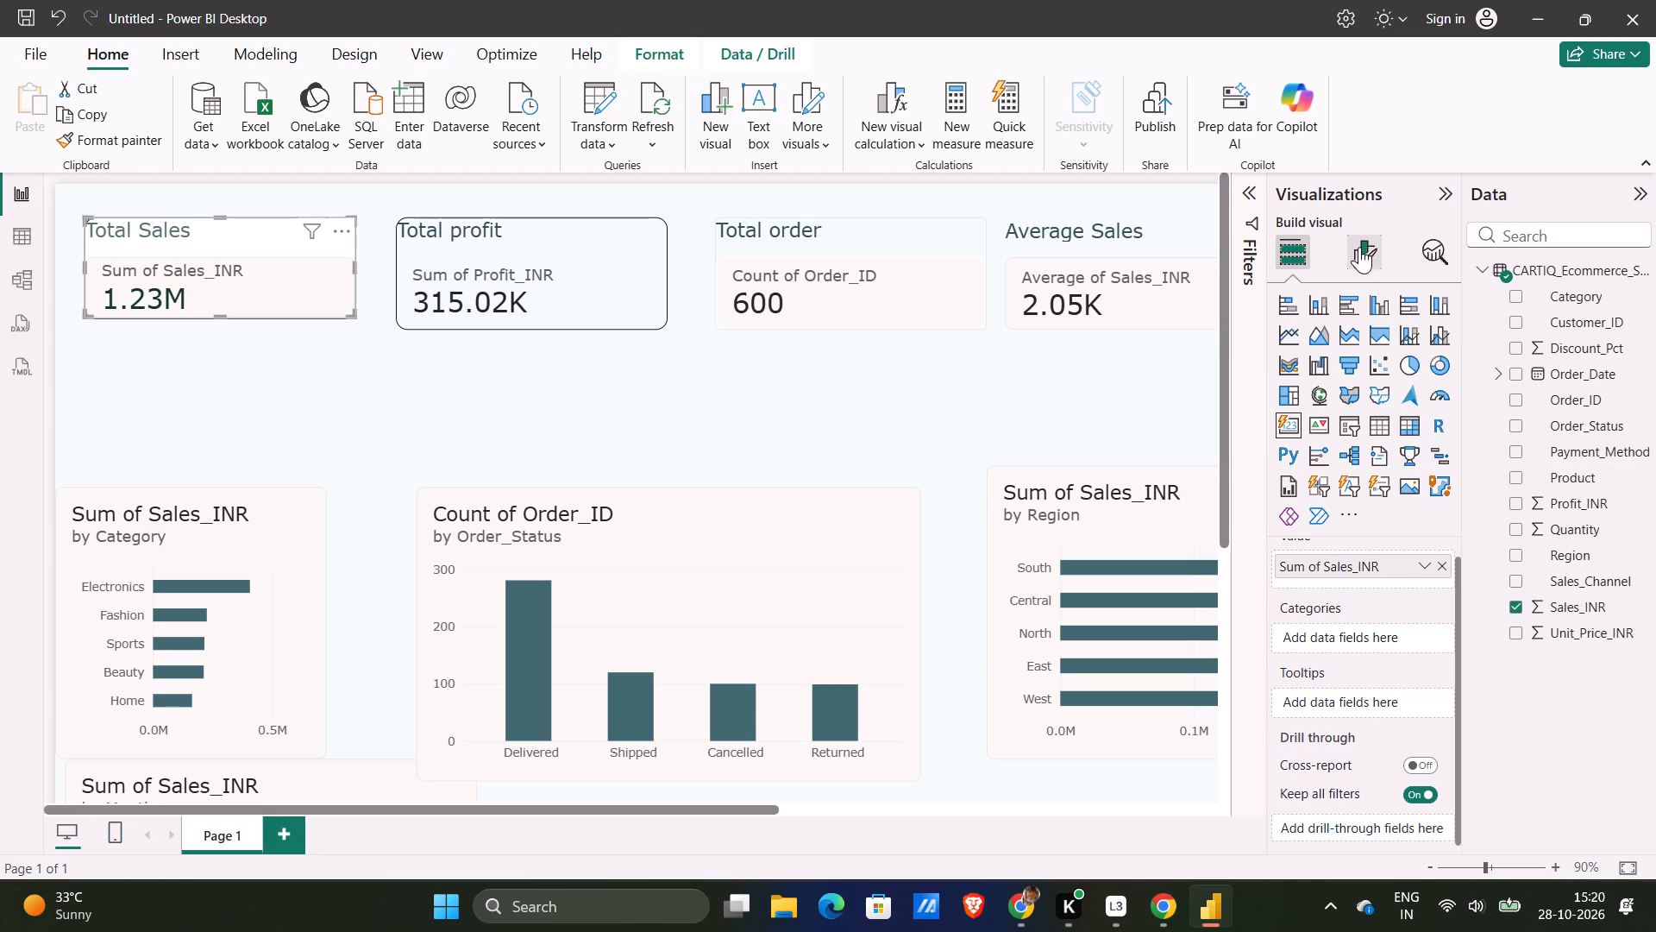
drag(1312, 563, 1317, 551)
click(1317, 551)
scroll(1363, 702, down, 7)
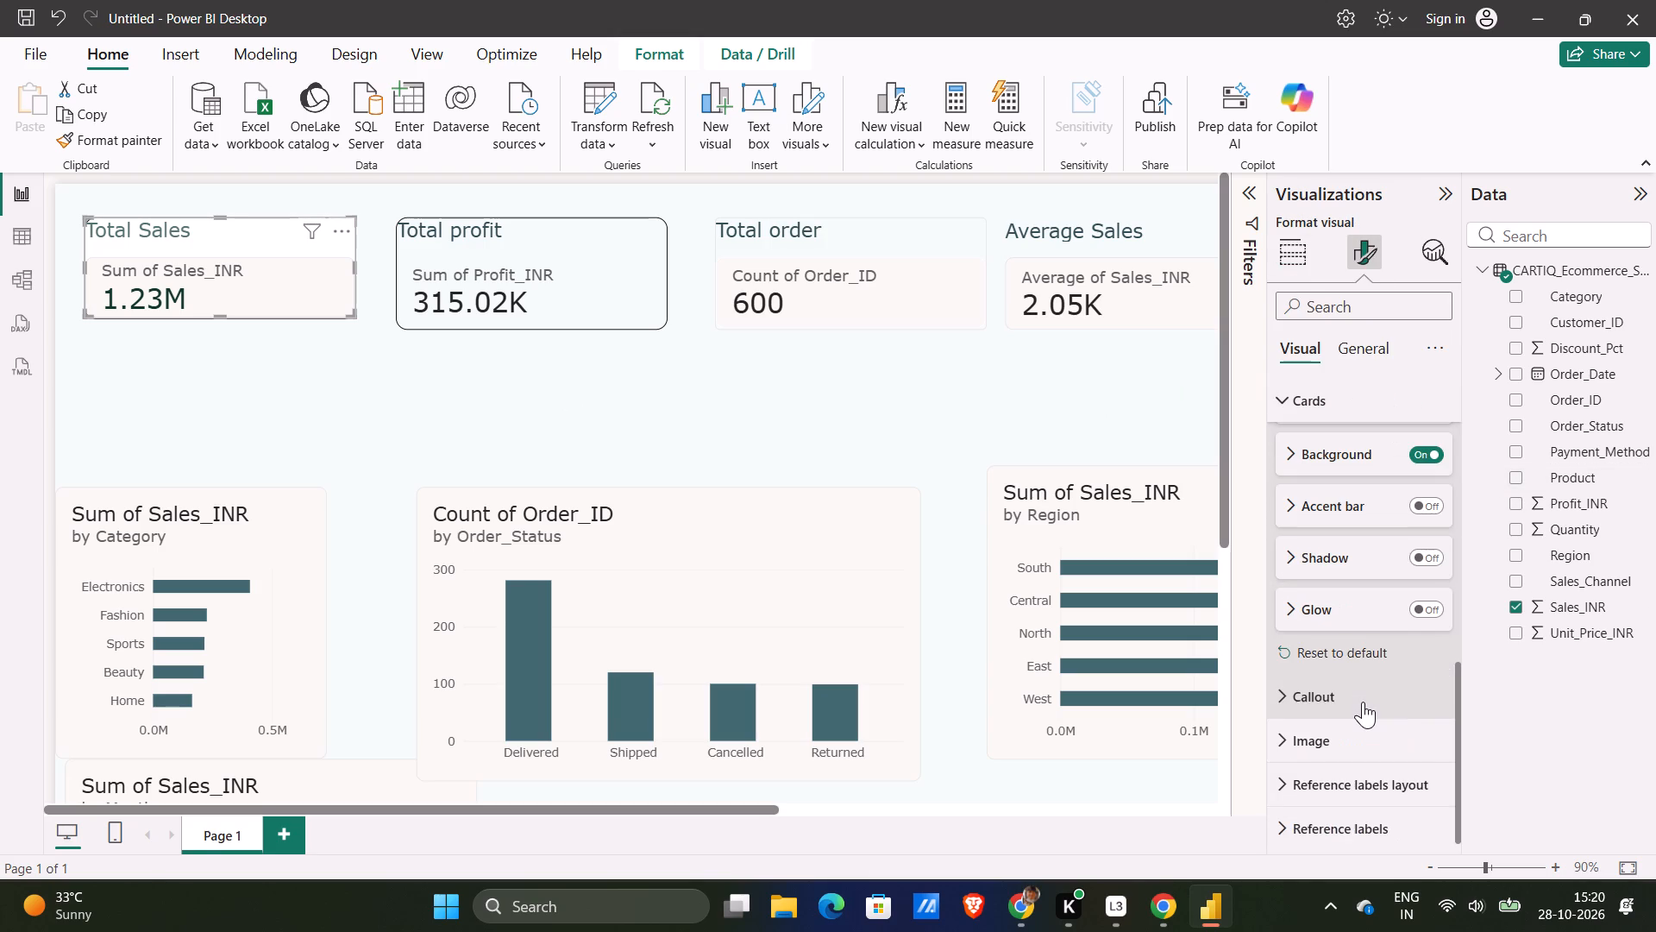
scroll(1363, 702, up, 1)
click(1340, 492)
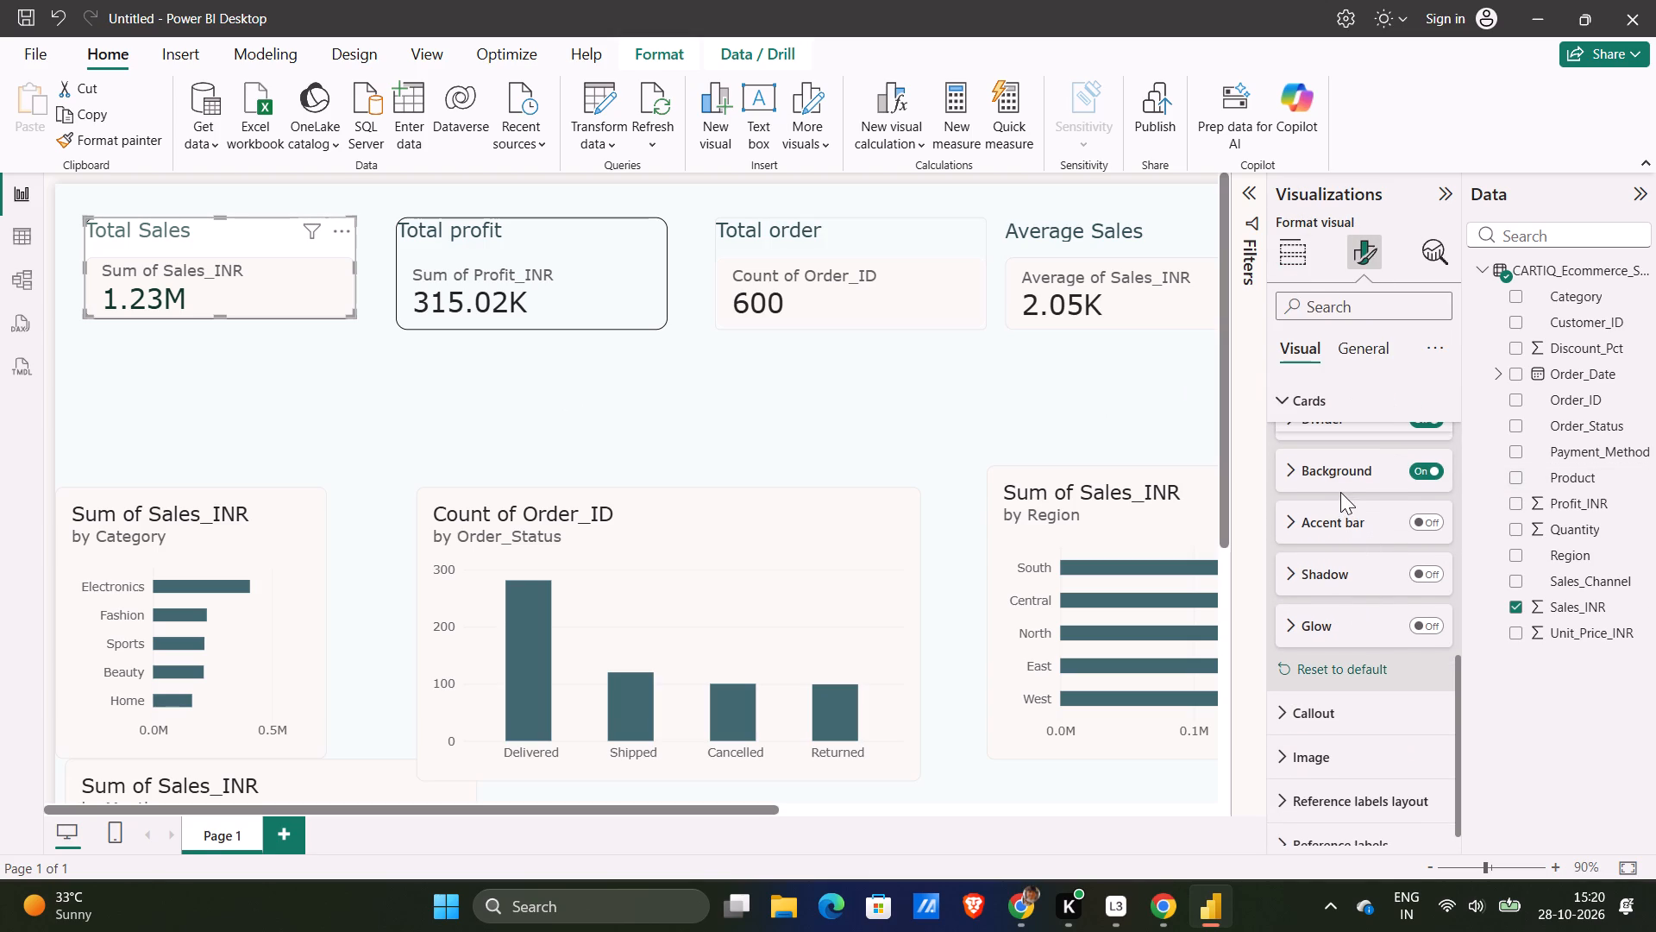
click(1340, 489)
click(1349, 470)
scroll(1349, 470, up, 1)
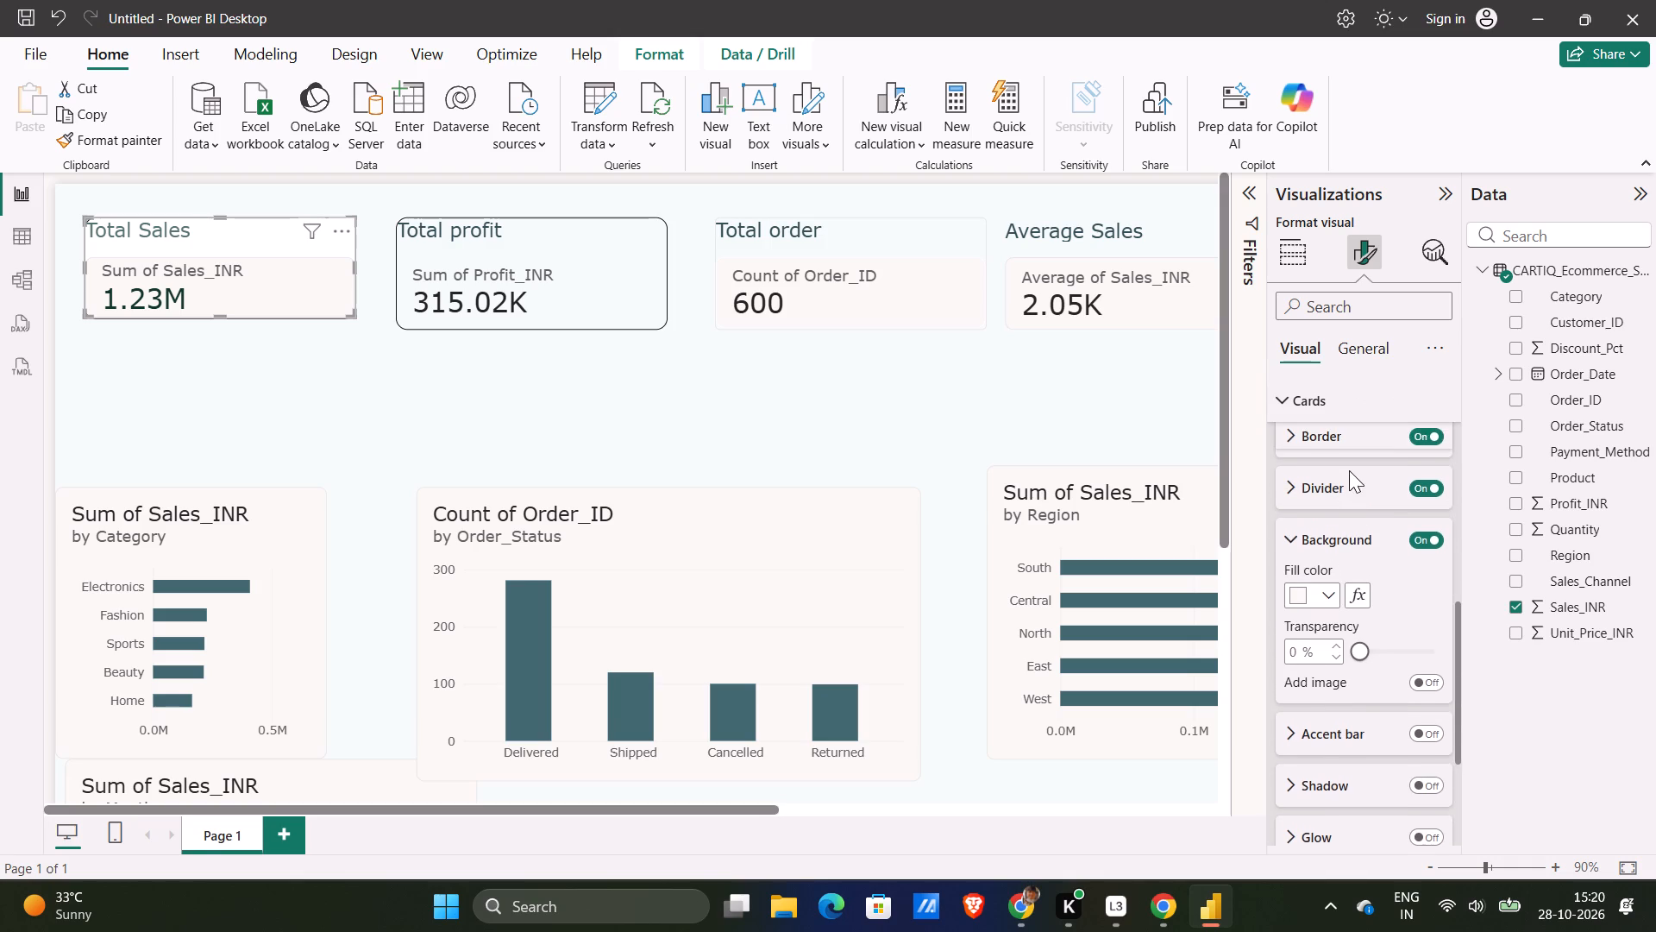
click(1418, 485)
Set the Total Sales card's inner card border colour to black.
scroll(1360, 490, up, 1)
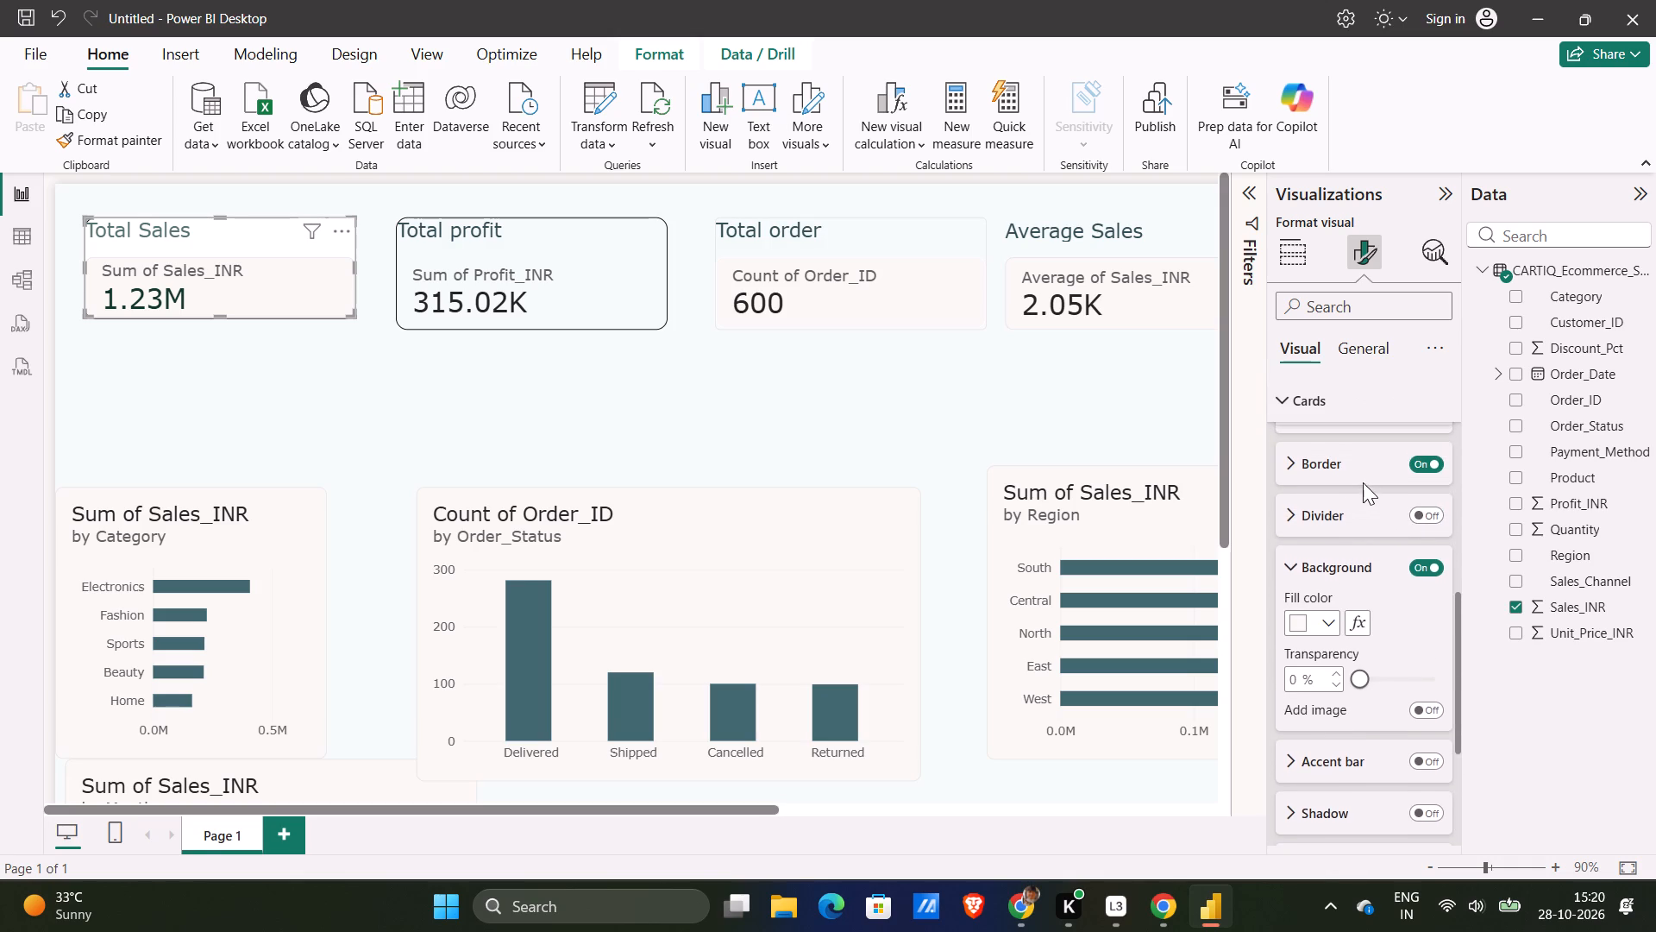
click(1342, 468)
click(1333, 513)
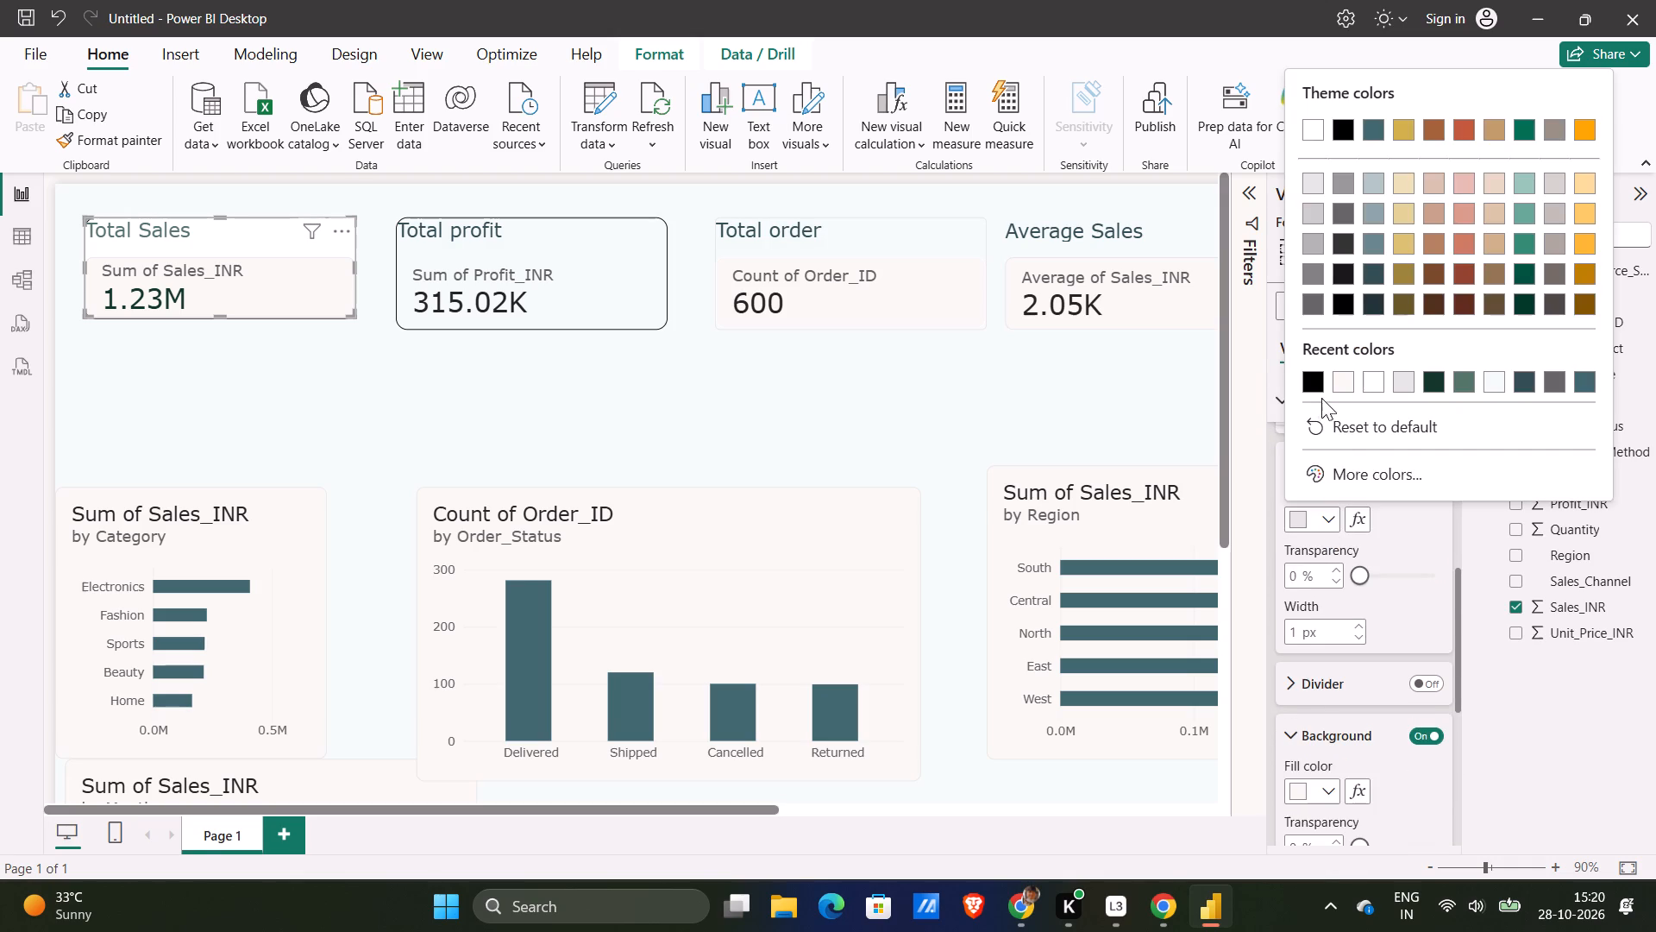
click(1318, 386)
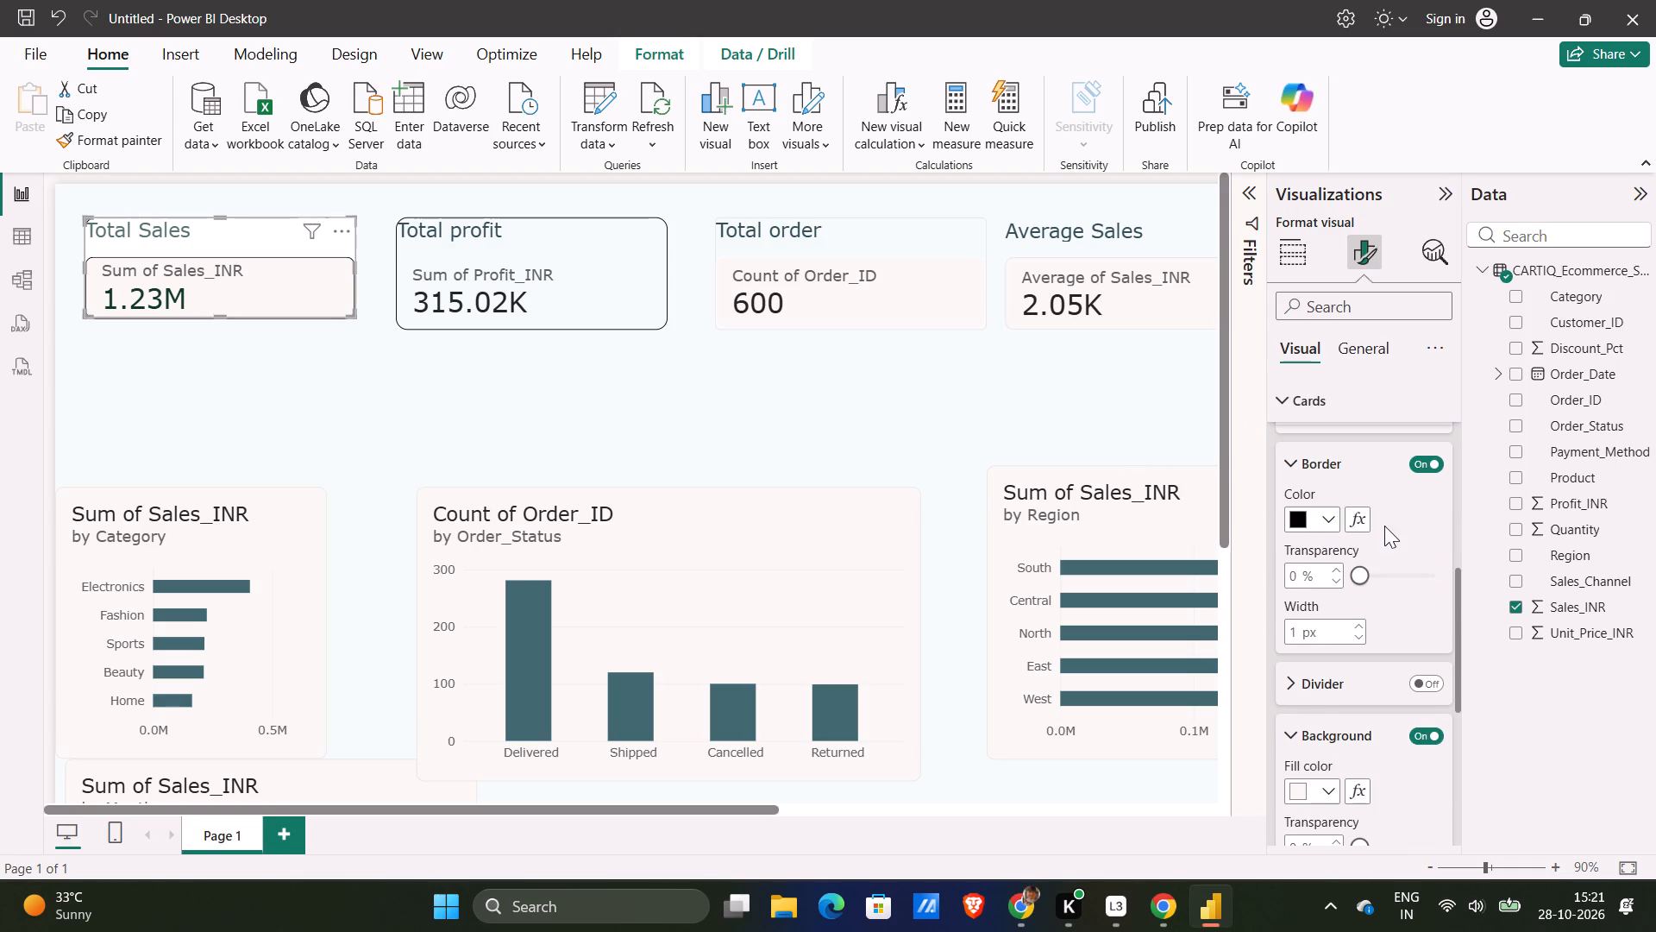
click(384, 372)
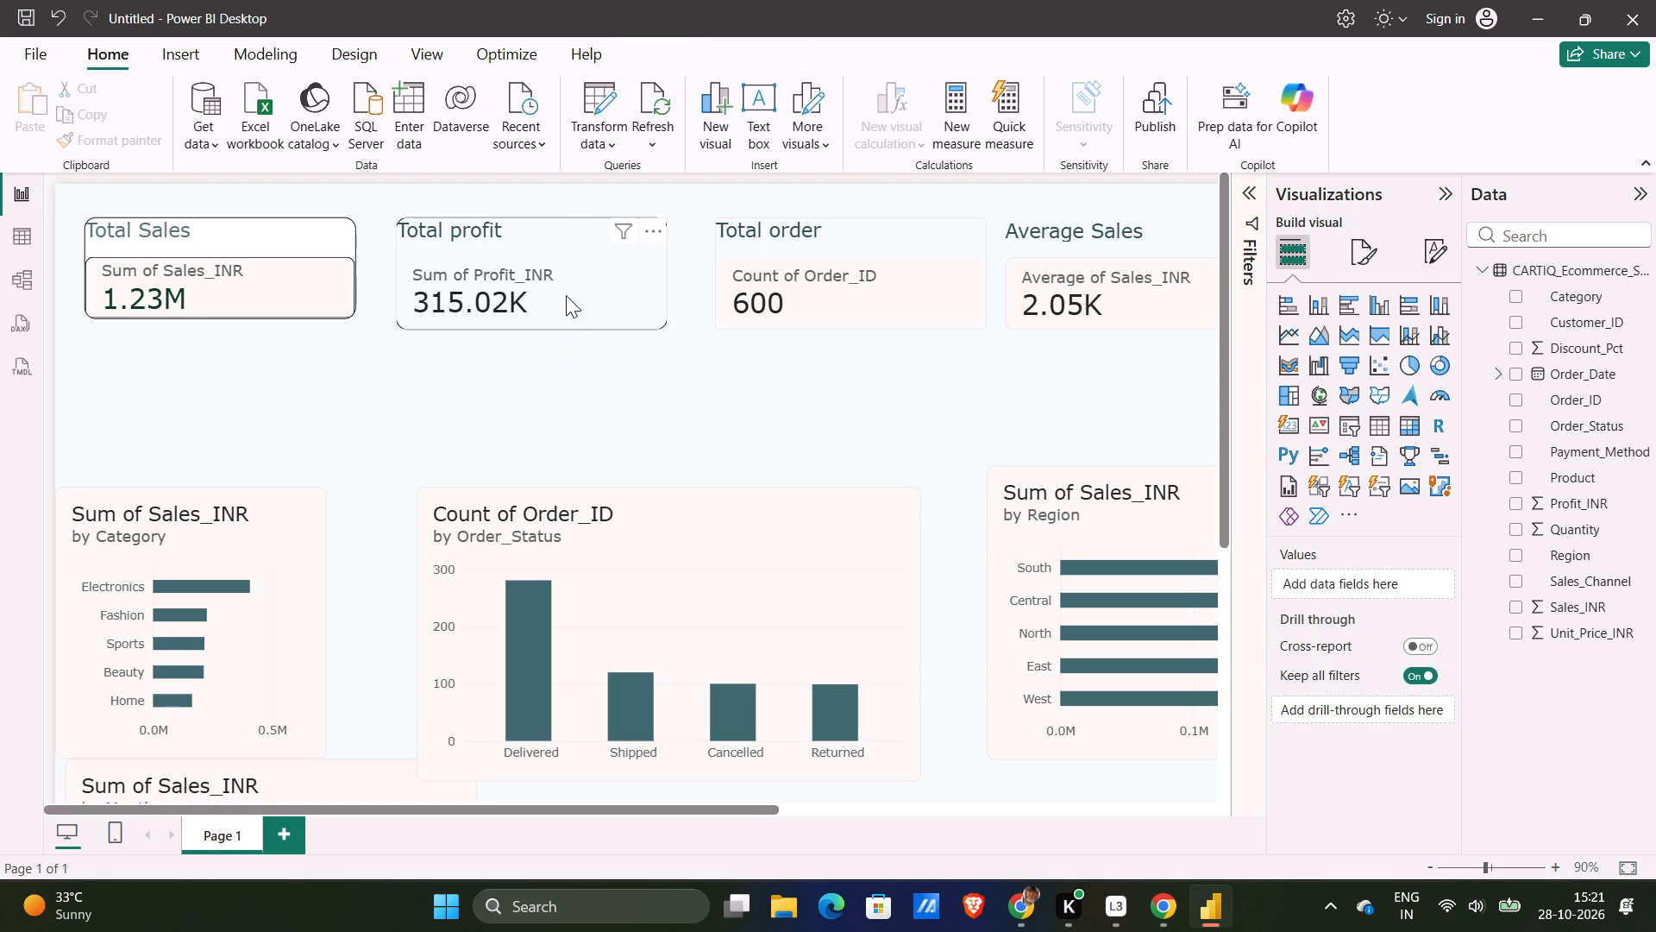
Turn on the inner card border for the Total profit card.
click(566, 300)
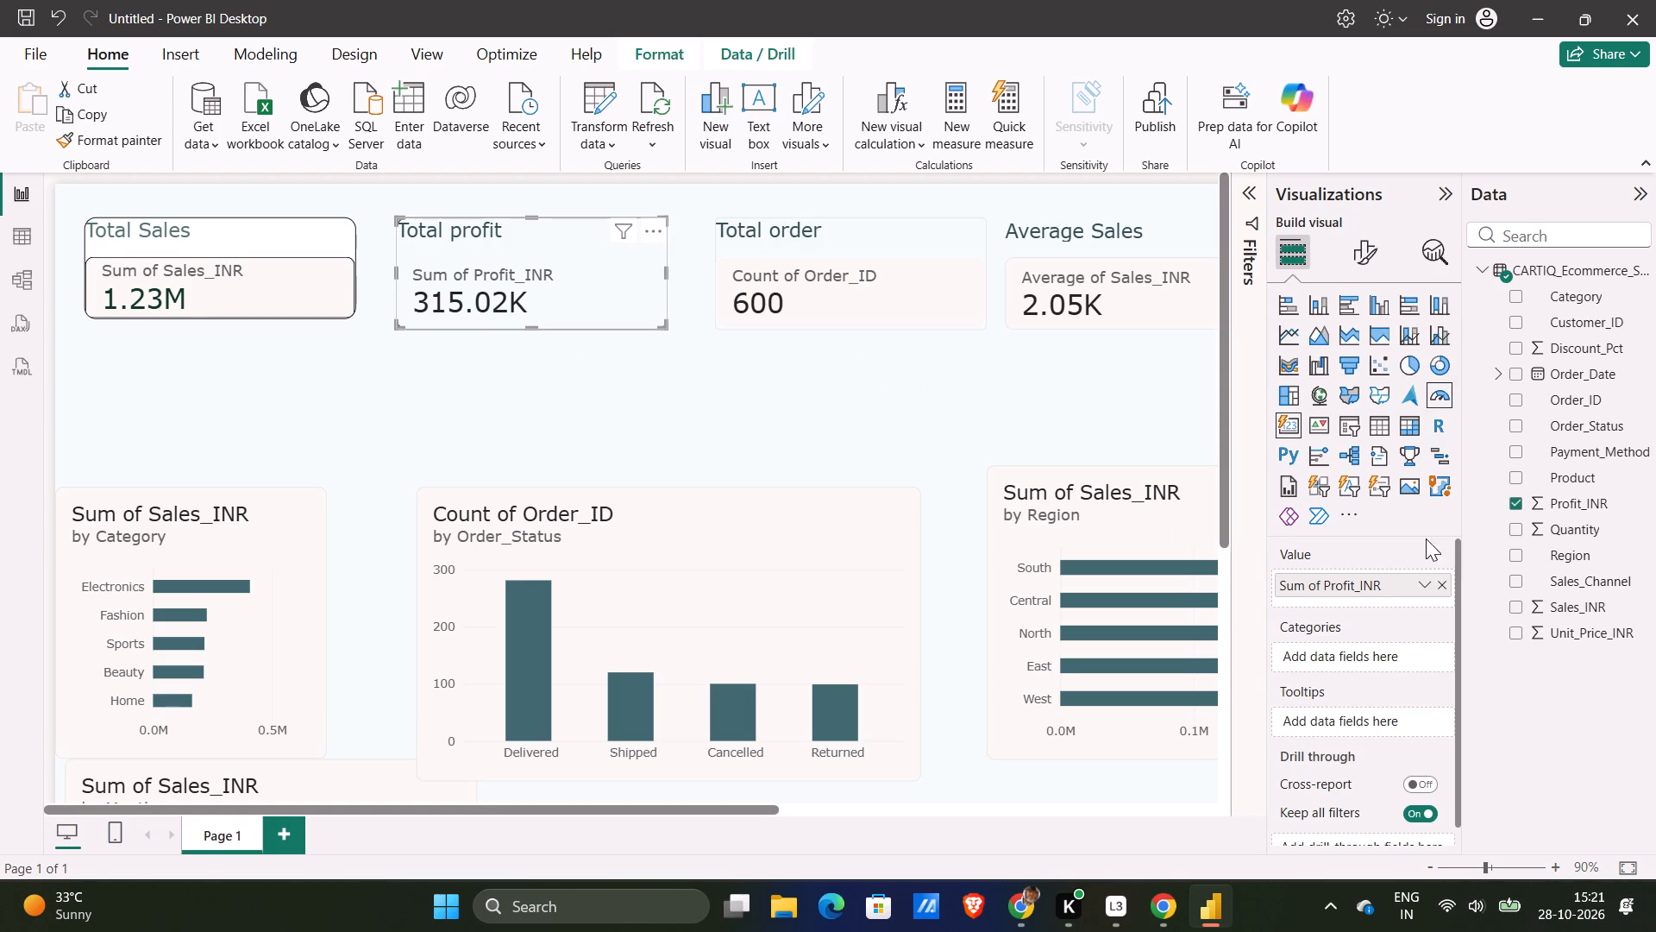
click(1371, 259)
scroll(1343, 488, down, 1)
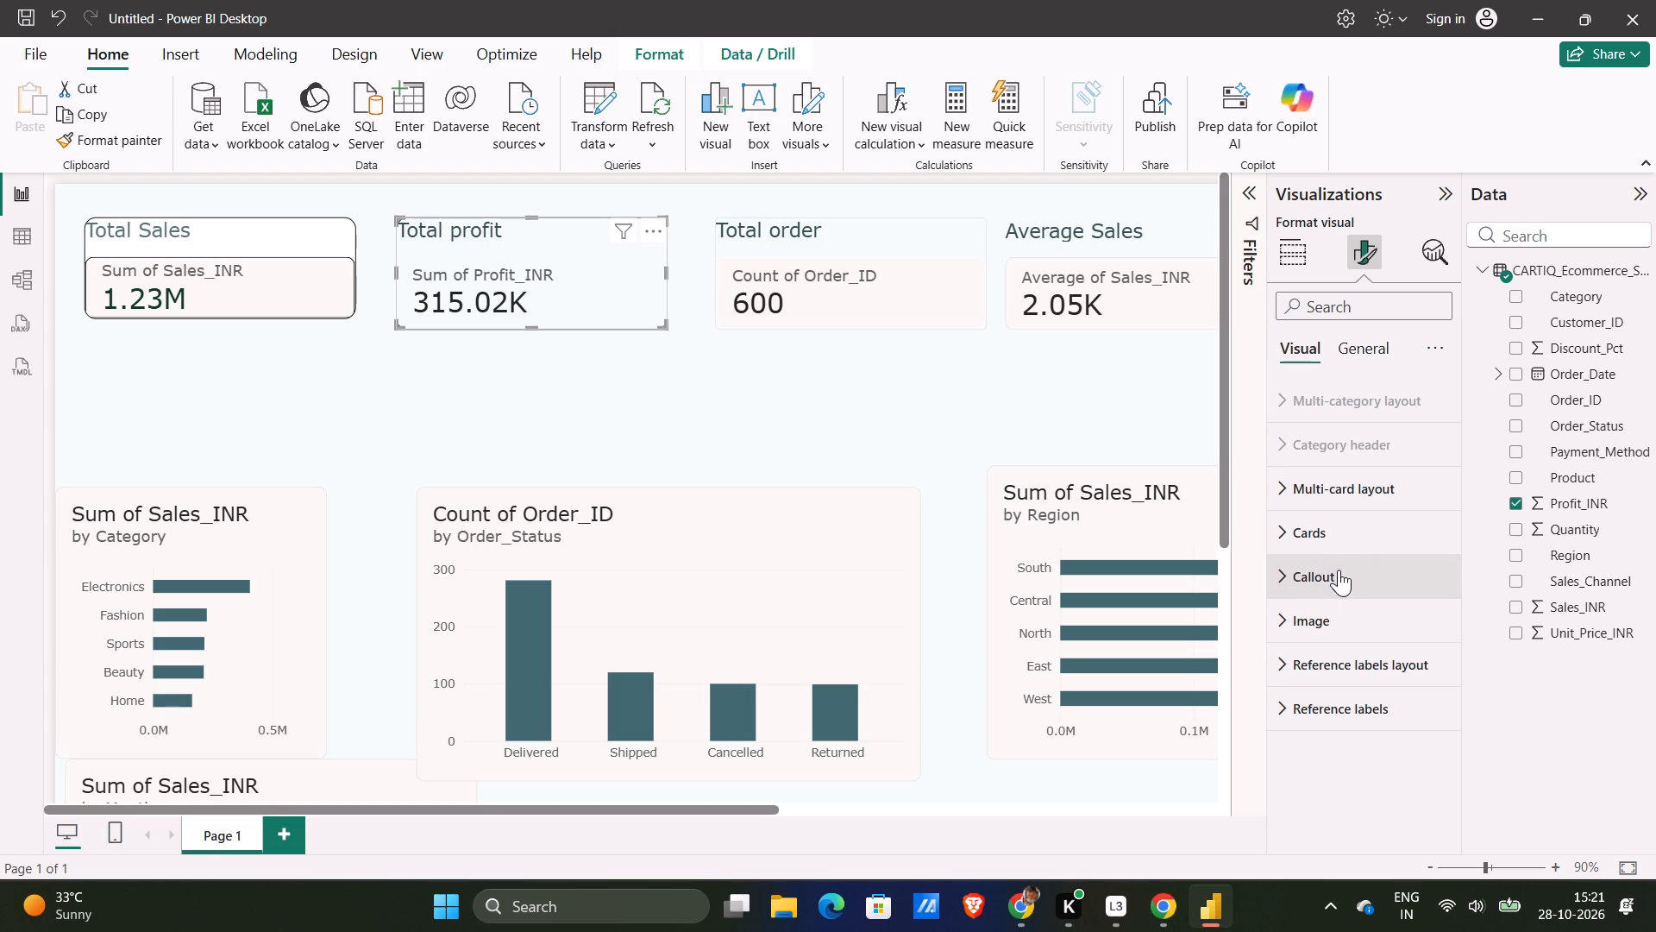
click(1342, 532)
scroll(1435, 638, down, 2)
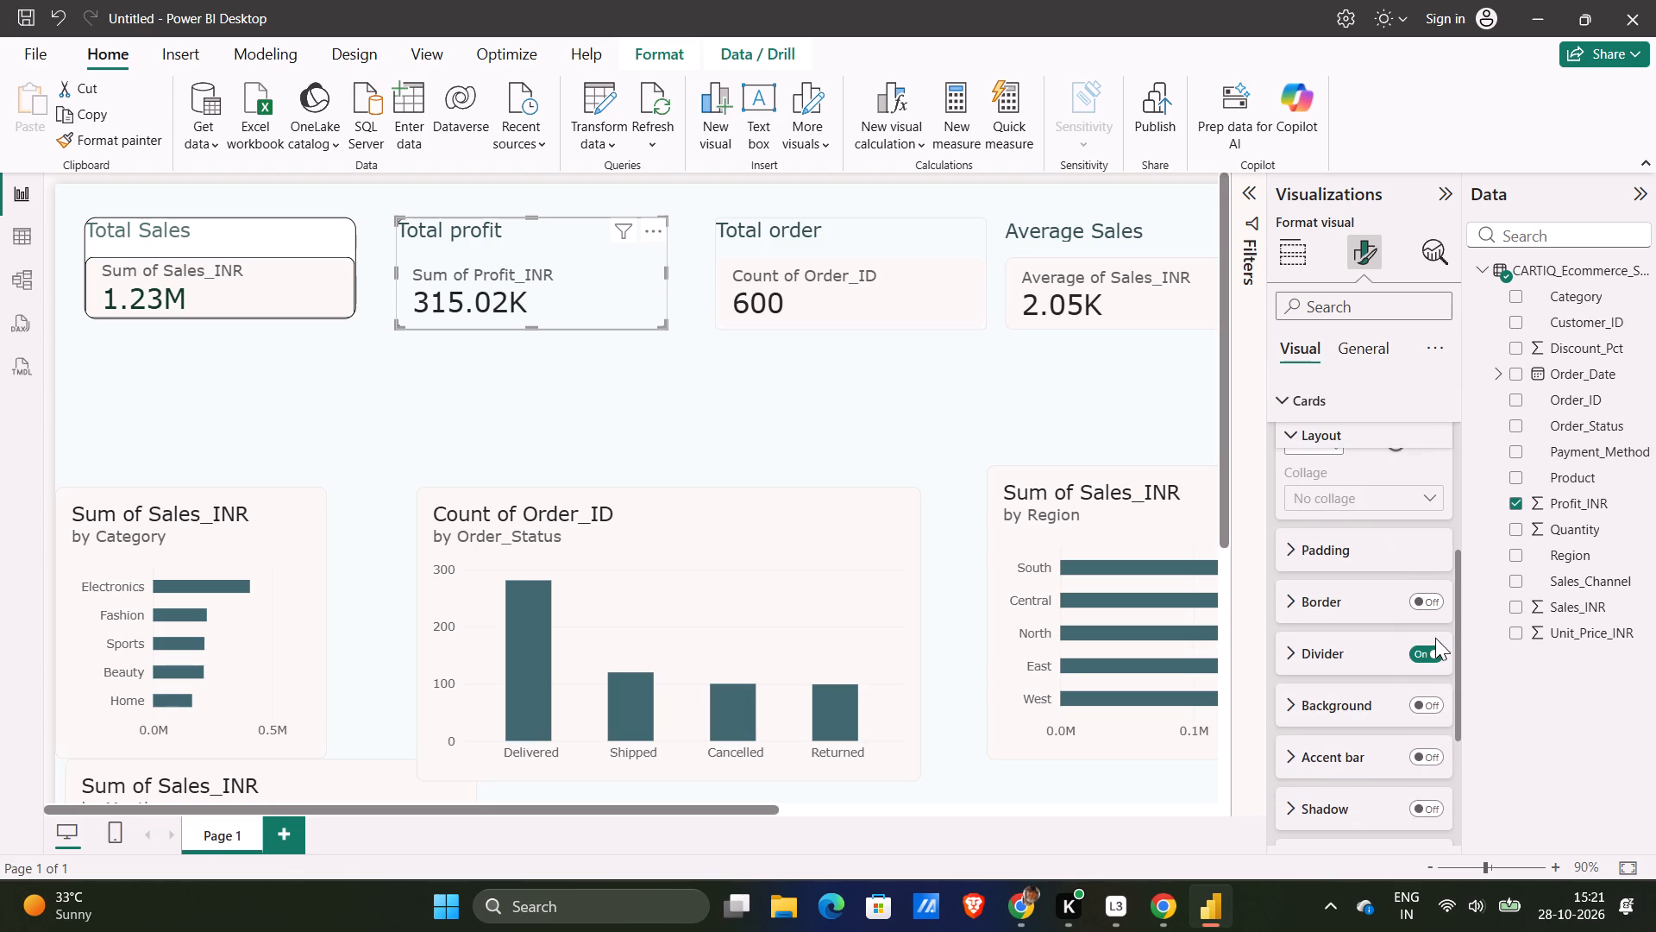
scroll(1435, 638, down, 1)
click(1420, 600)
Examine the padding and shape settings of the Total profit card's inner card.
click(1379, 602)
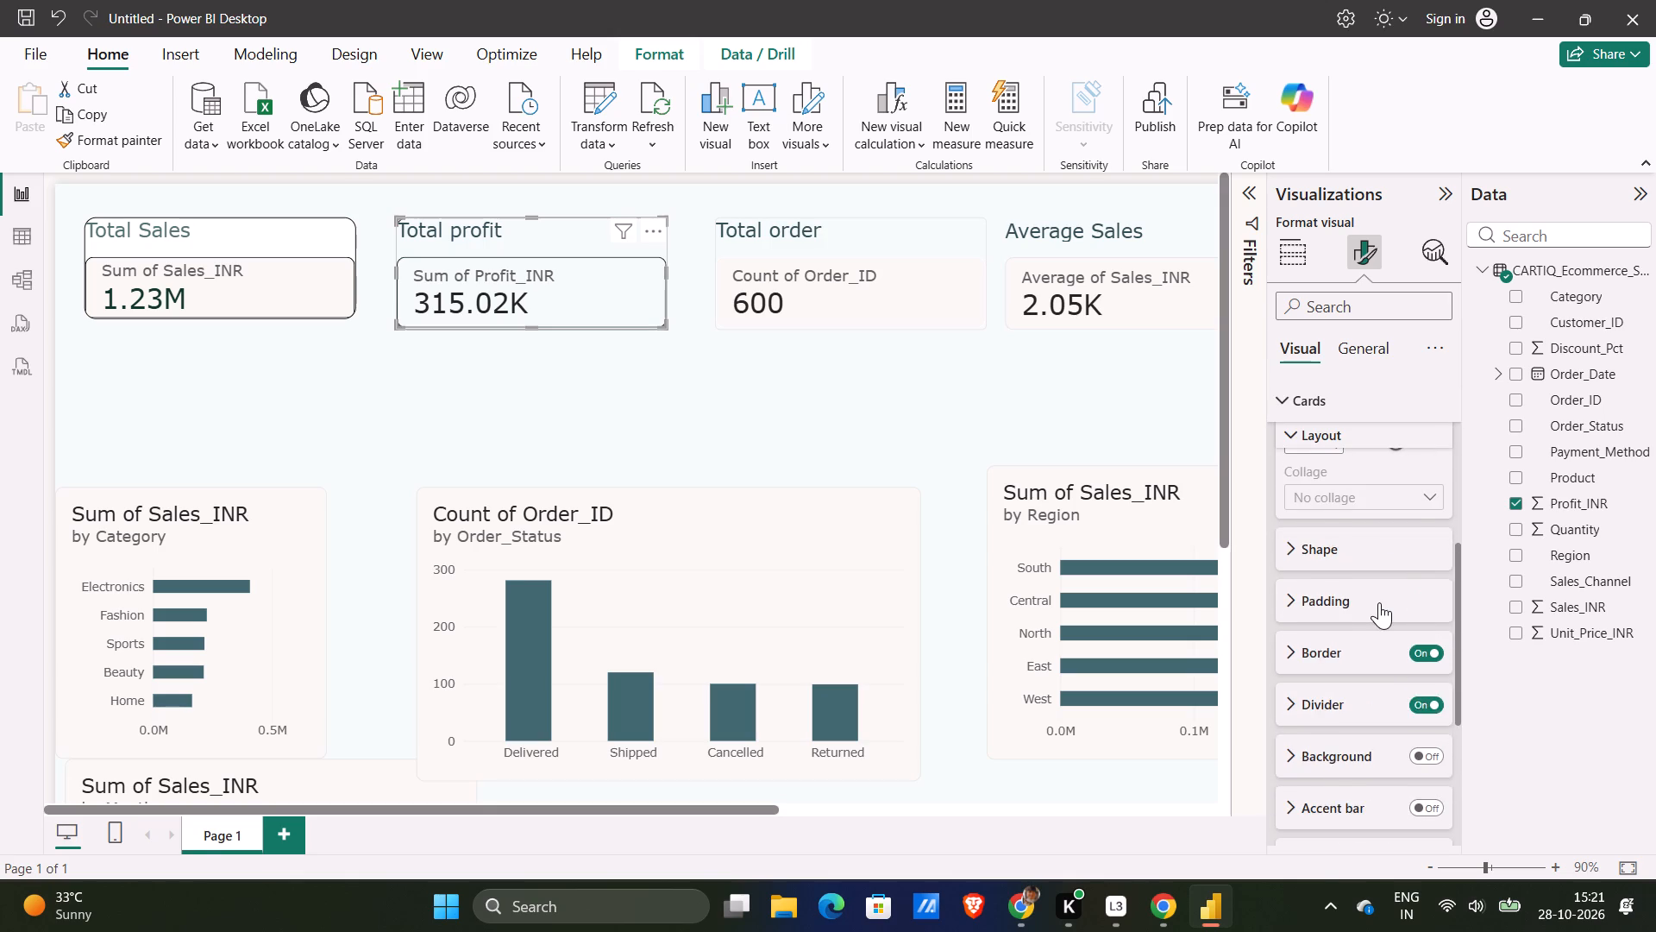
scroll(1334, 719, down, 1)
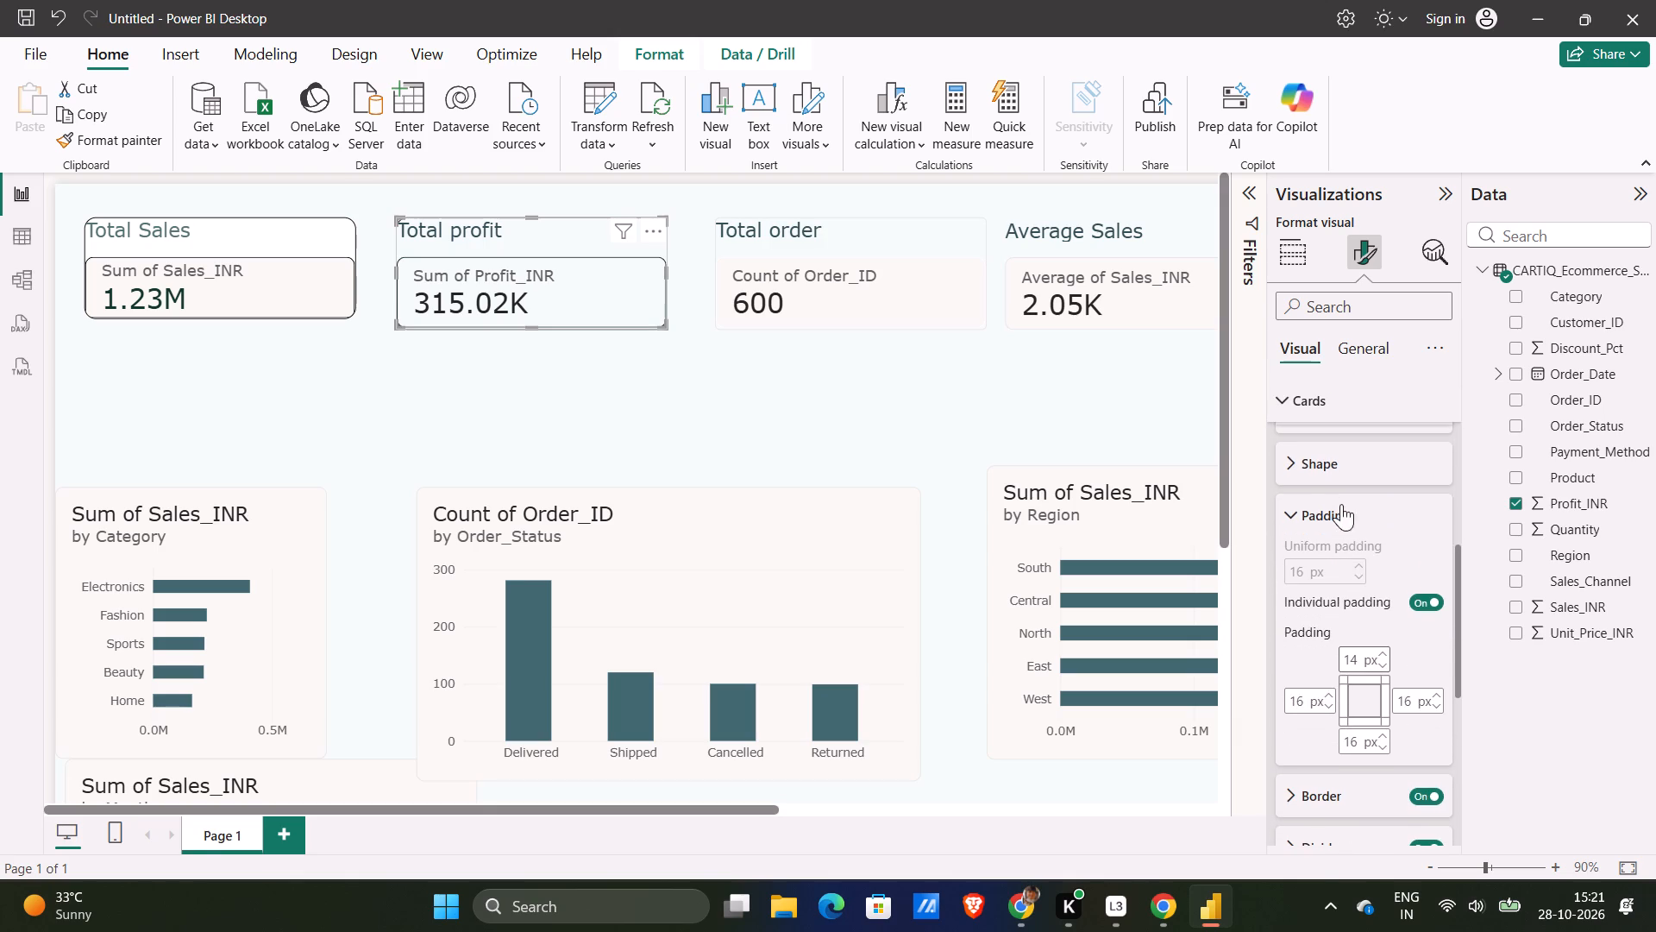
click(1295, 524)
click(1296, 475)
click(1295, 472)
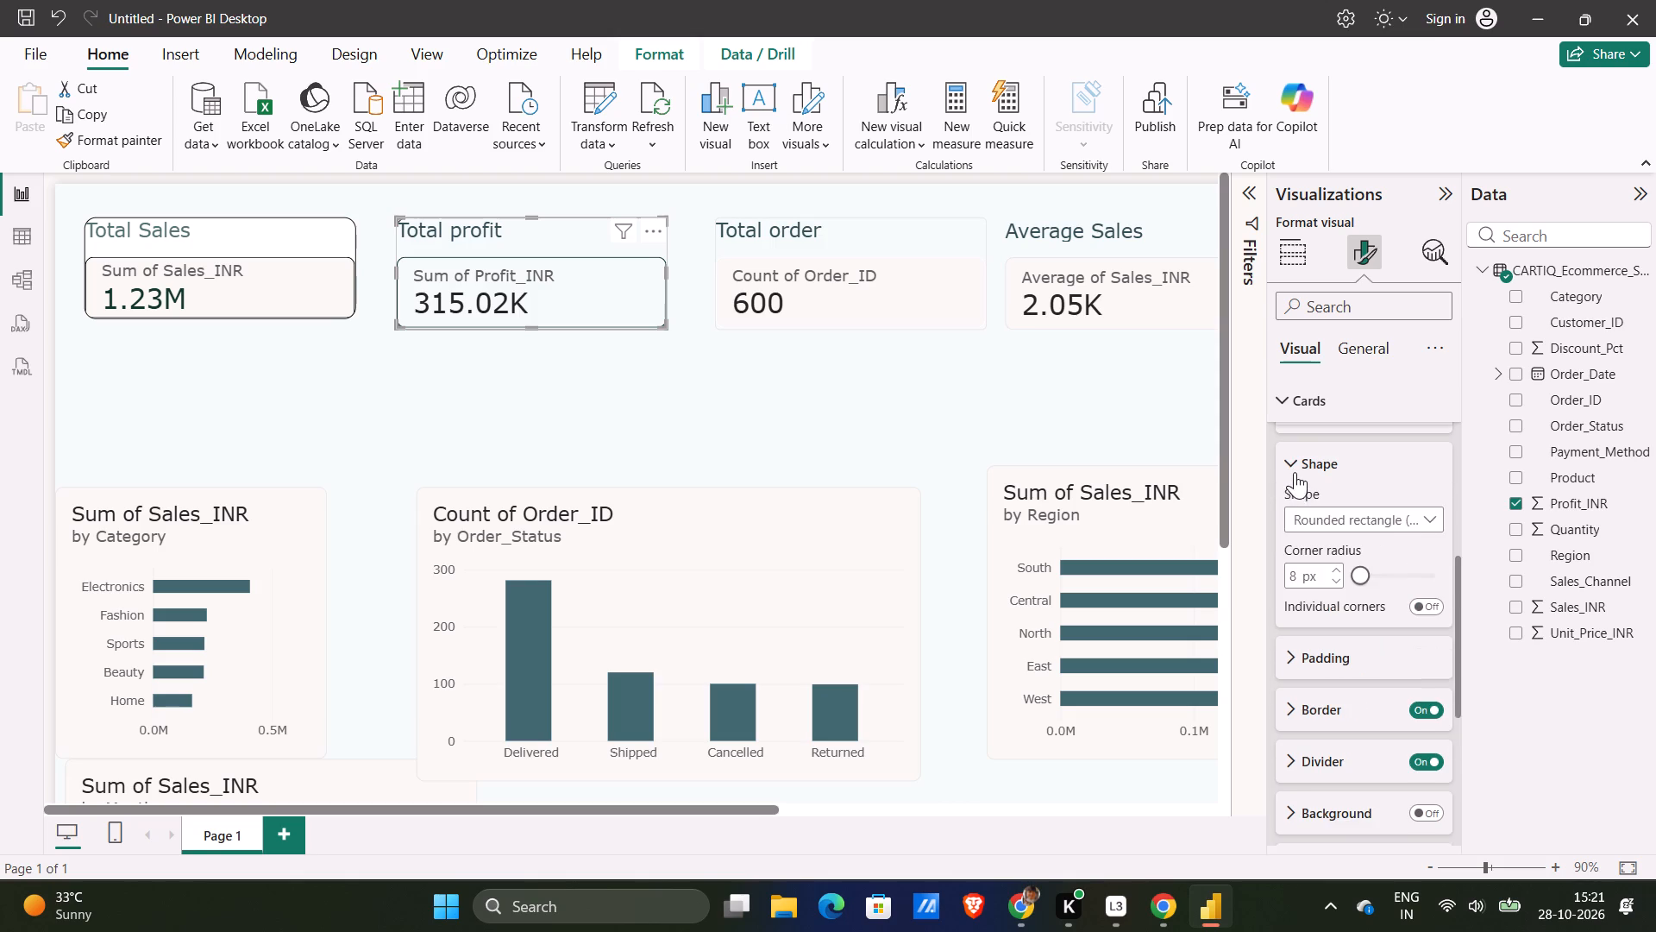
click(1301, 564)
click(1301, 559)
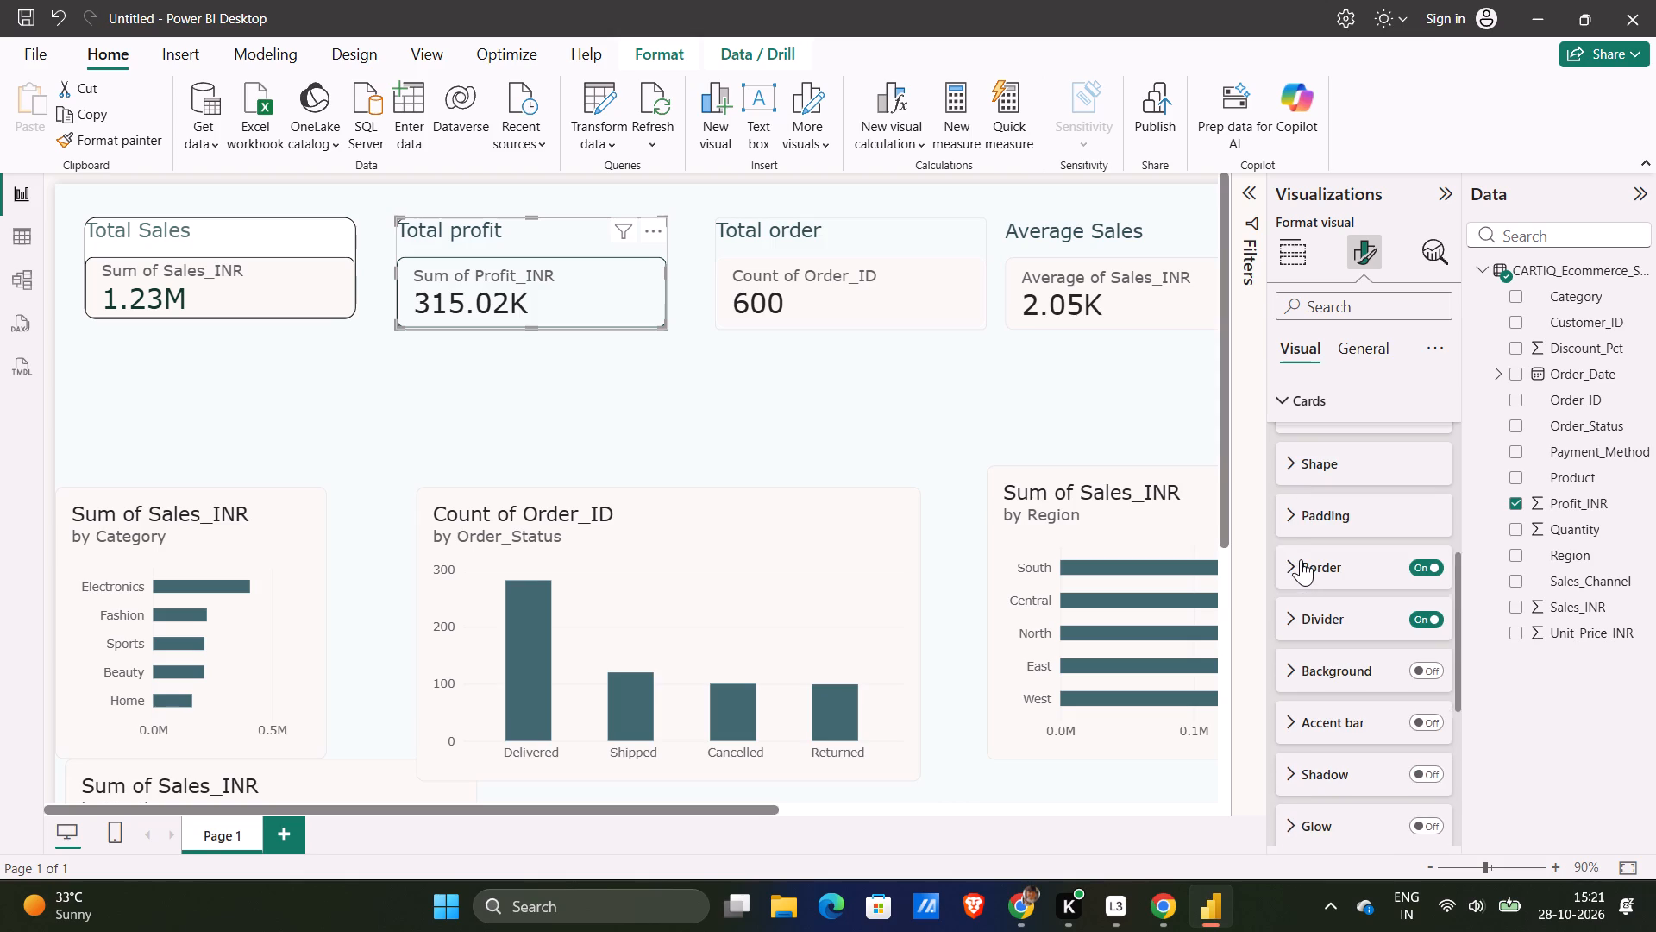
scroll(961, 513, up, 1)
click(831, 477)
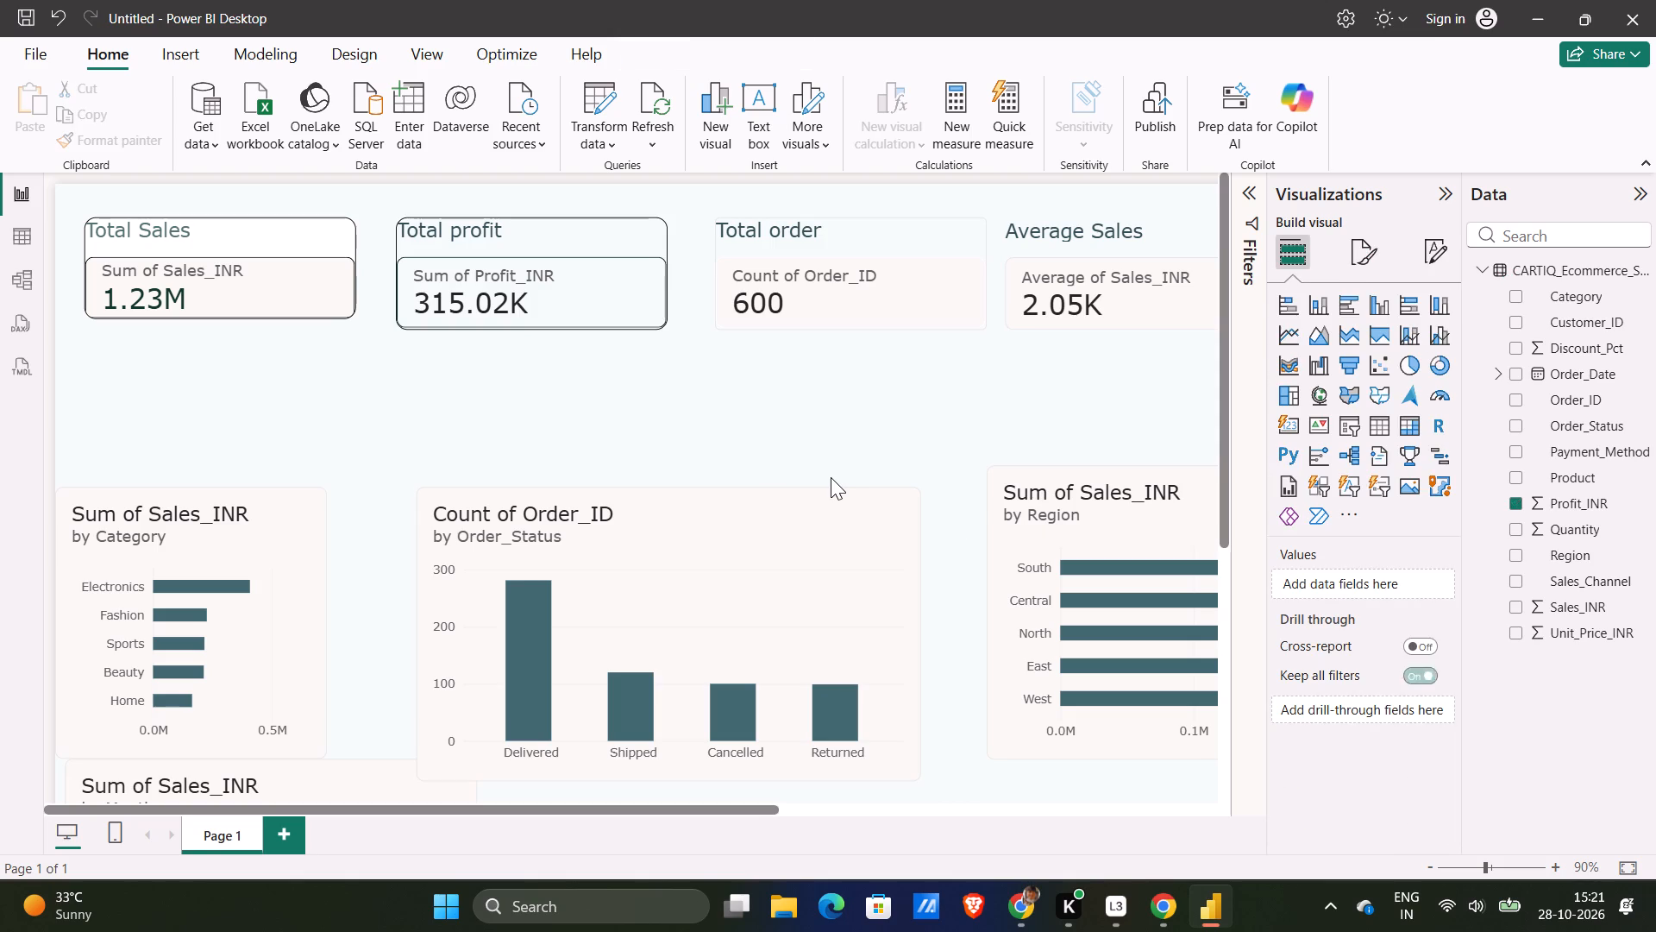
Set the Total order card's inner card border colour to black.
click(834, 293)
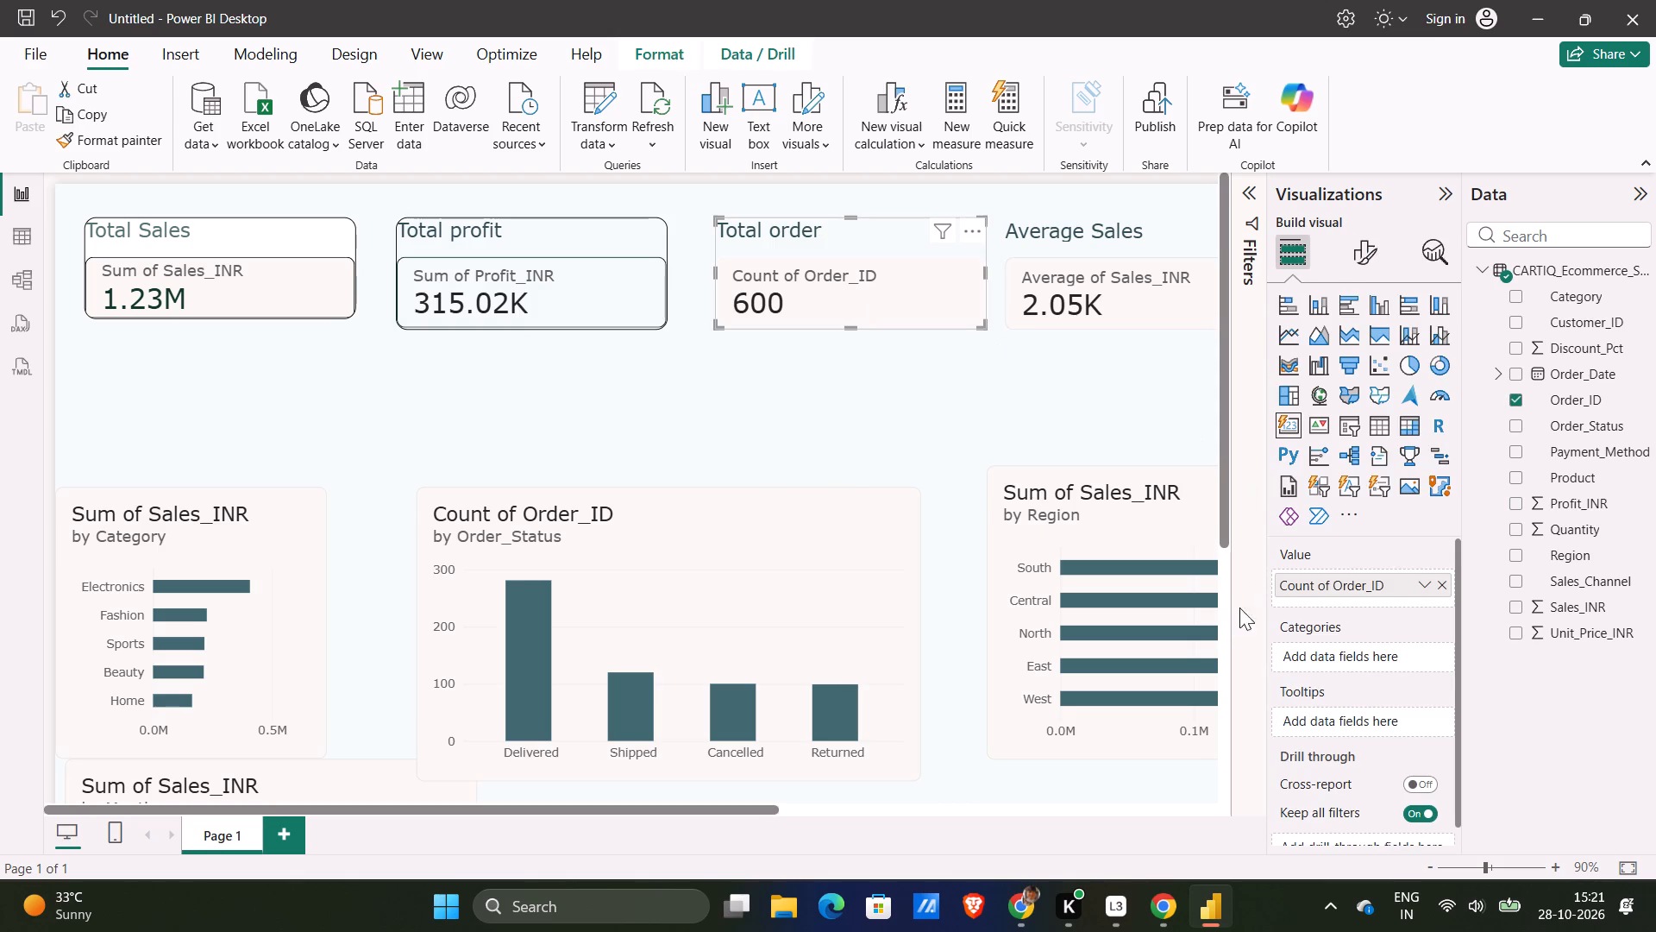
click(1369, 246)
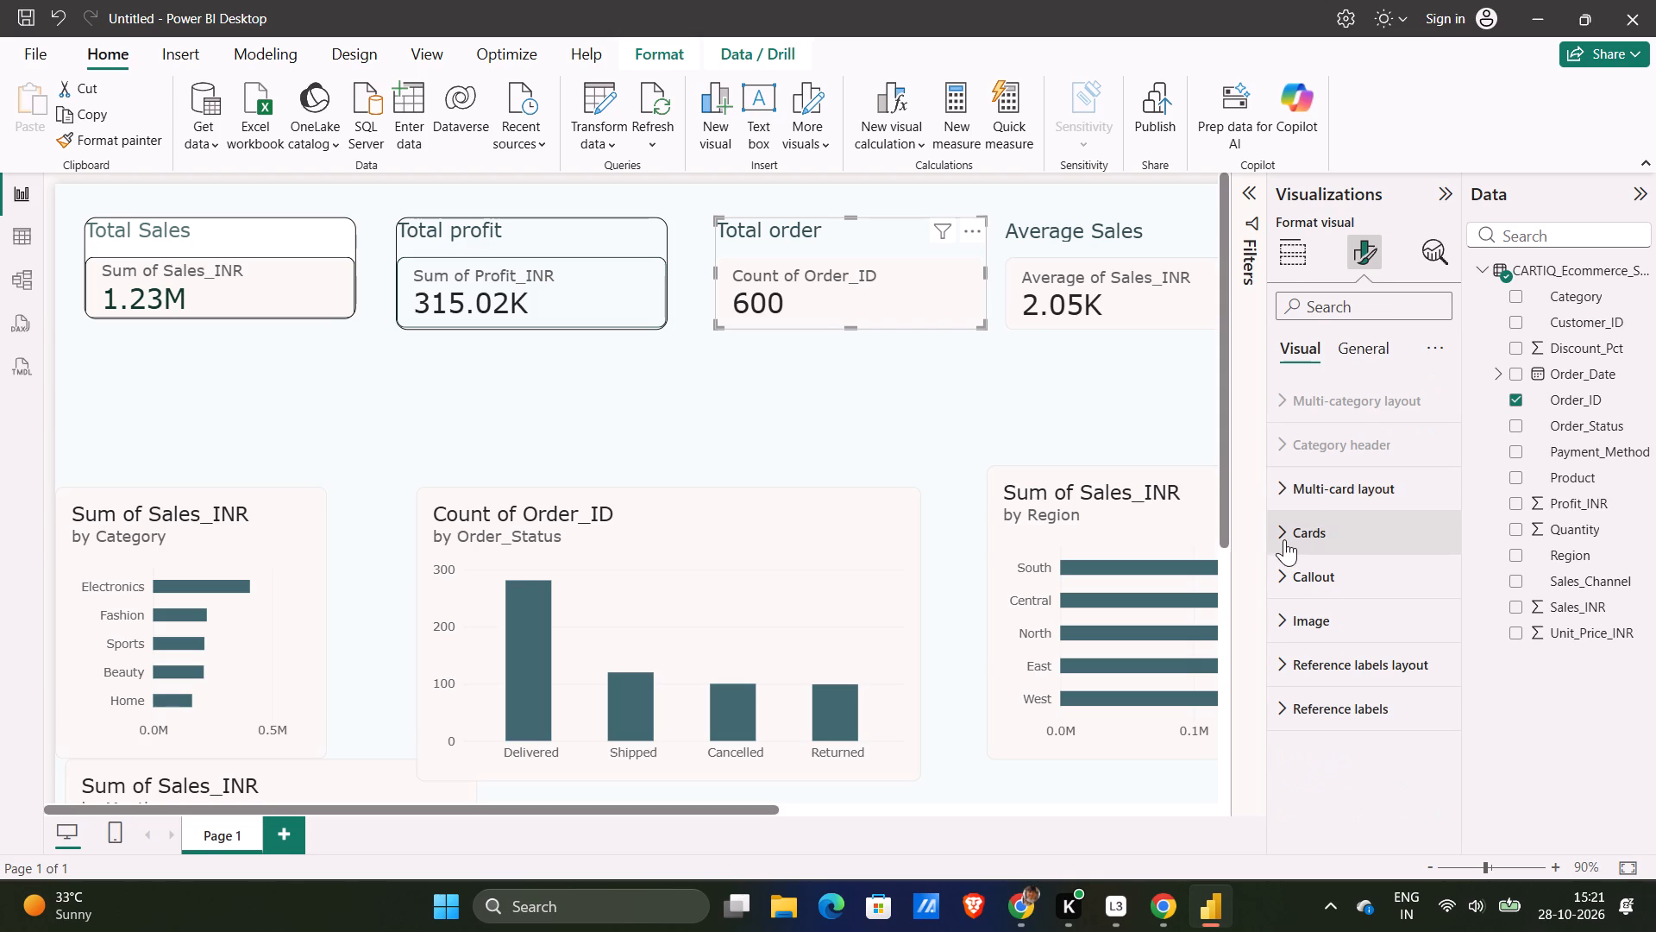
click(1369, 536)
scroll(1384, 664, down, 1)
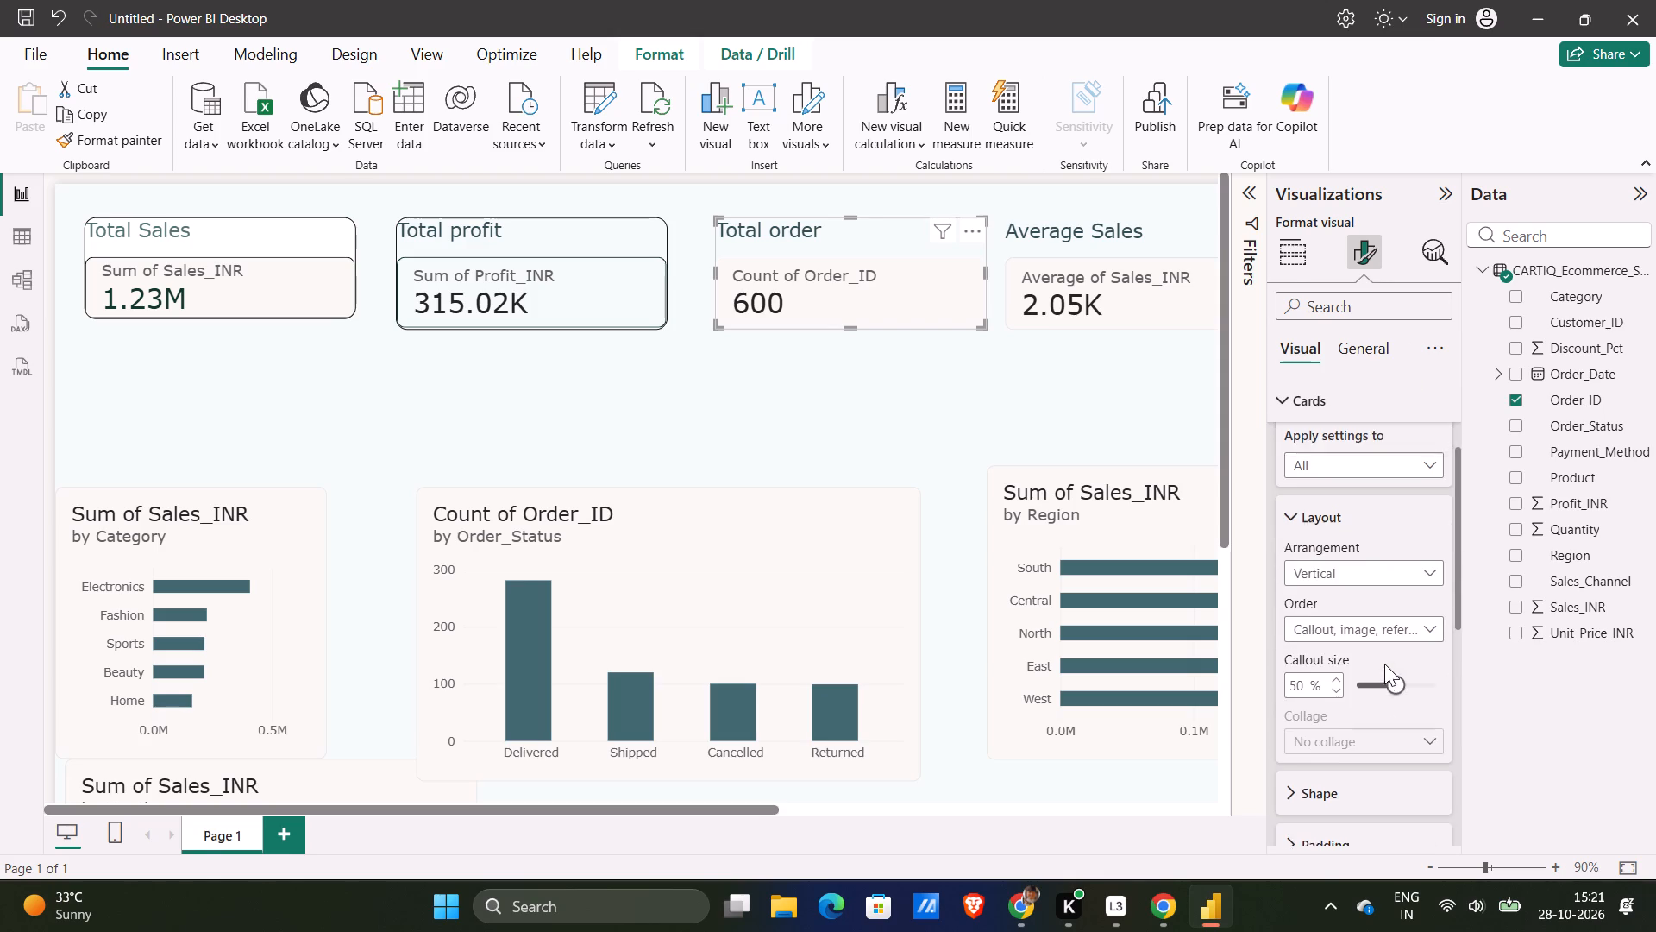
scroll(1384, 664, down, 1)
scroll(1374, 549, down, 2)
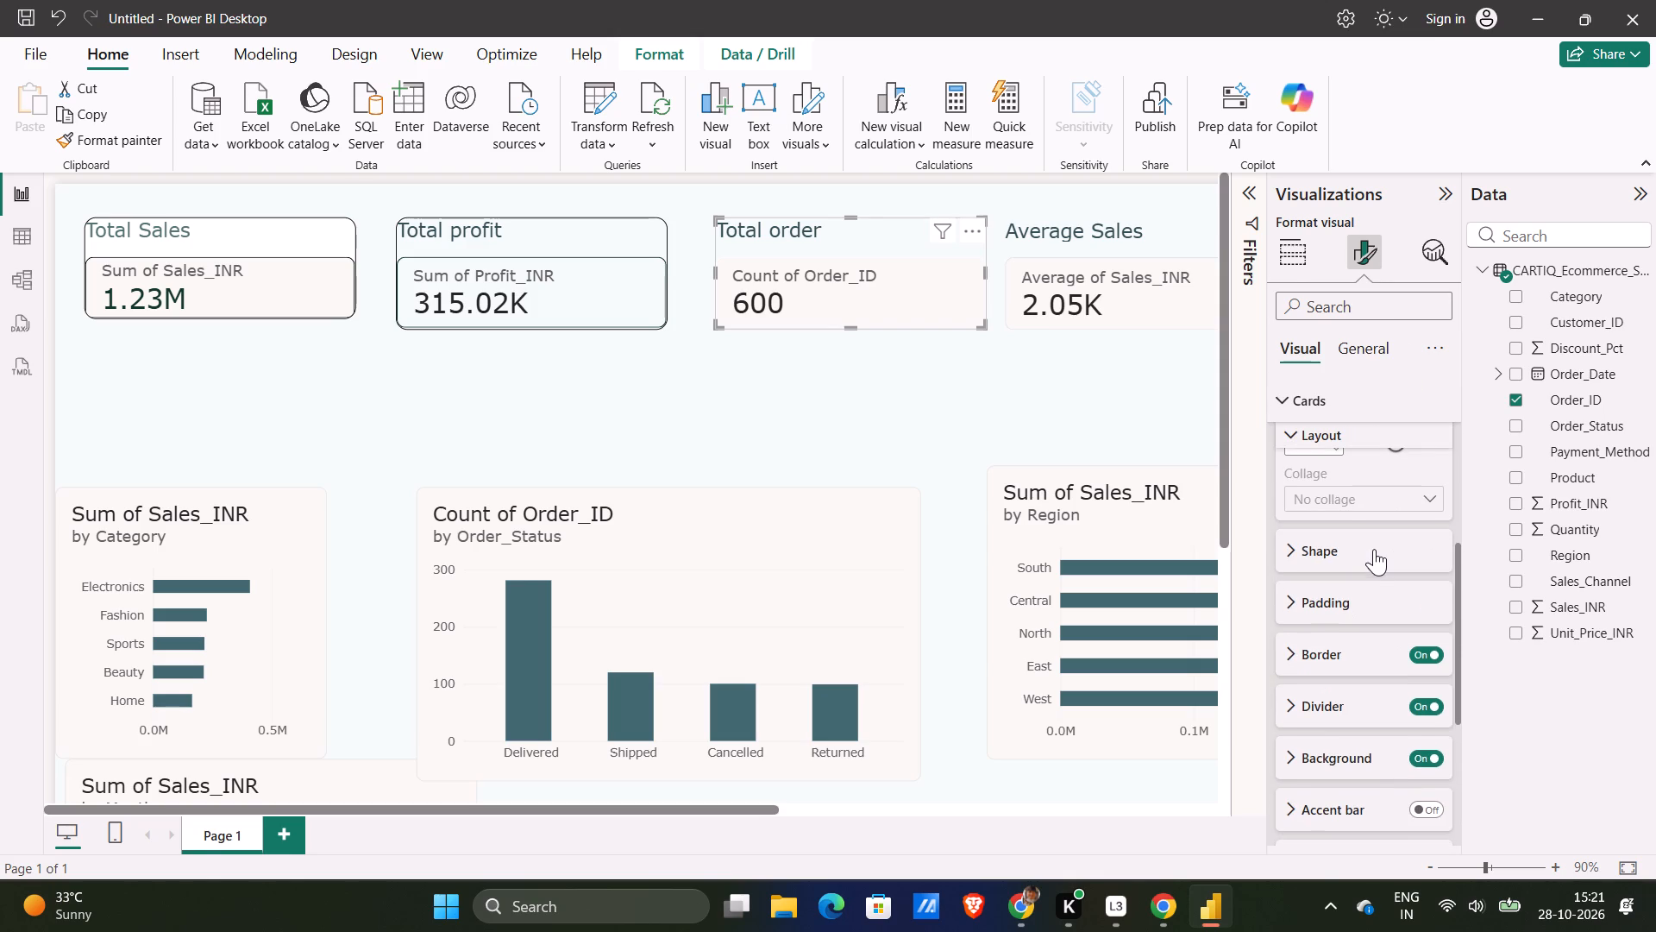
click(1349, 648)
click(1328, 713)
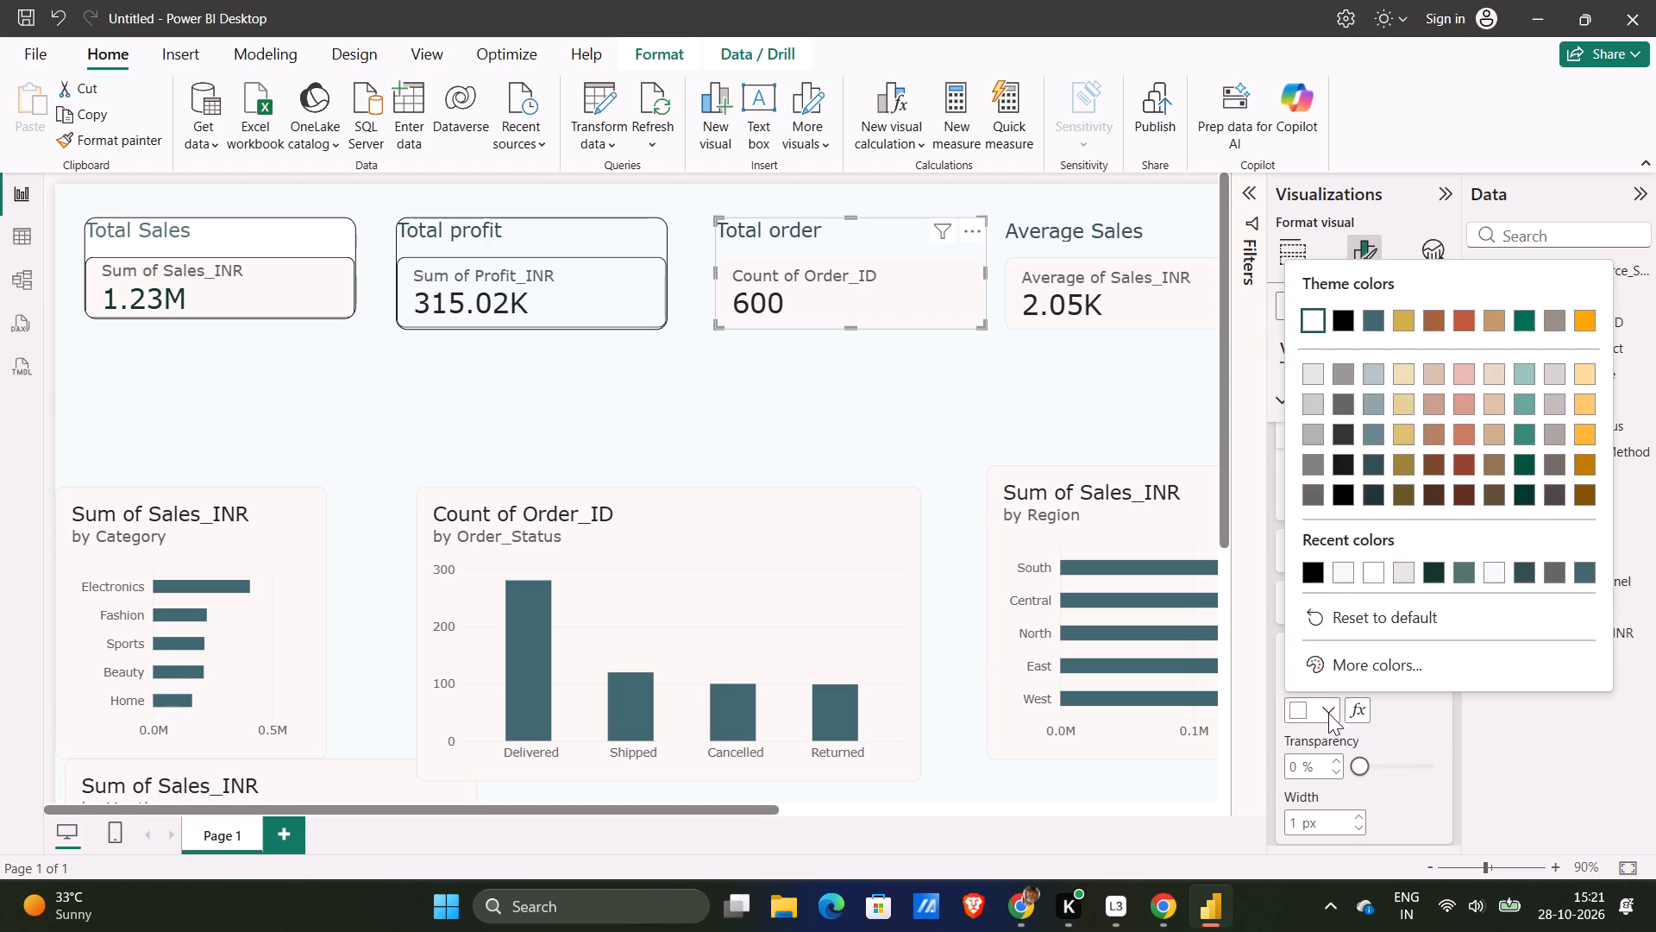
click(1310, 583)
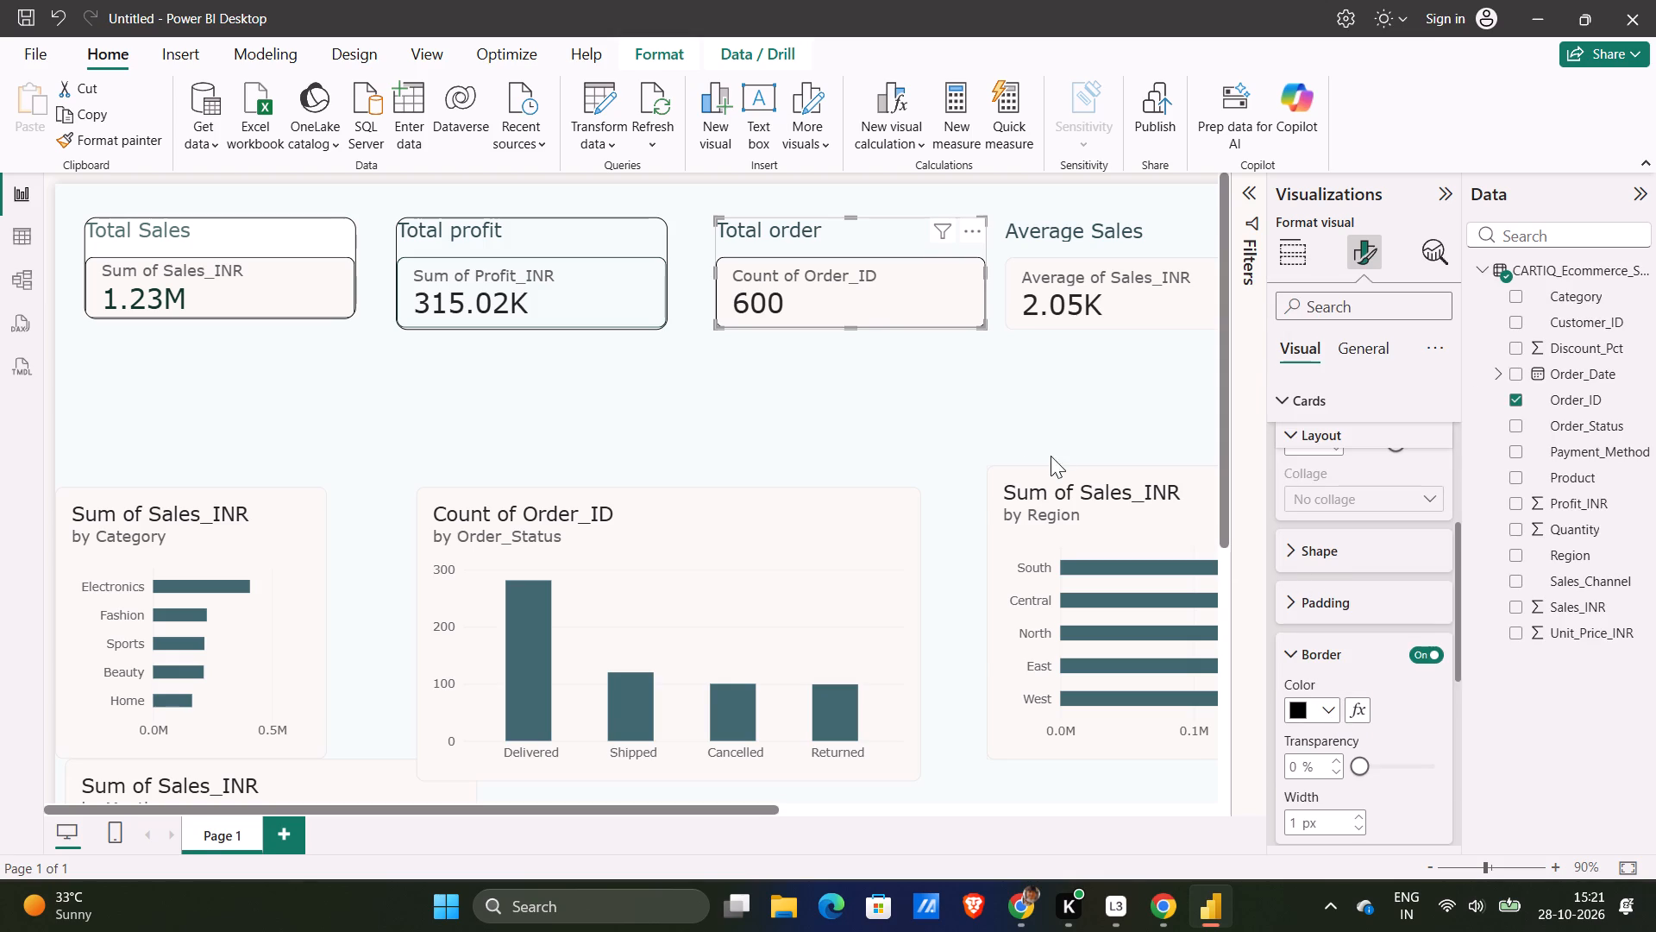
click(975, 403)
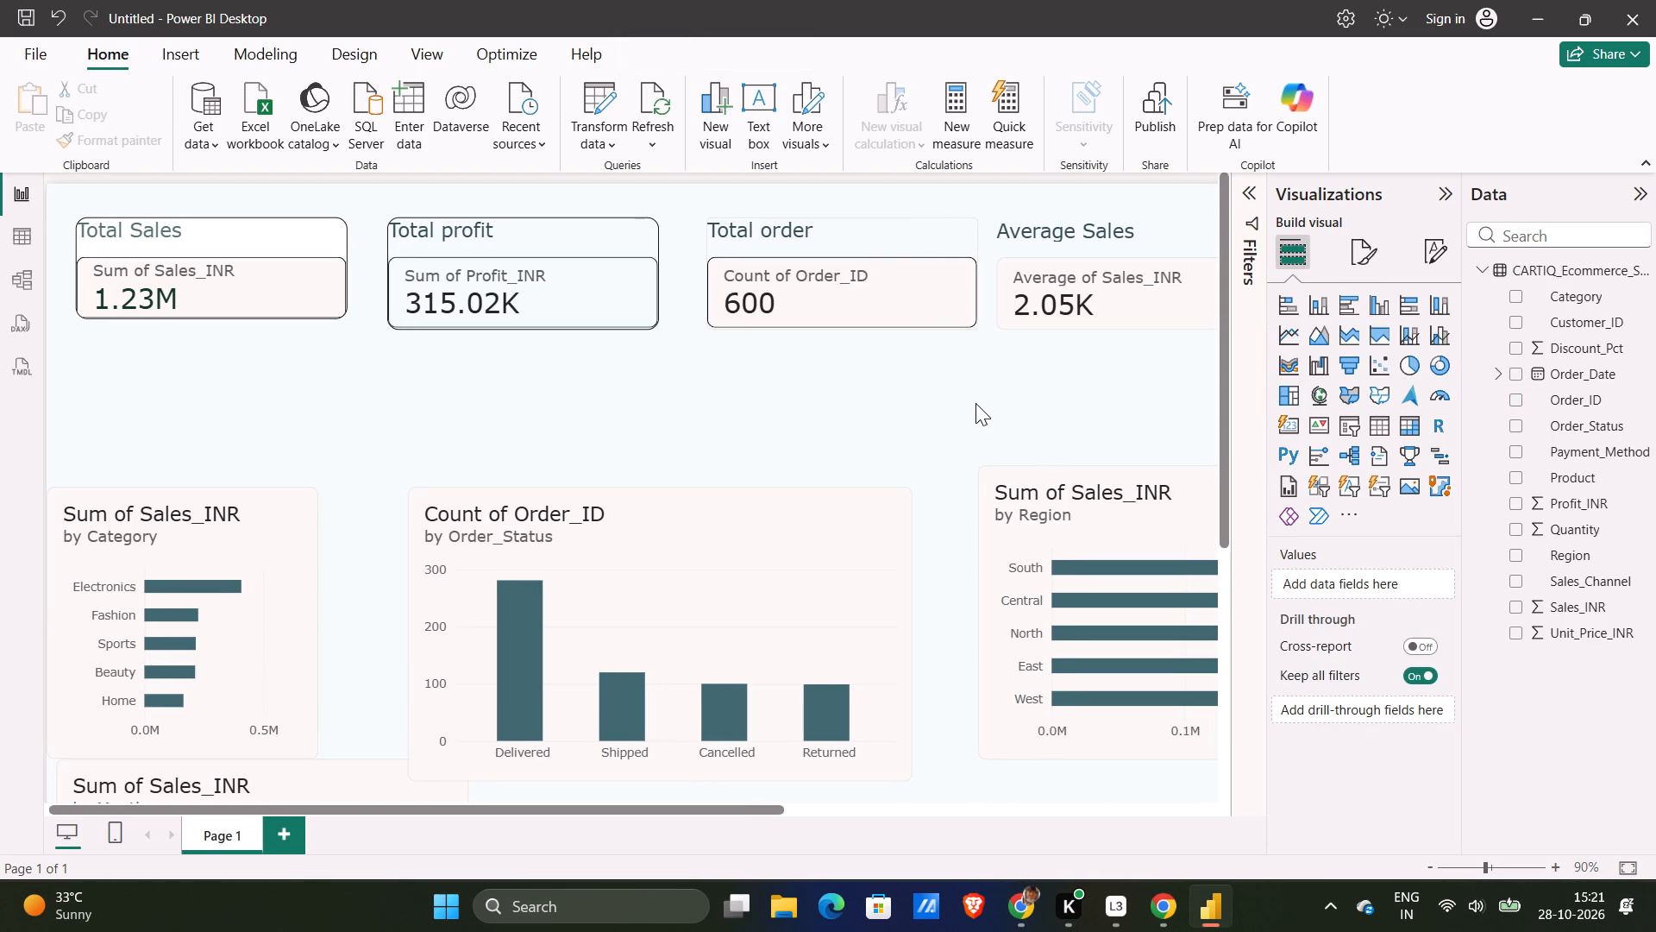
Set the Total order card's outer visual border colour to black.
click(876, 232)
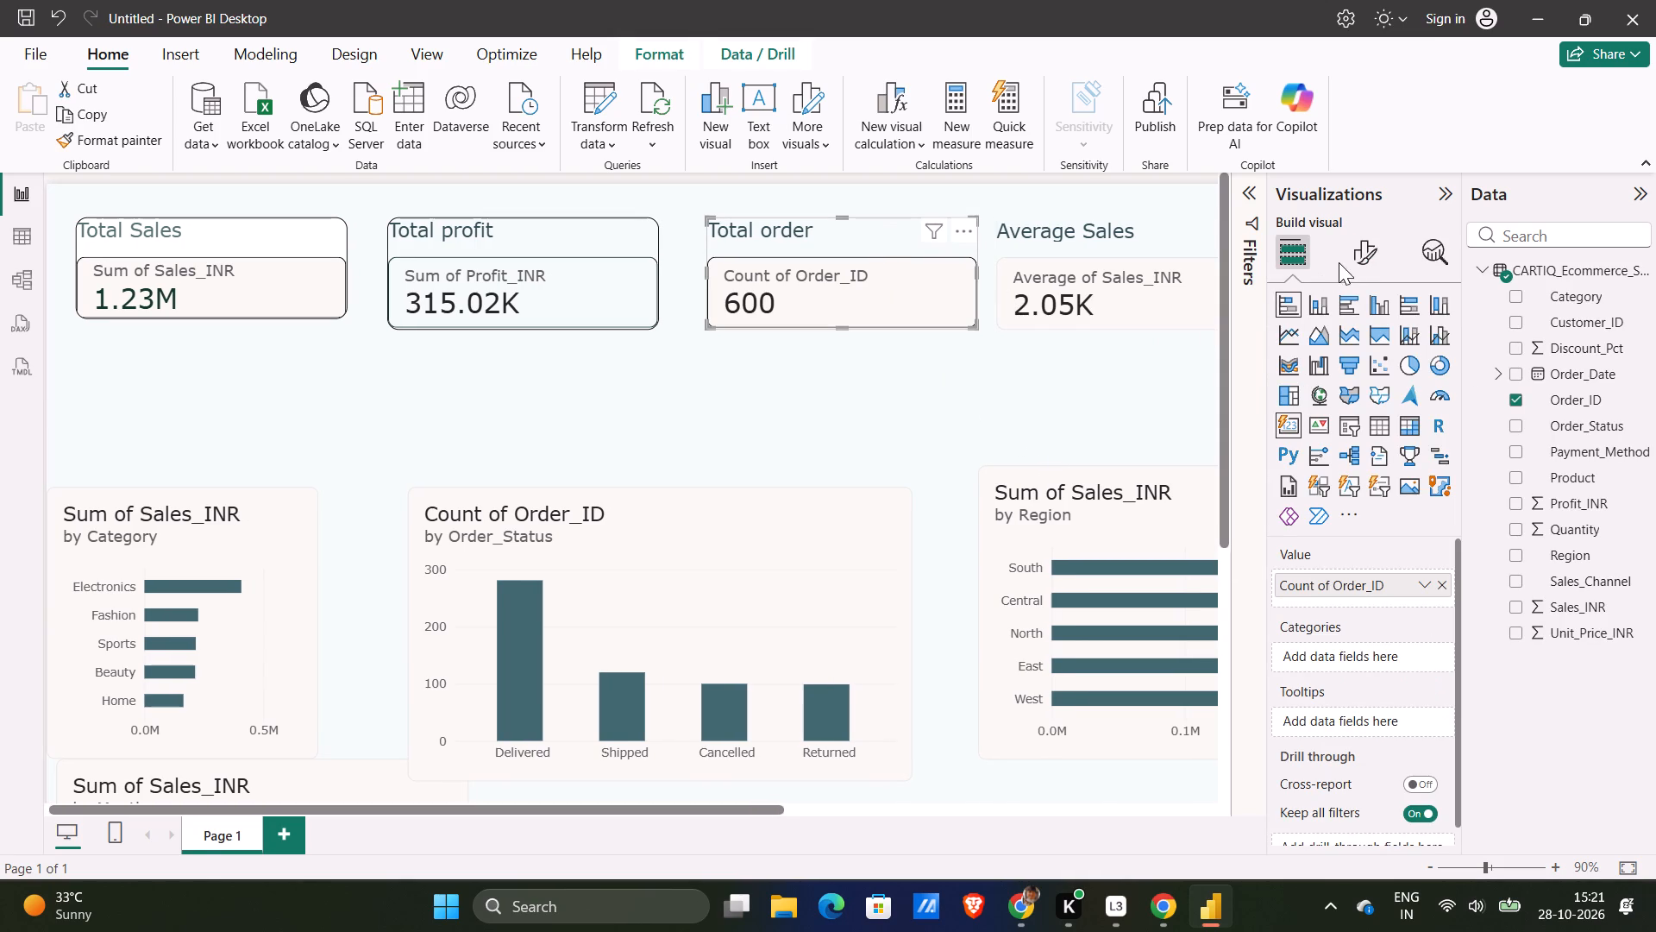
click(1345, 261)
click(1354, 257)
click(1376, 350)
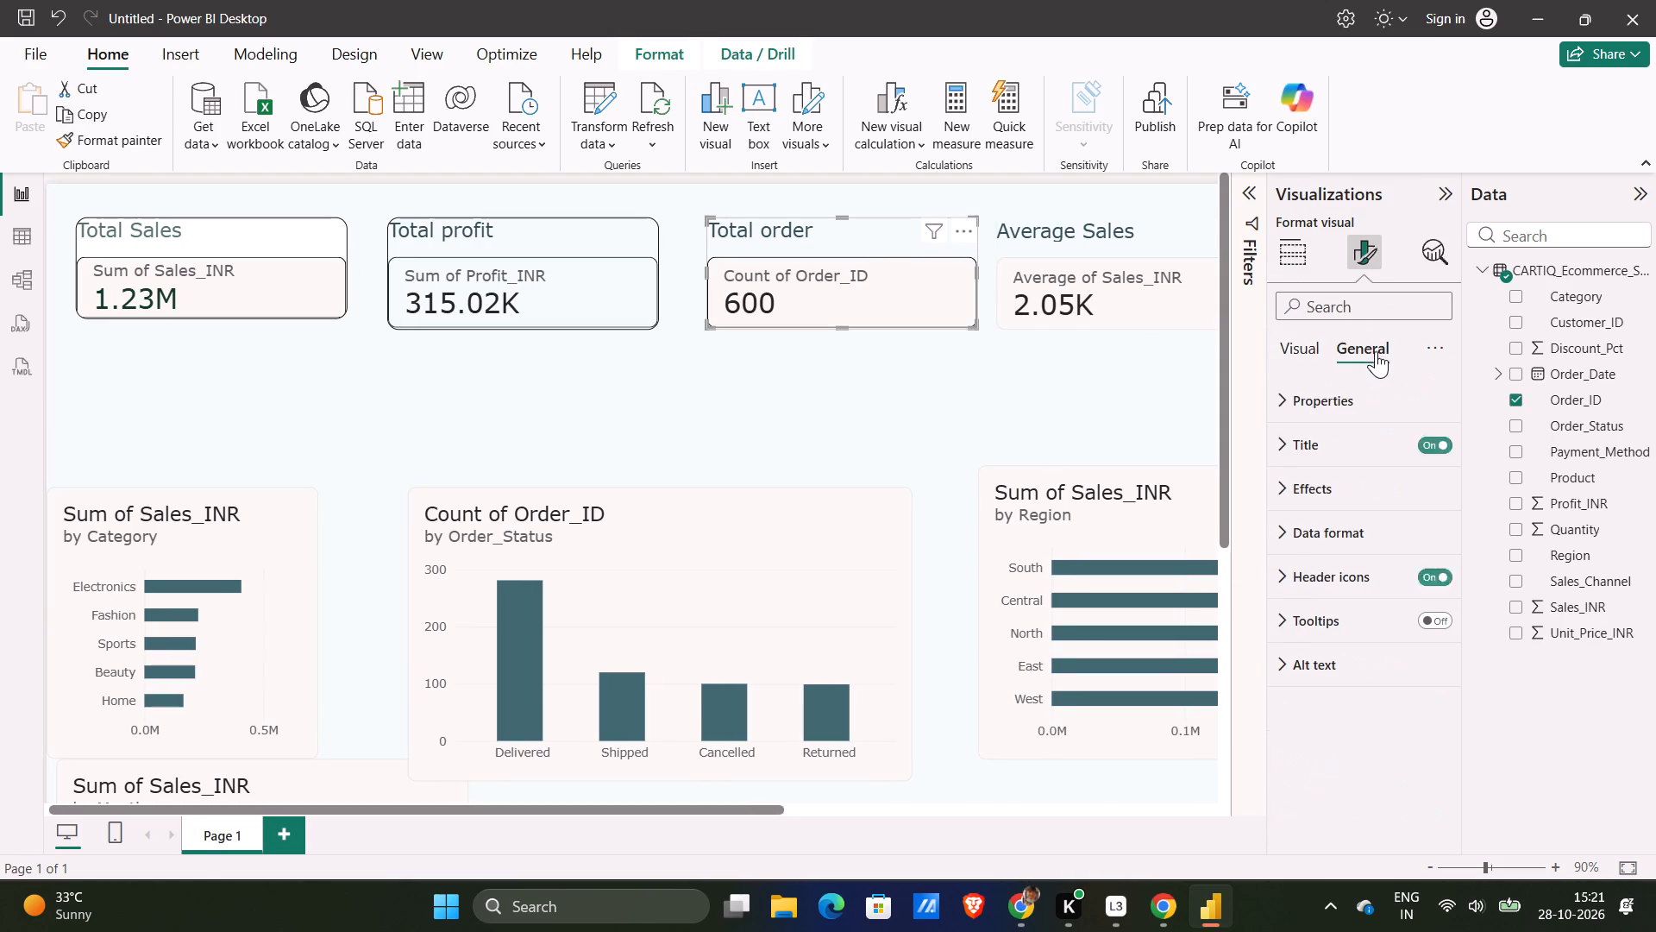
click(1358, 491)
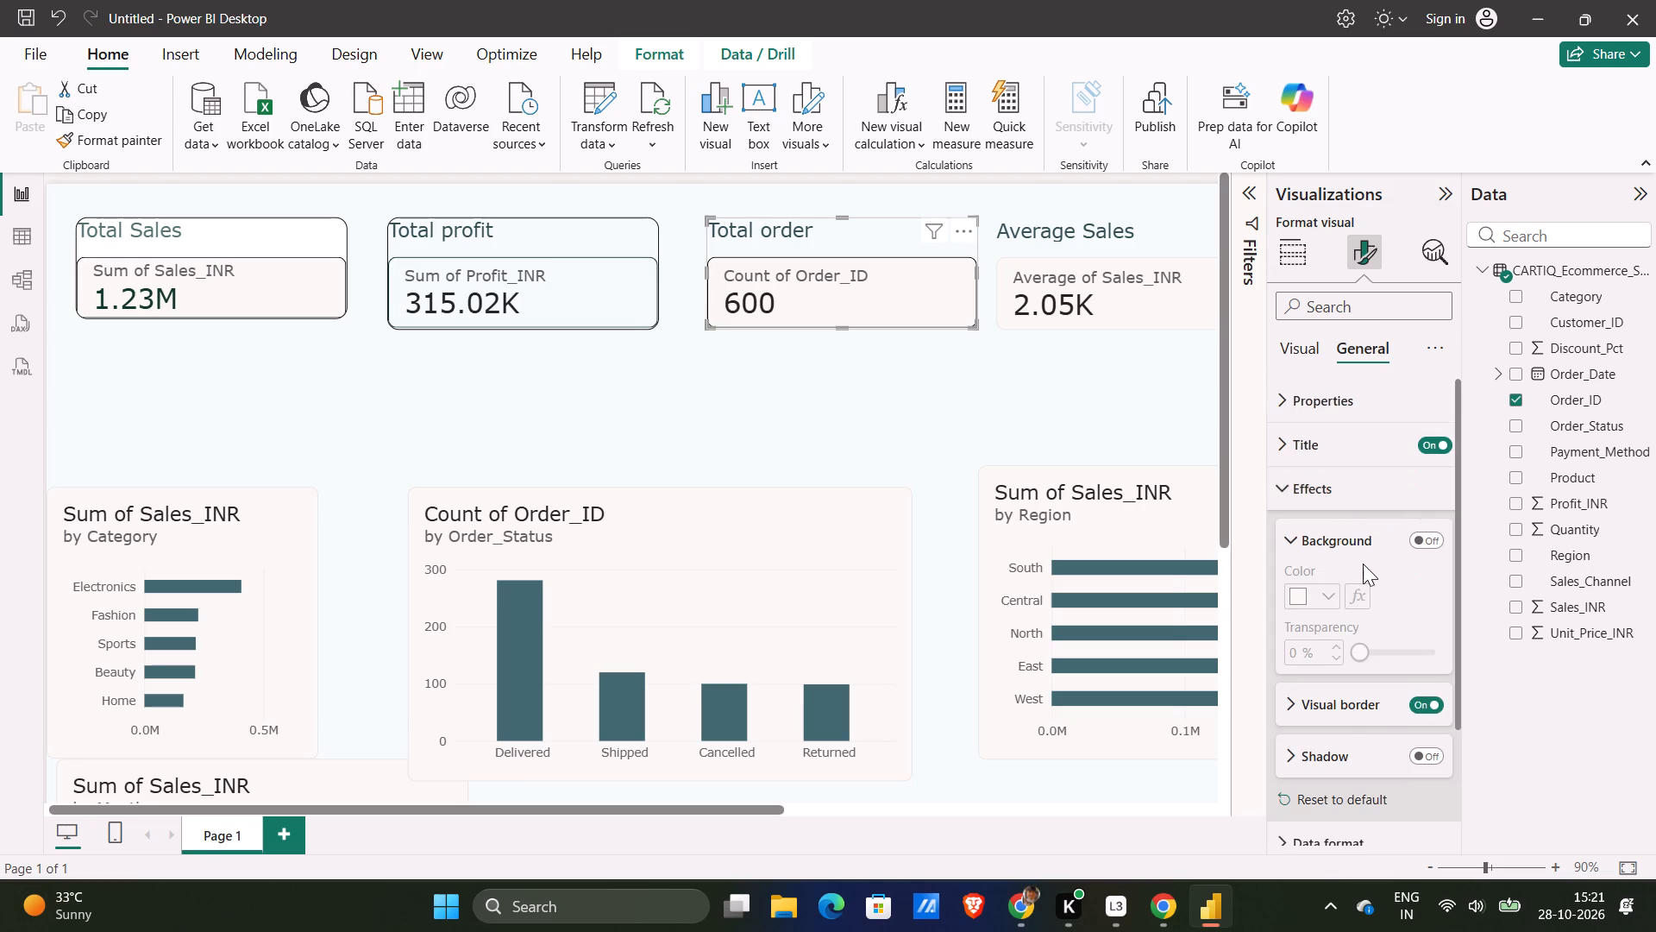
scroll(1363, 564, down, 1)
click(1345, 564)
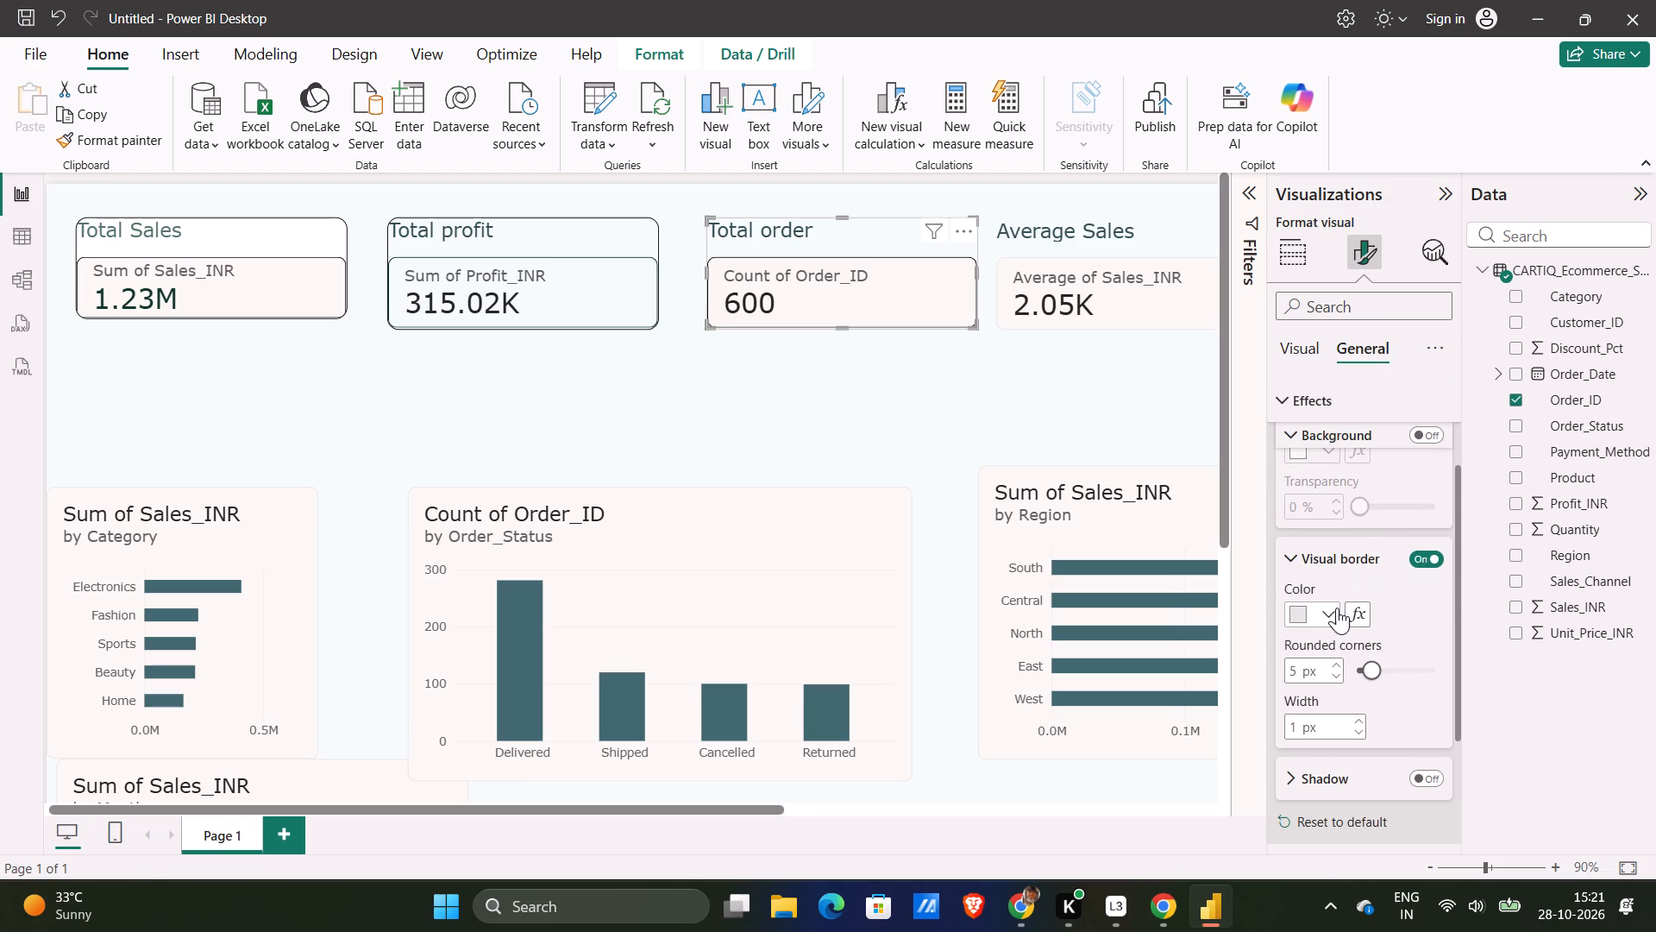
click(1327, 608)
click(1321, 486)
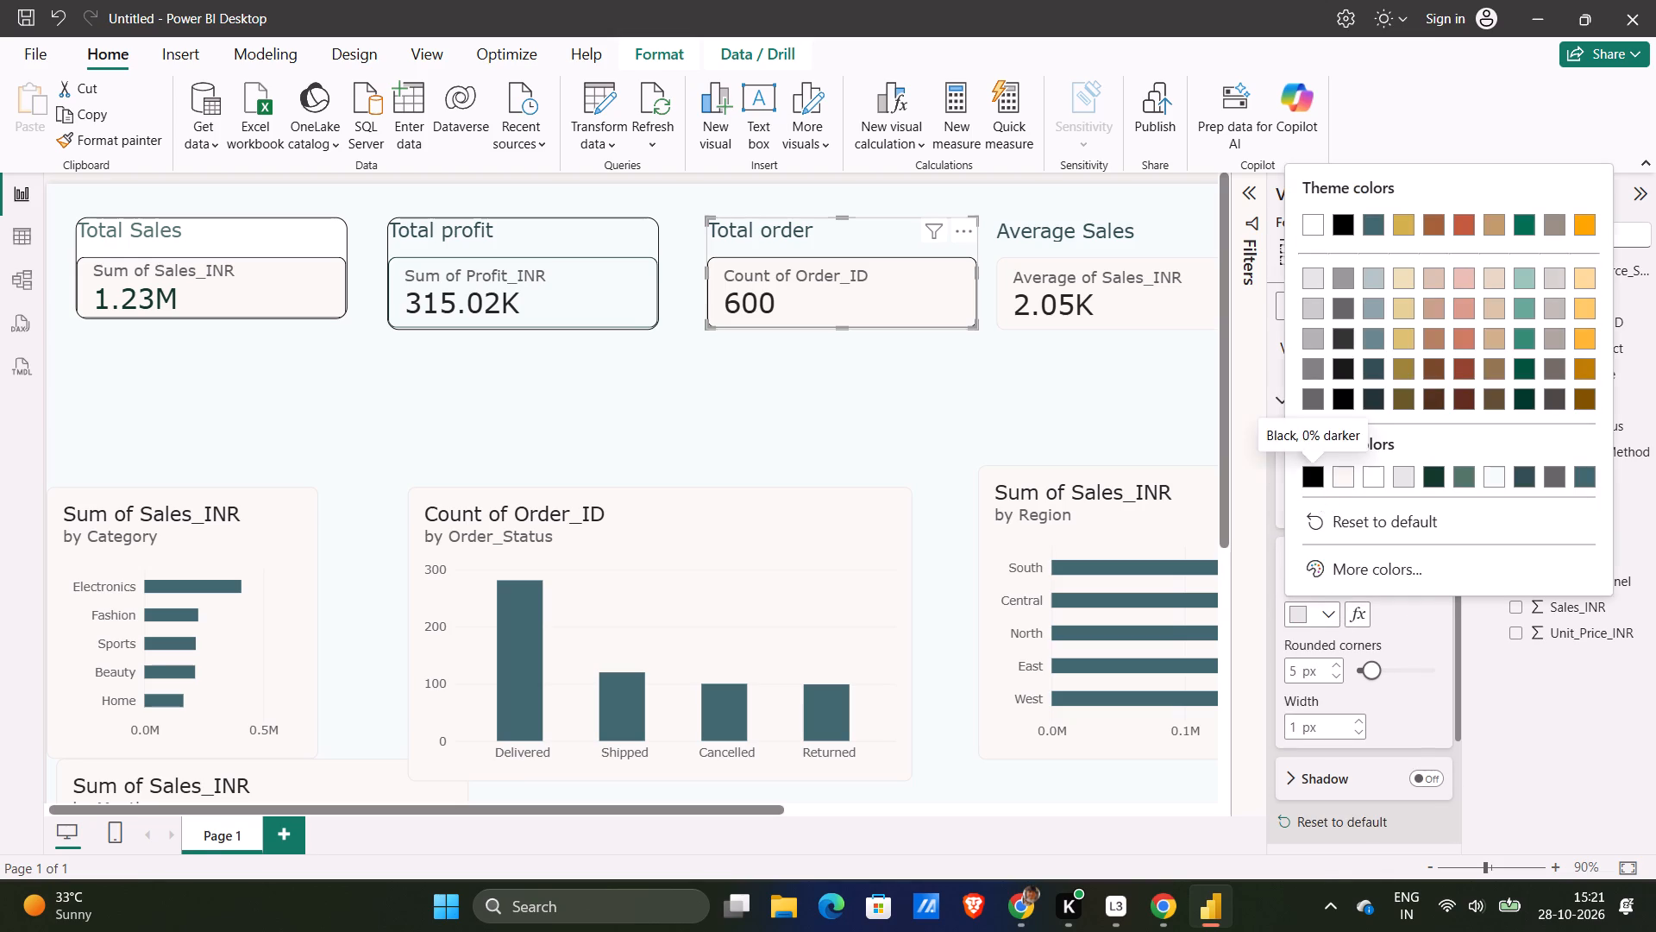
click(1026, 447)
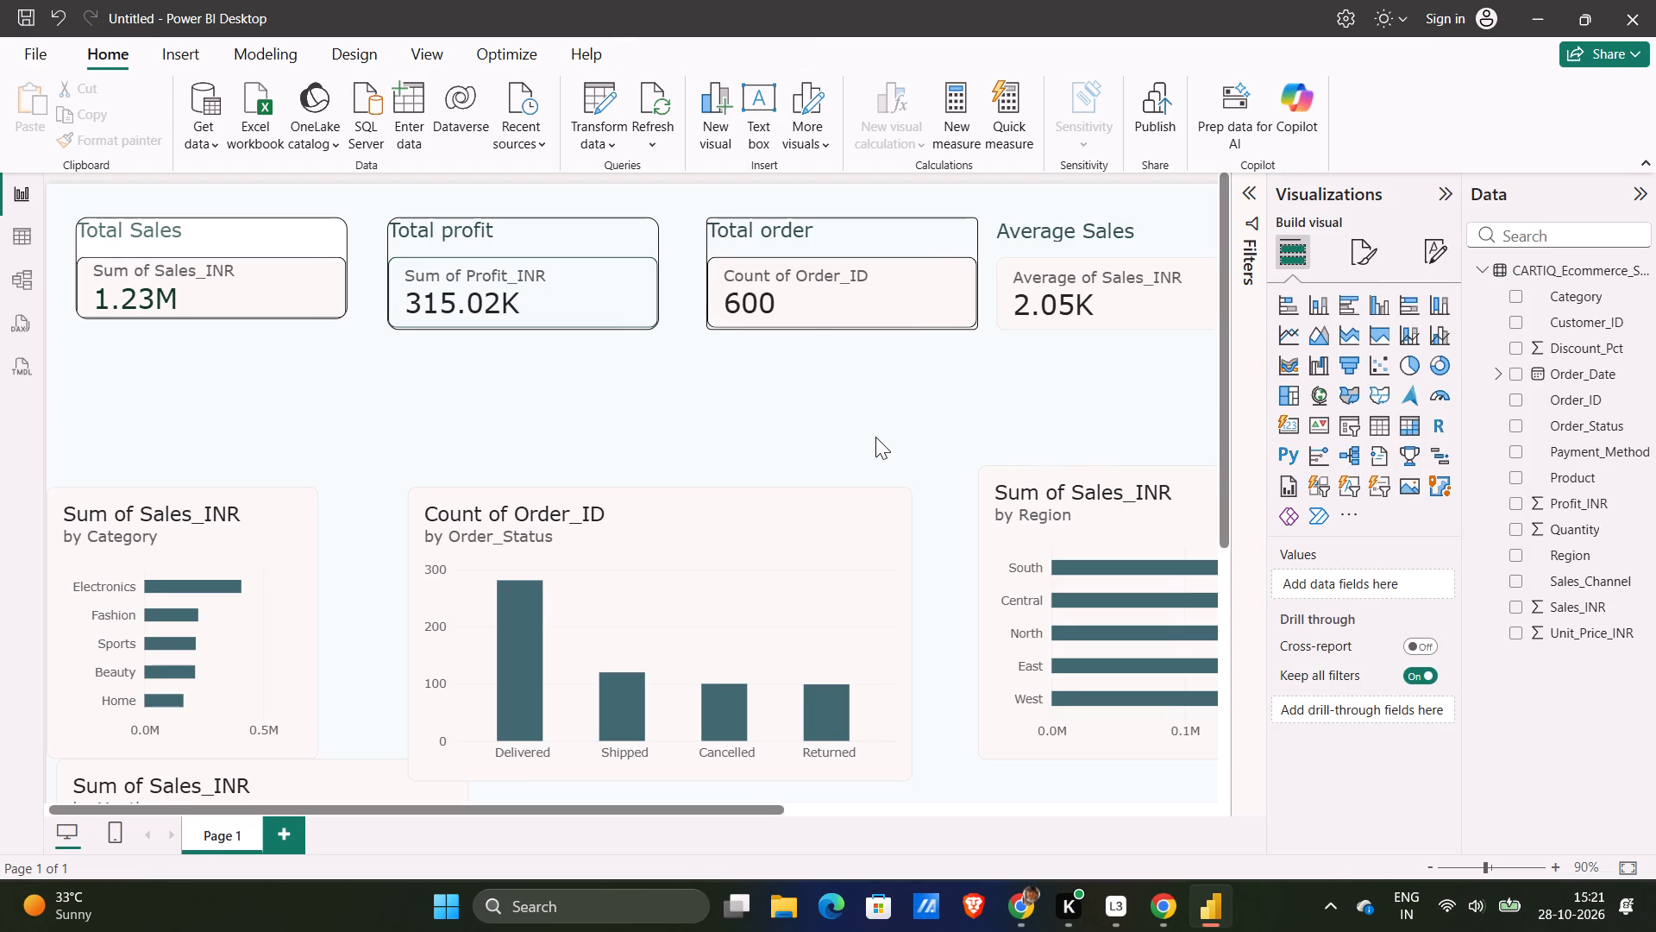
Set the Average Sales card's inner card divider colour to black.
scroll(875, 437, left, 2)
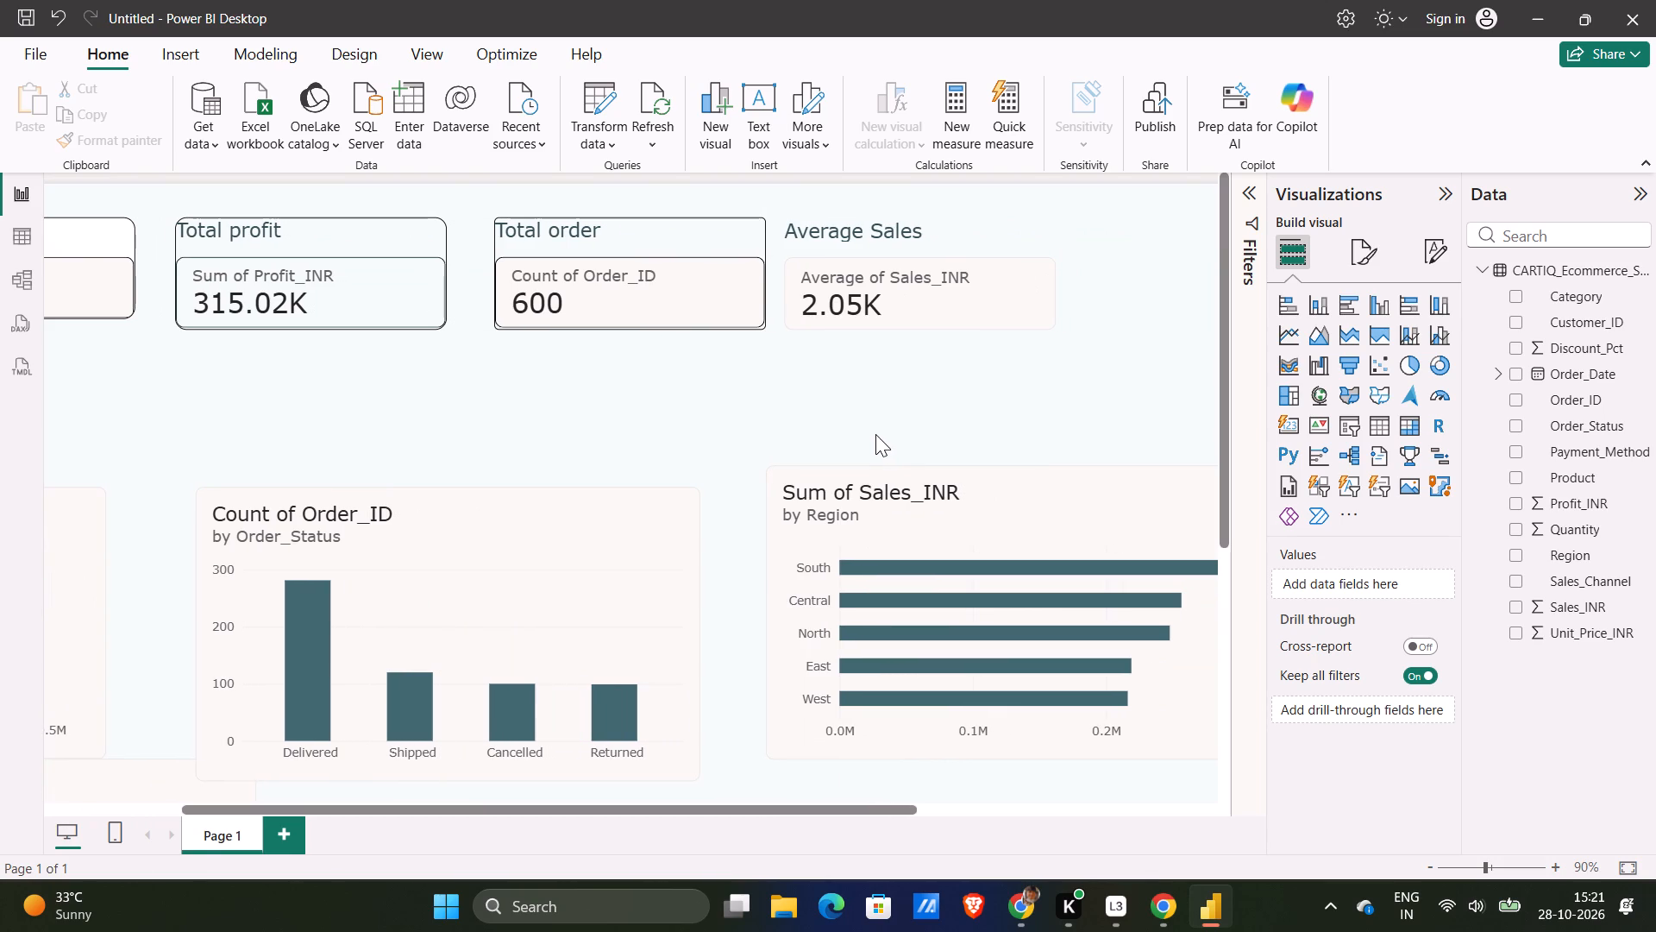
click(884, 297)
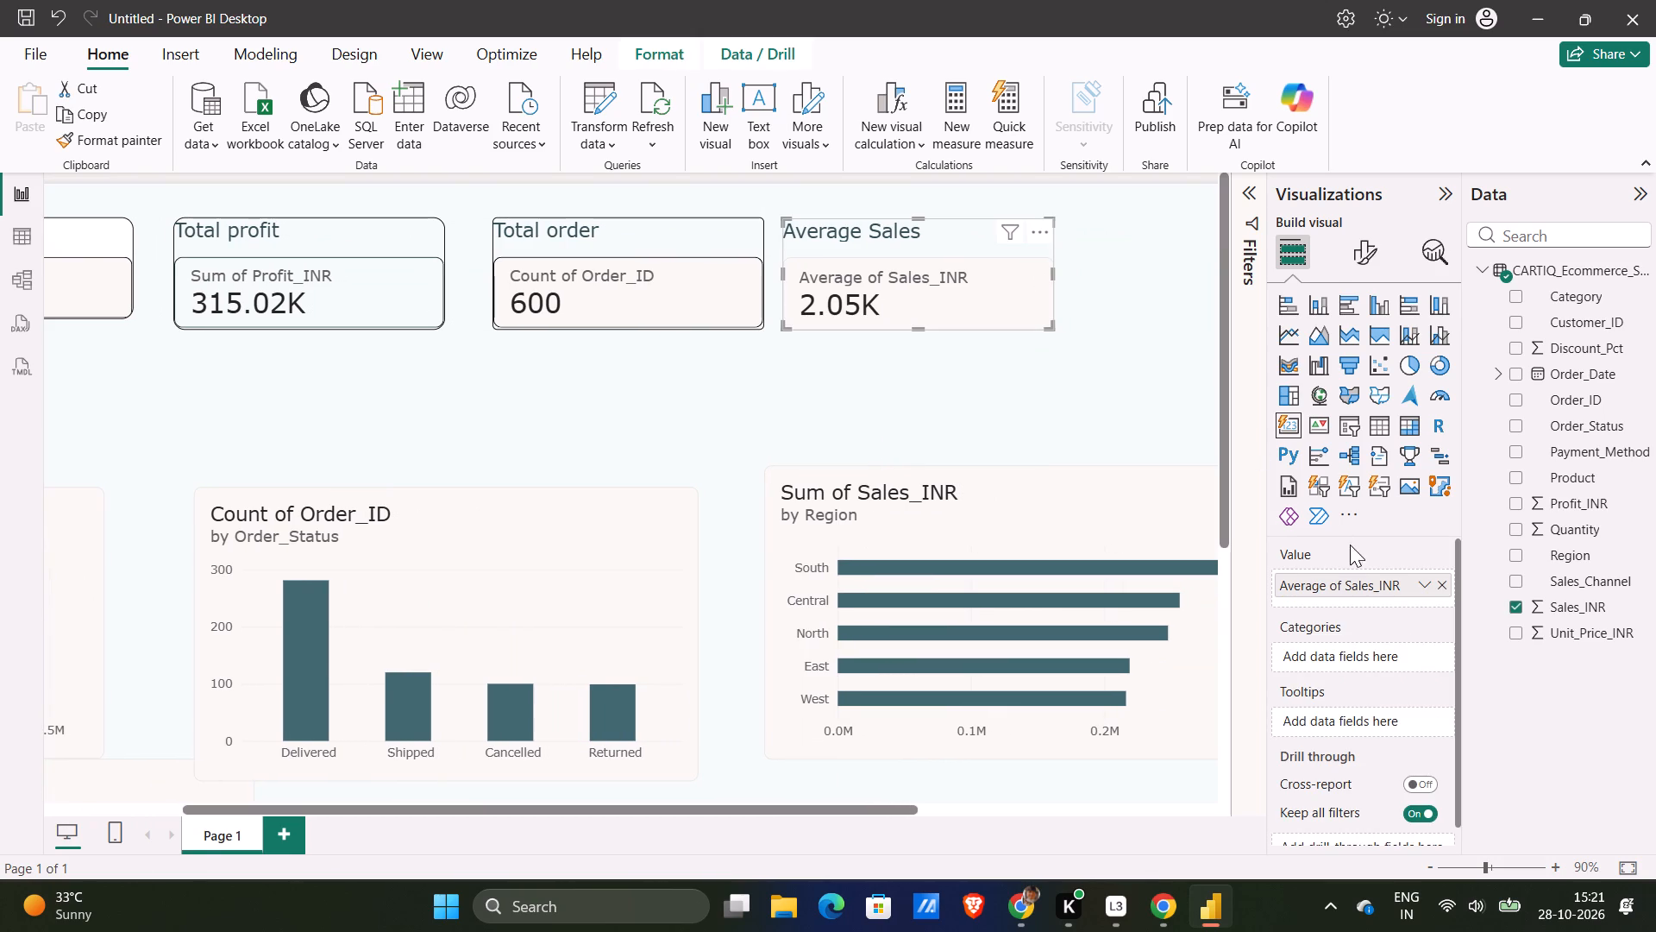
scroll(1352, 665, up, 3)
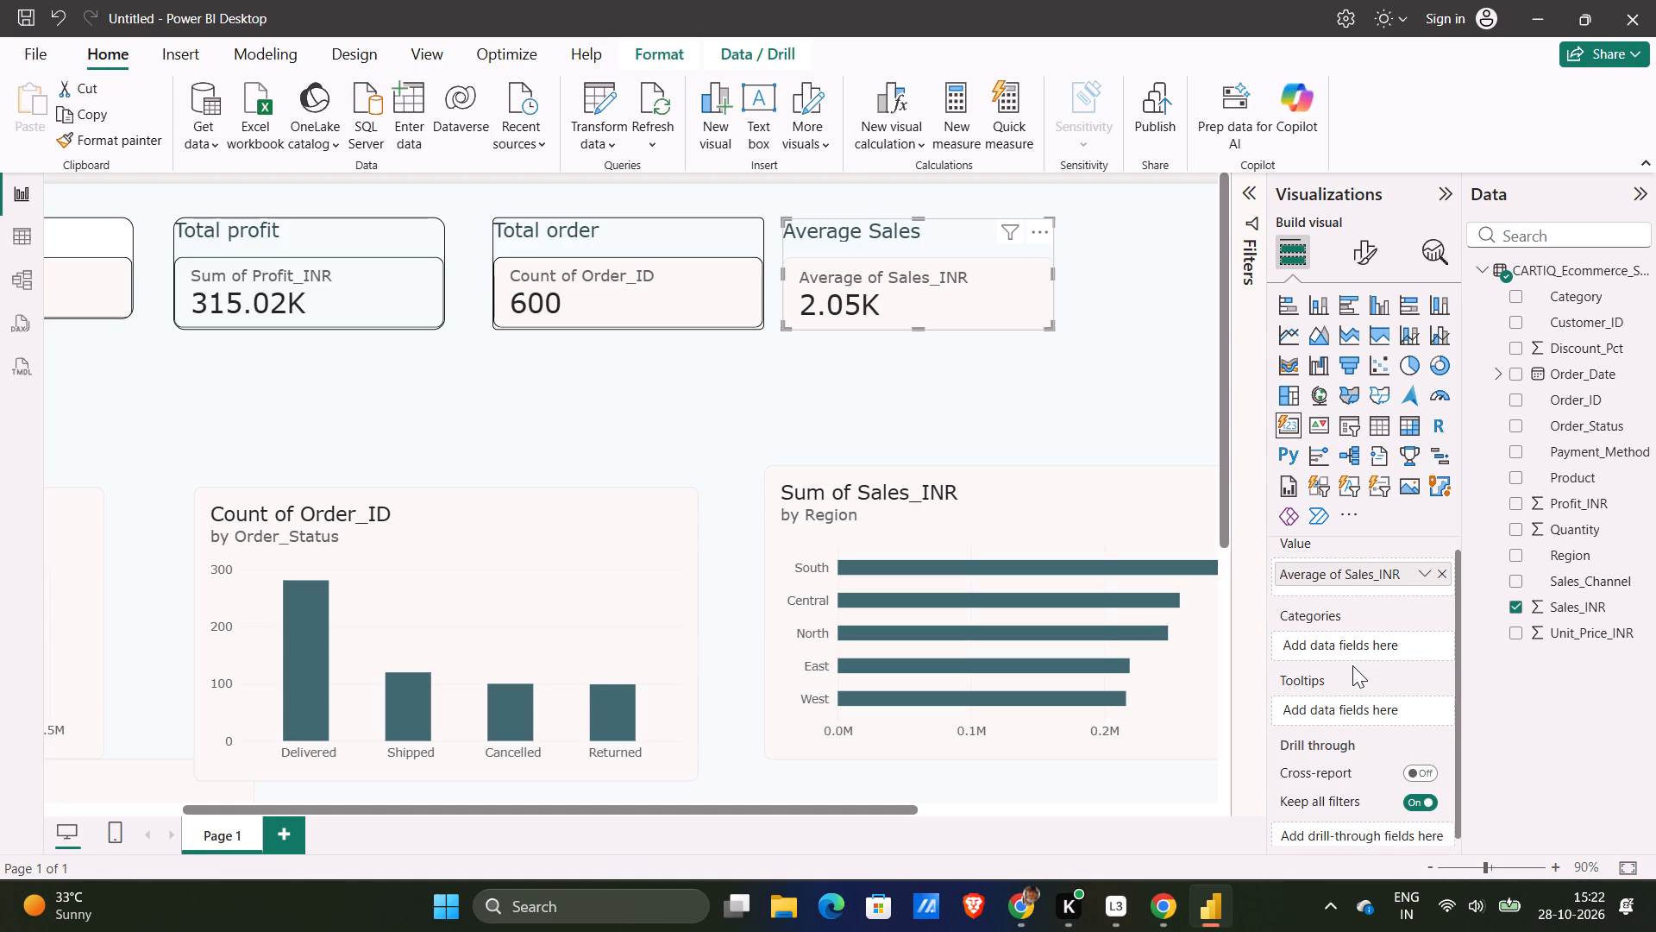
scroll(1352, 665, up, 1)
scroll(1183, 643, right, 1)
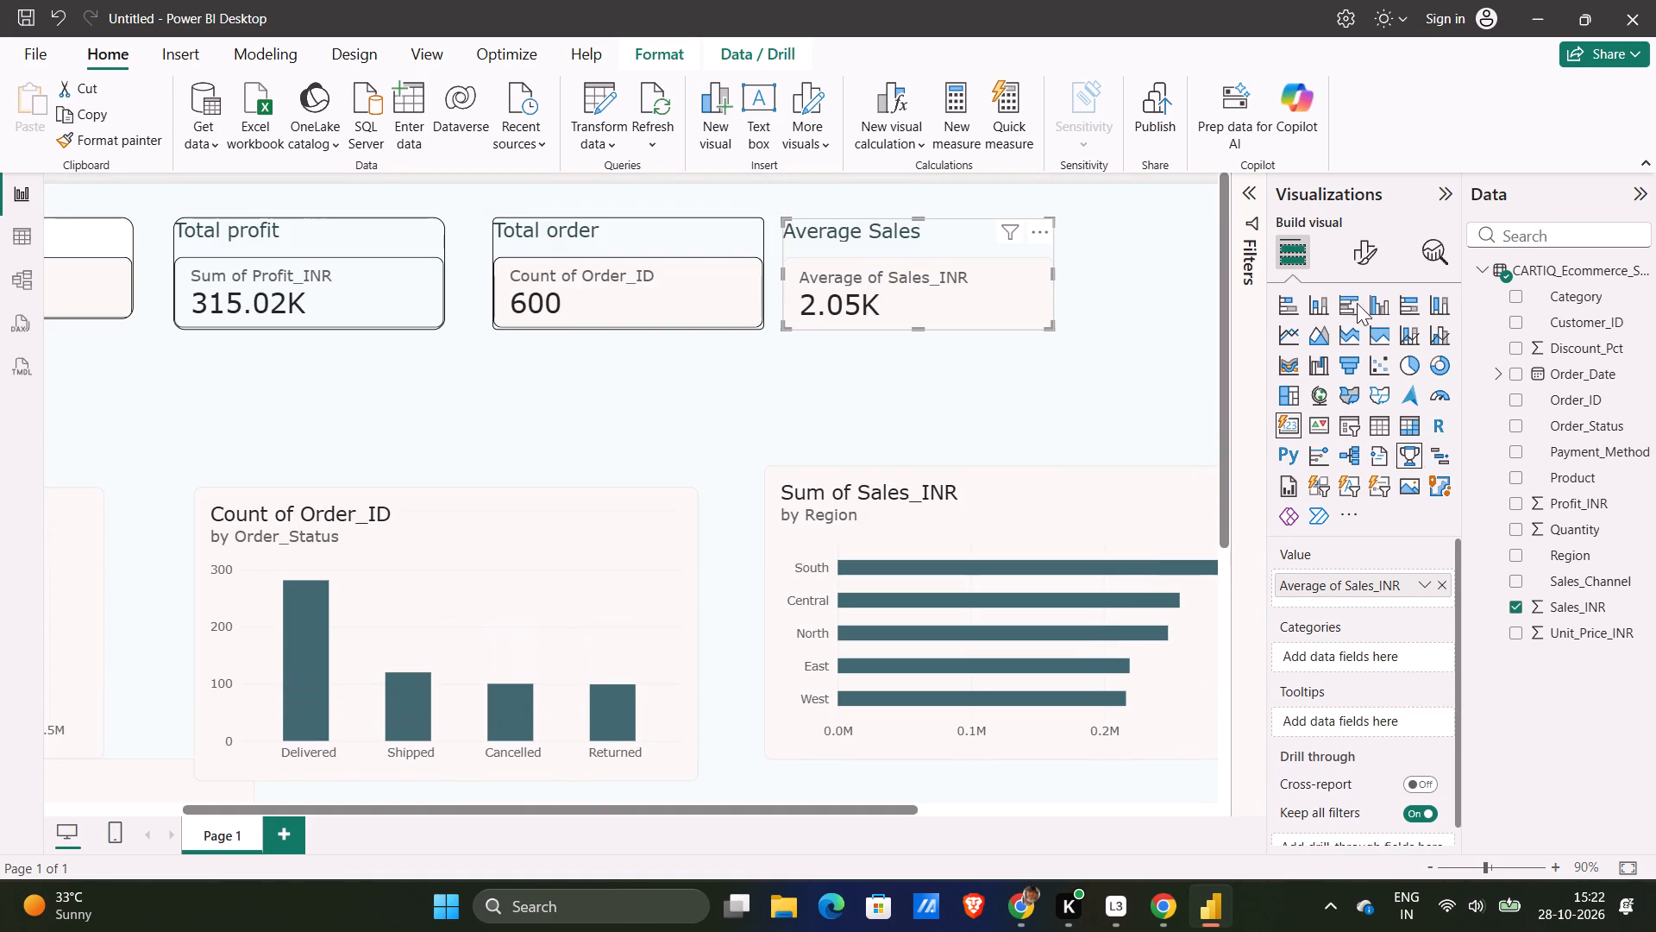
click(1364, 253)
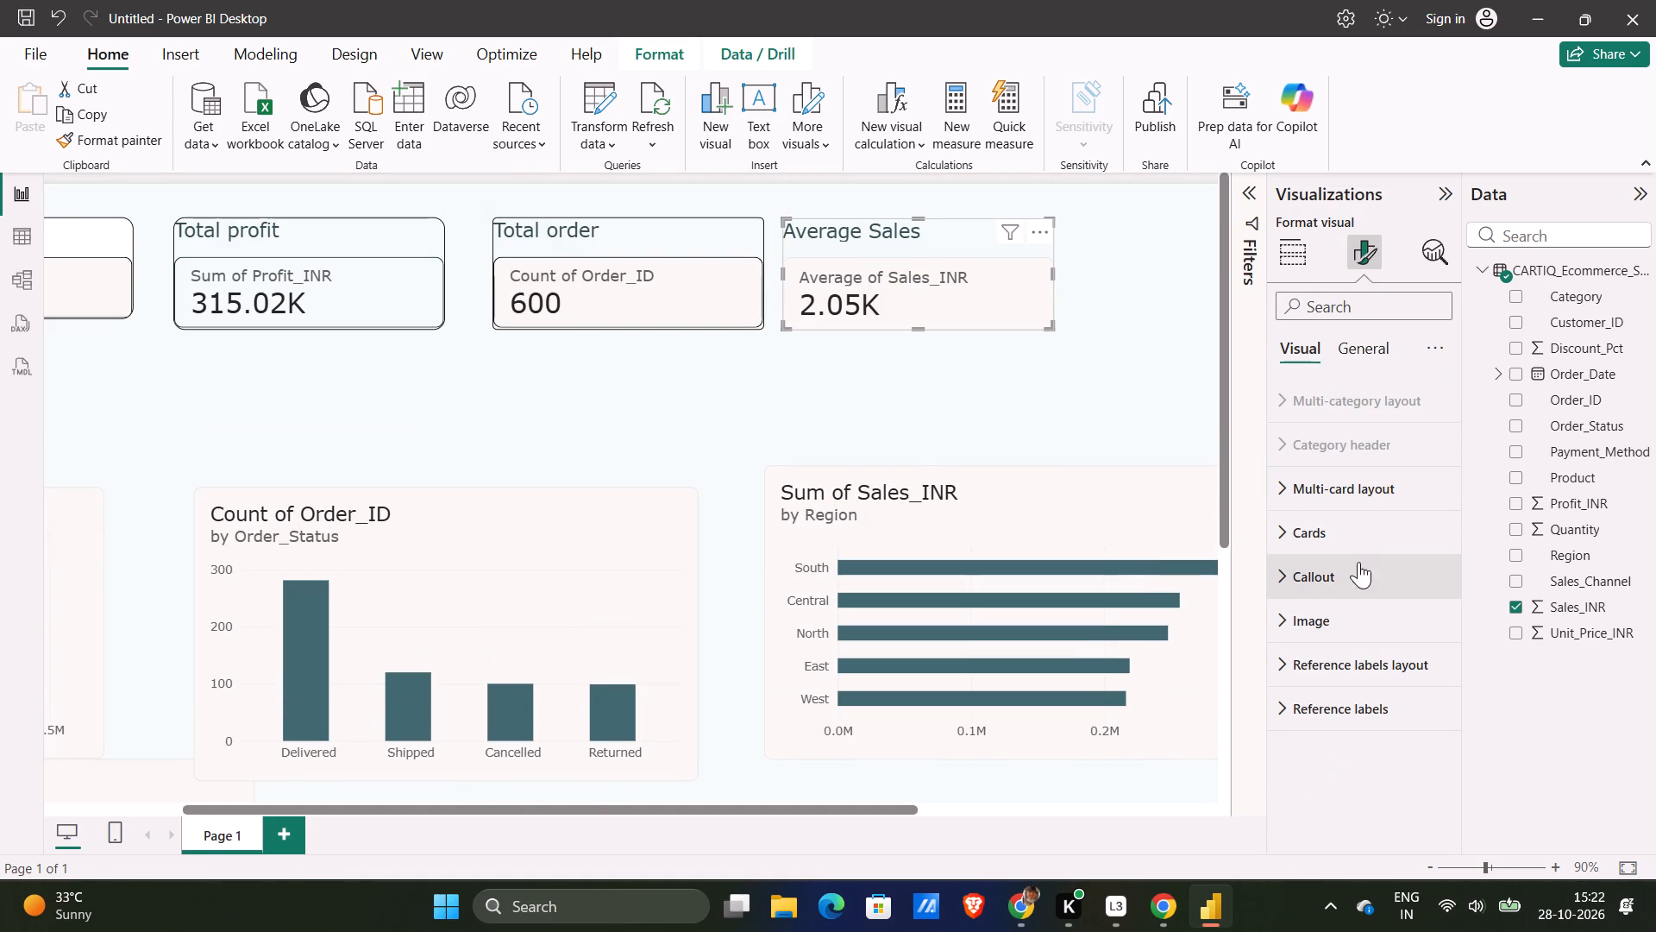
click(1347, 539)
scroll(1364, 701, down, 1)
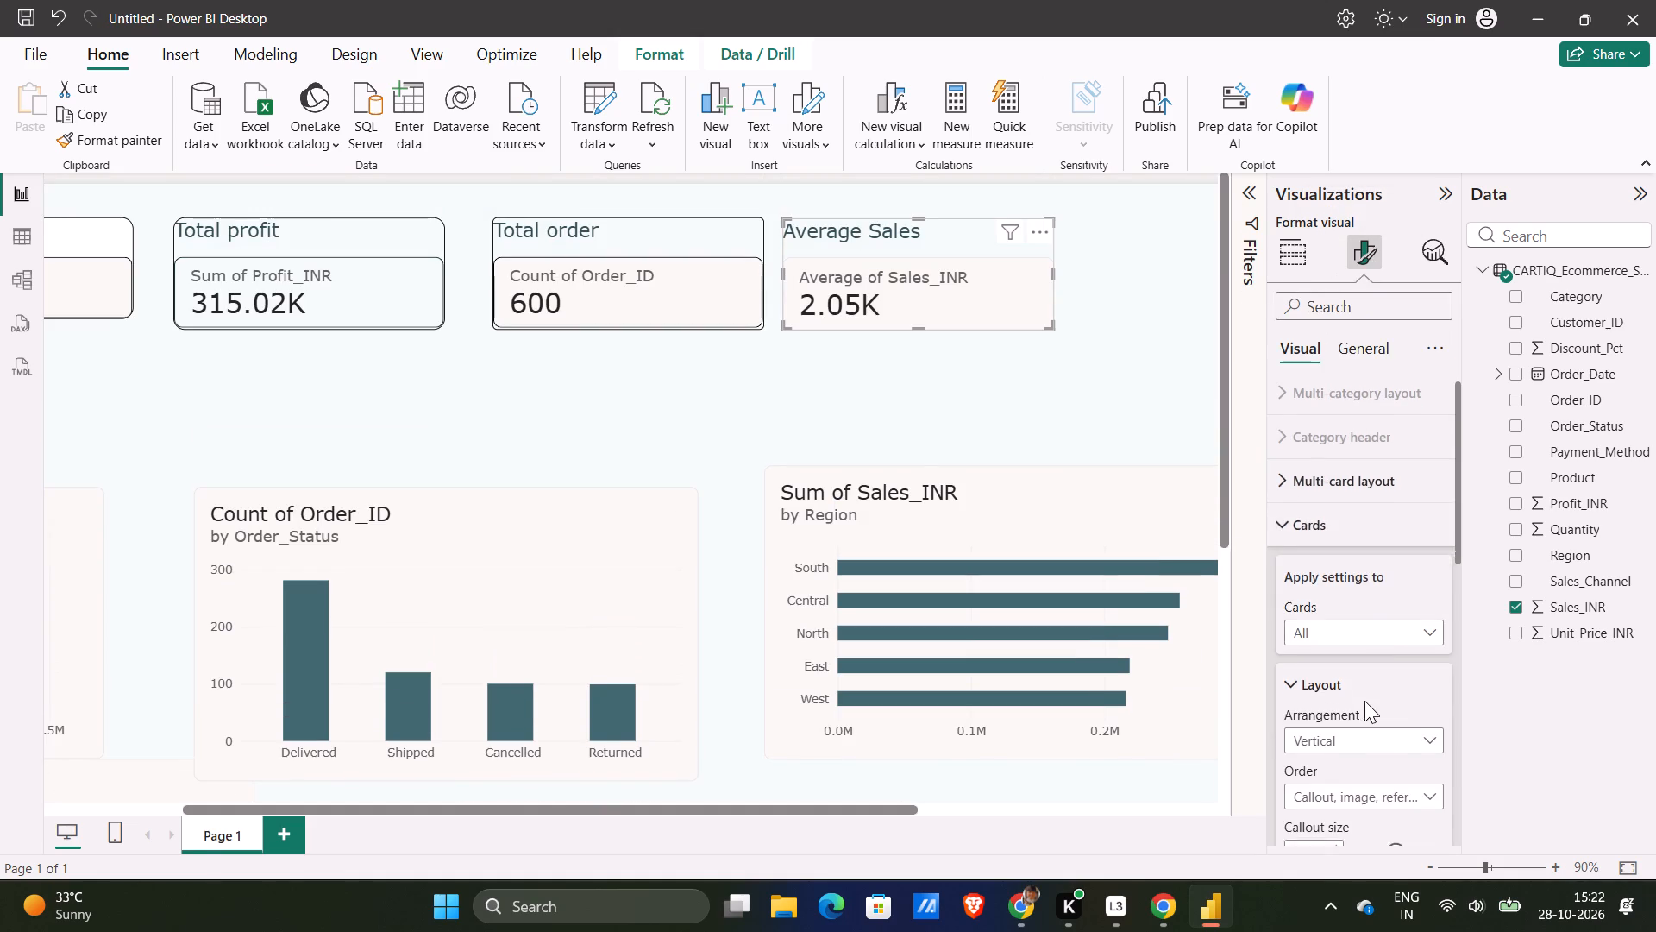
scroll(1364, 701, down, 2)
scroll(1389, 559, up, 1)
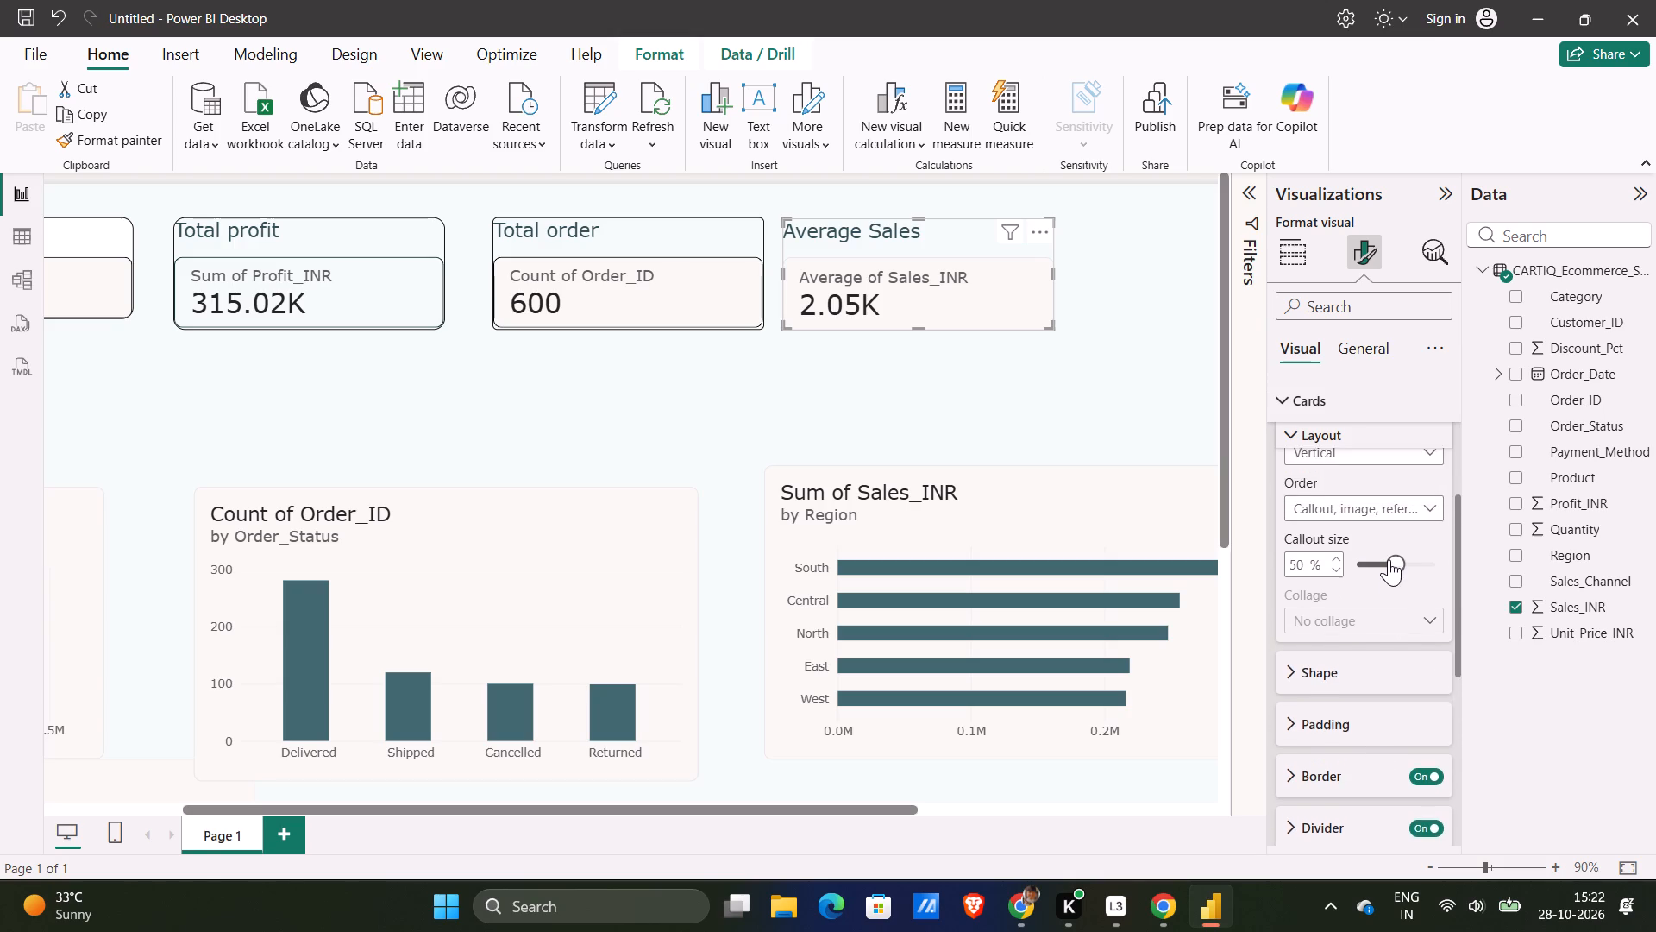
scroll(1389, 559, up, 2)
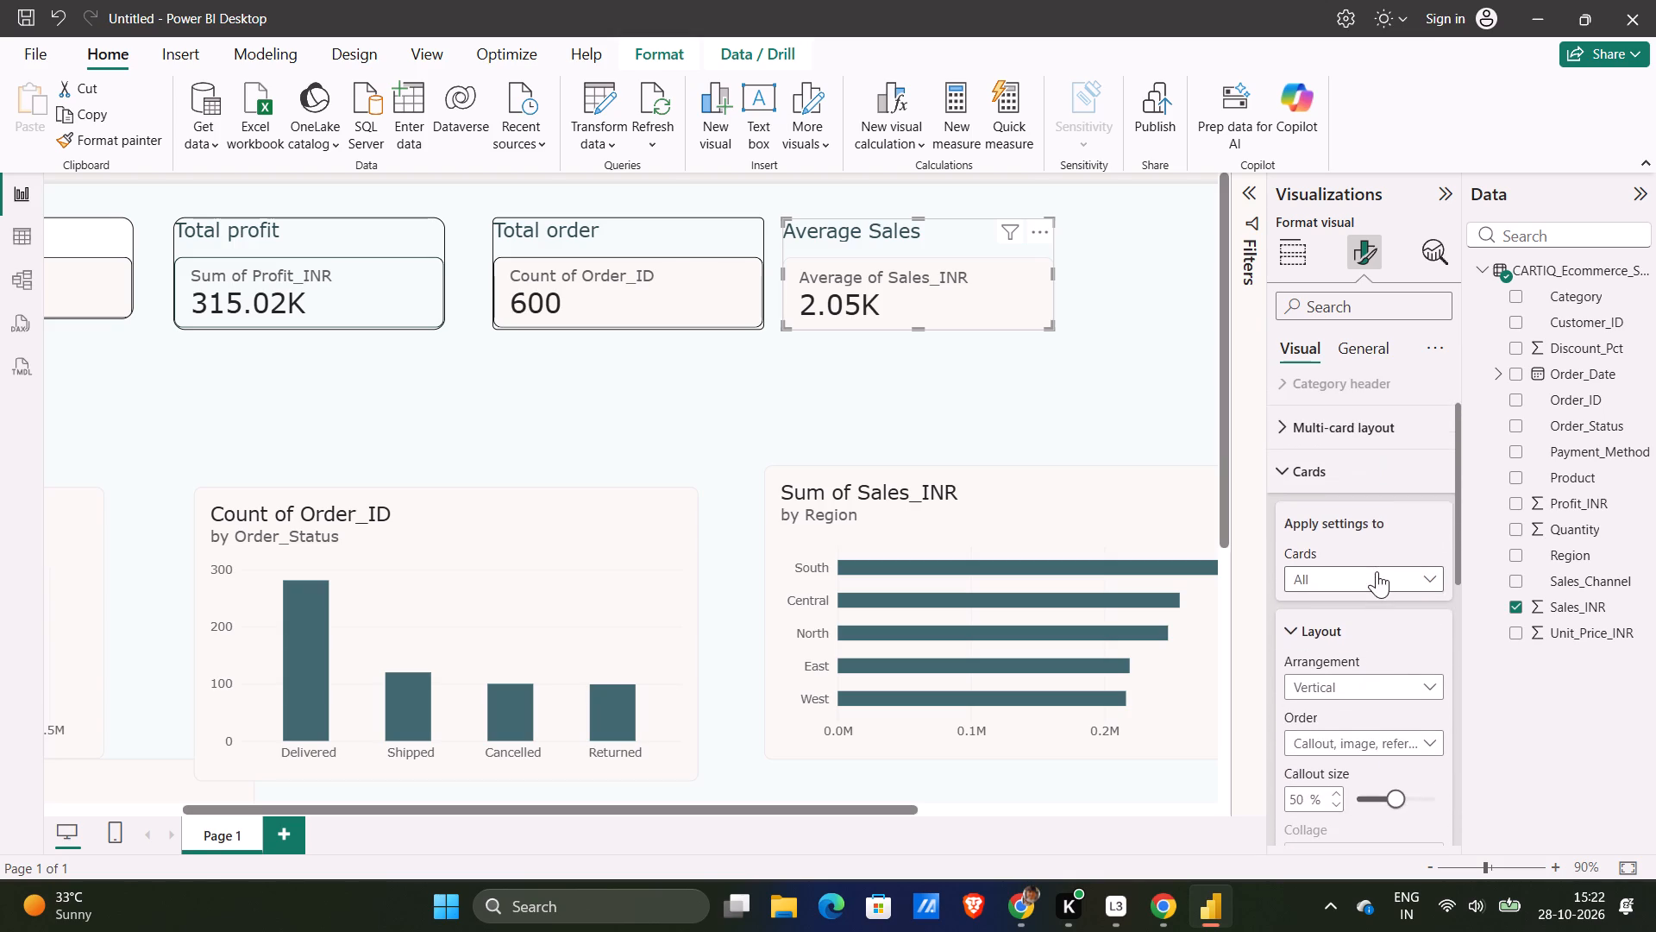
scroll(1377, 587, down, 1)
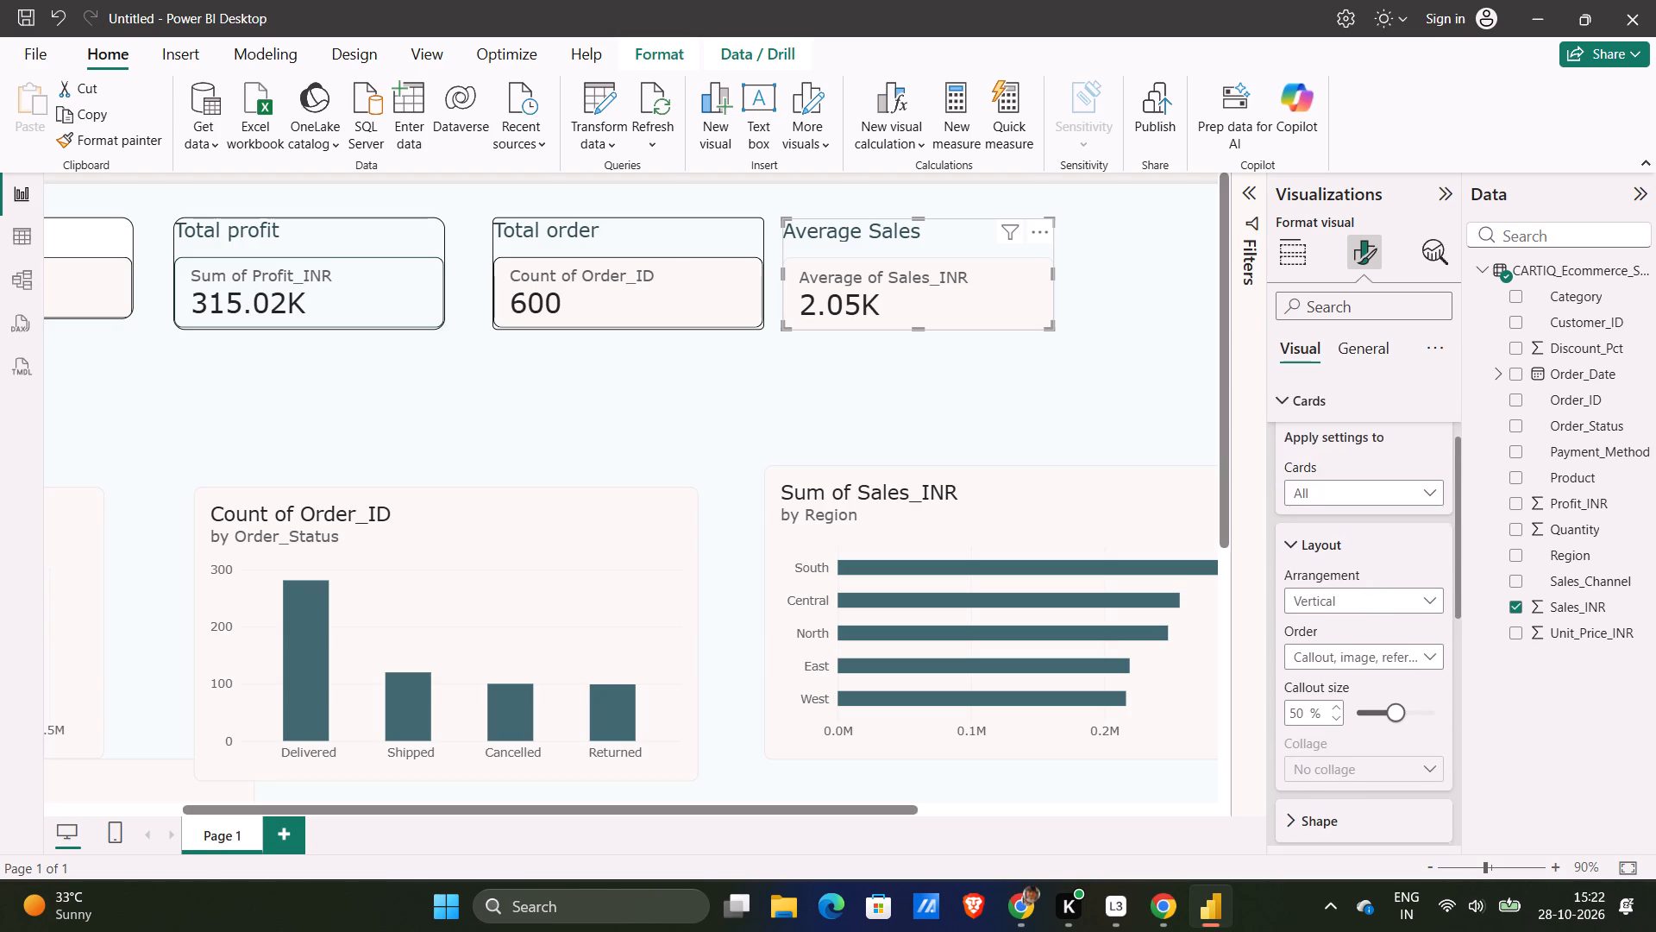
scroll(1361, 687, down, 1)
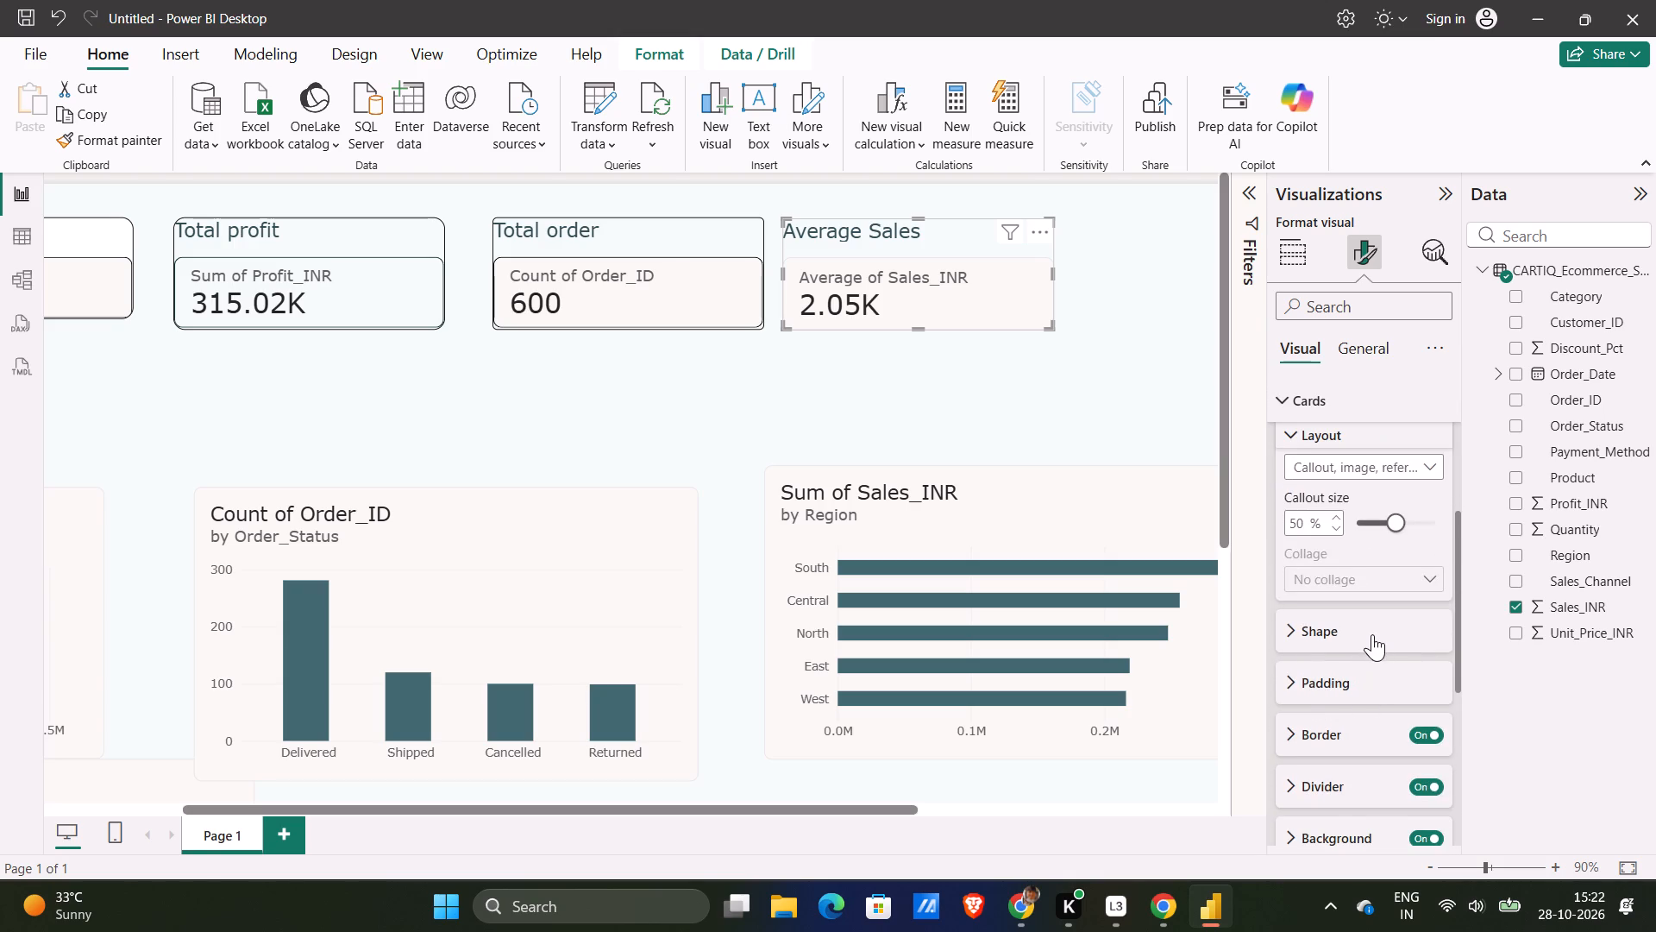
scroll(1372, 634, right, 1)
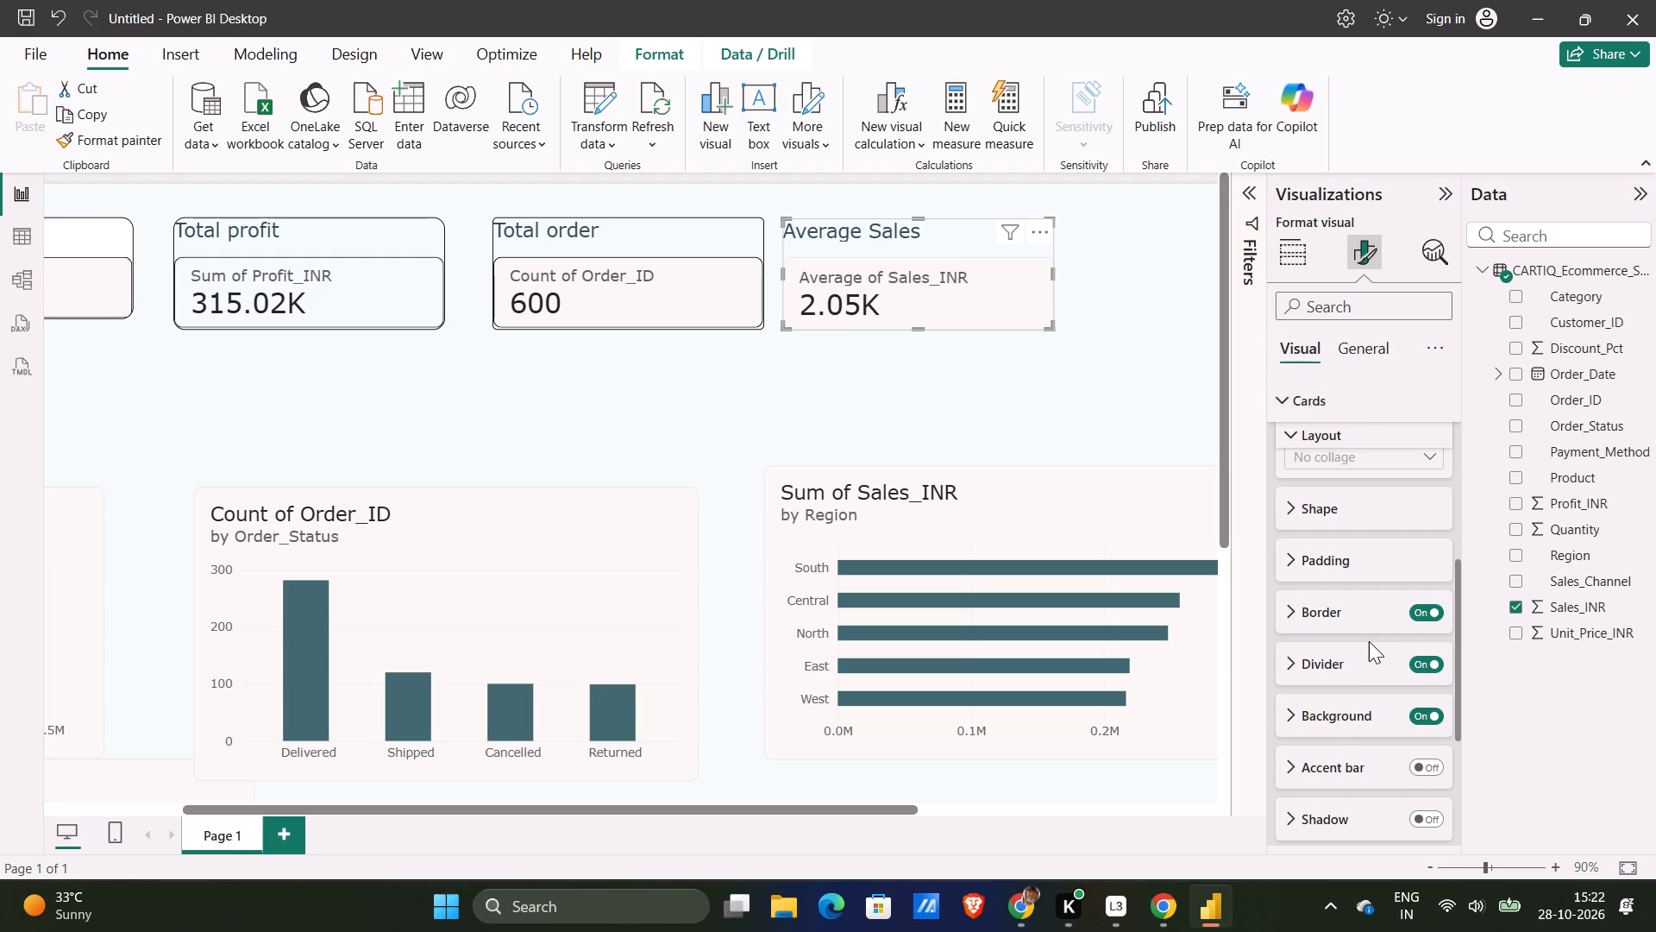
click(1318, 671)
click(1302, 705)
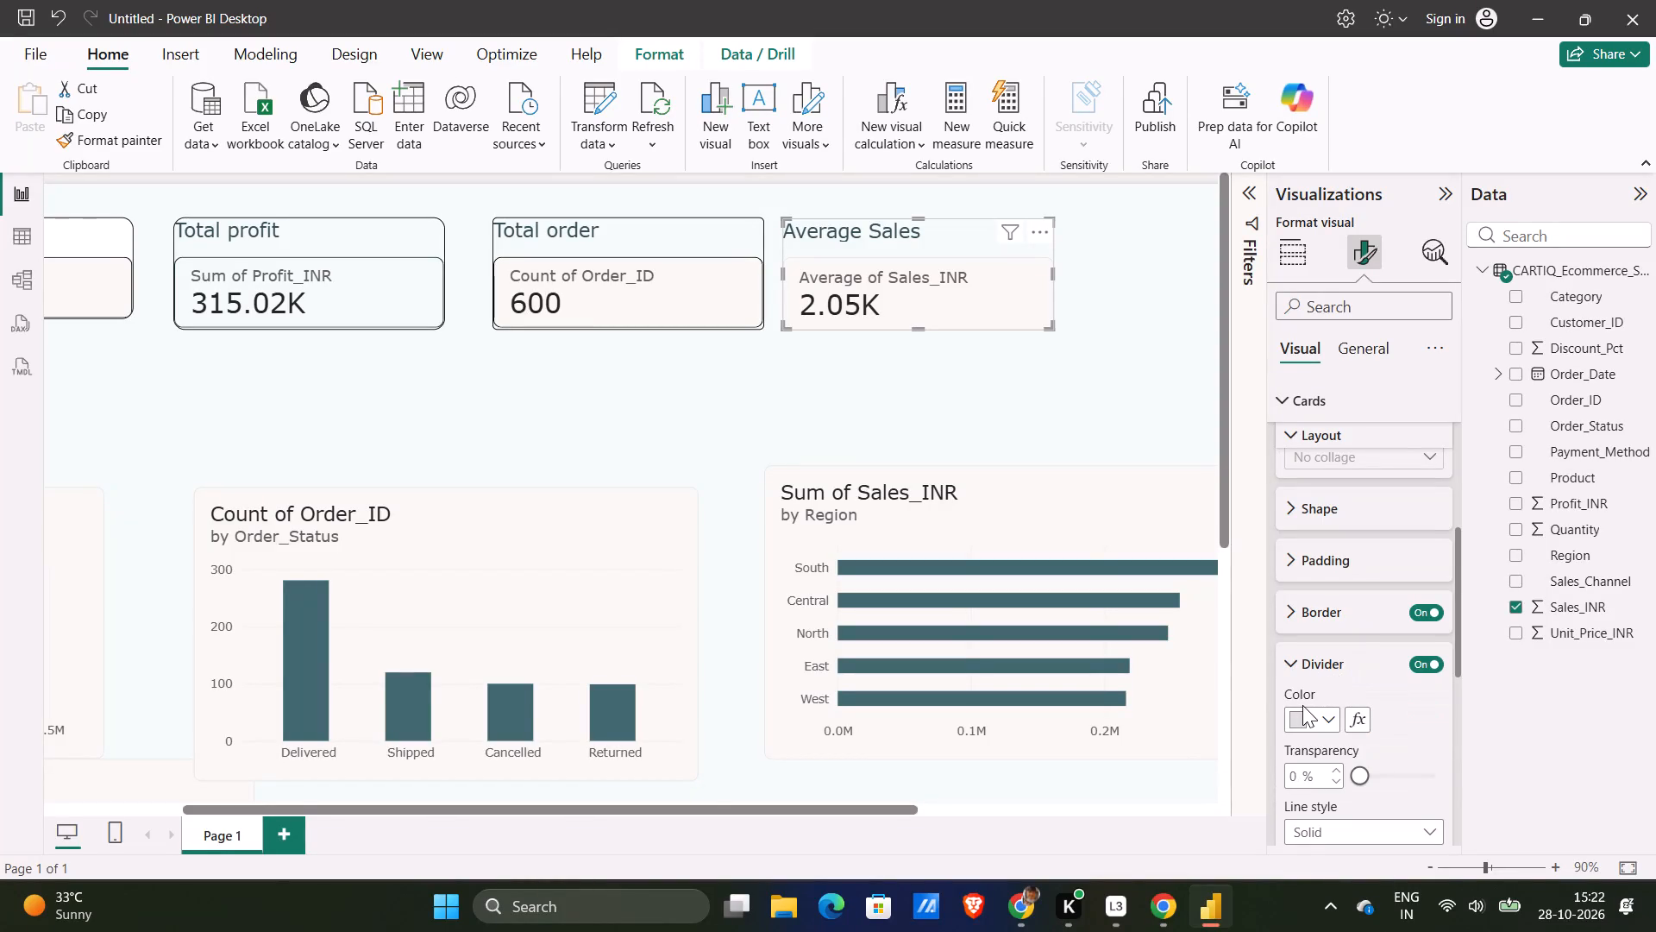
click(1308, 714)
click(1309, 576)
click(1432, 653)
Set the Average Sales card's inner card border colour to black.
click(1378, 612)
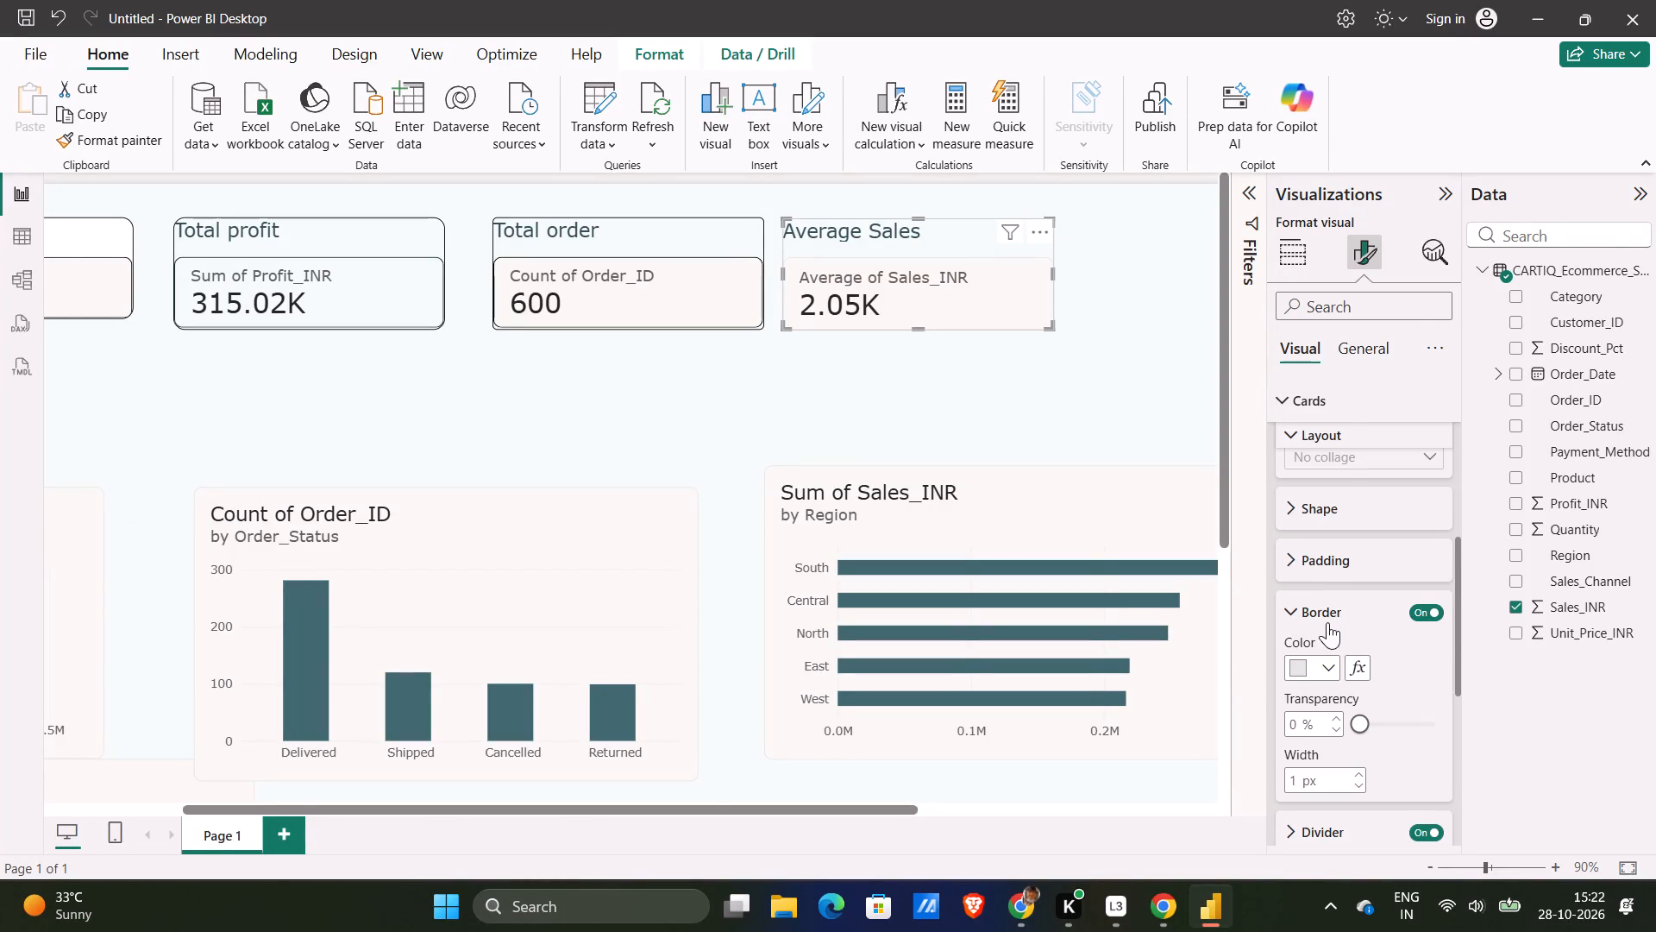
click(1305, 664)
click(1316, 521)
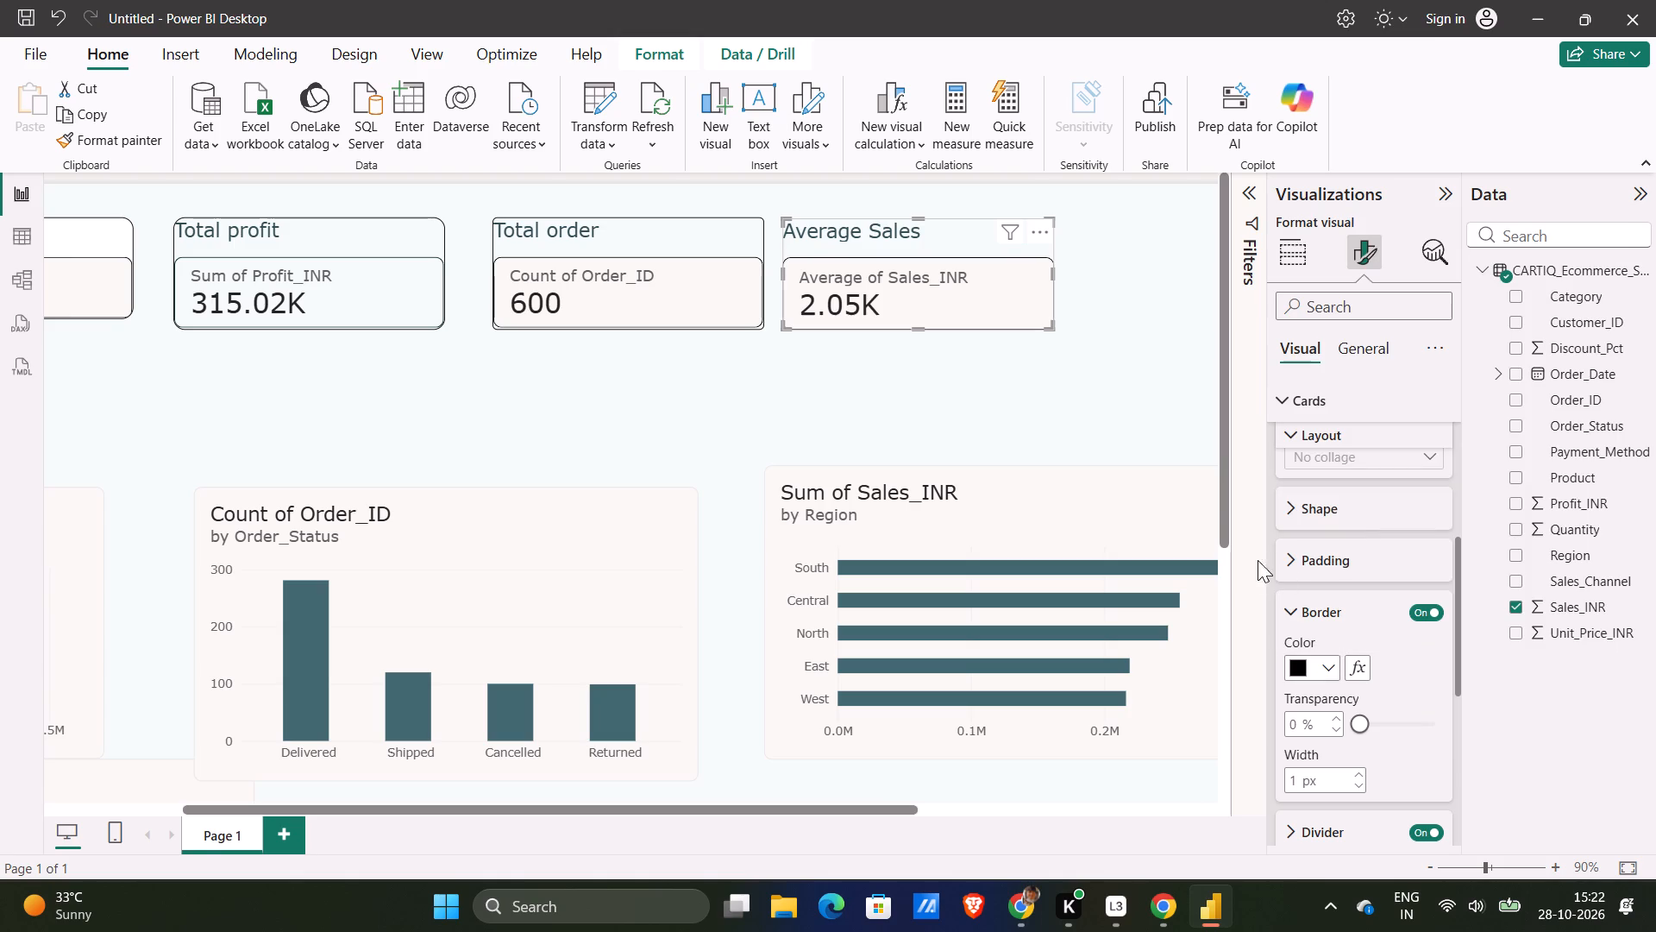
Turn on the Average Sales card's outer visual border and set its colour to black.
click(1361, 356)
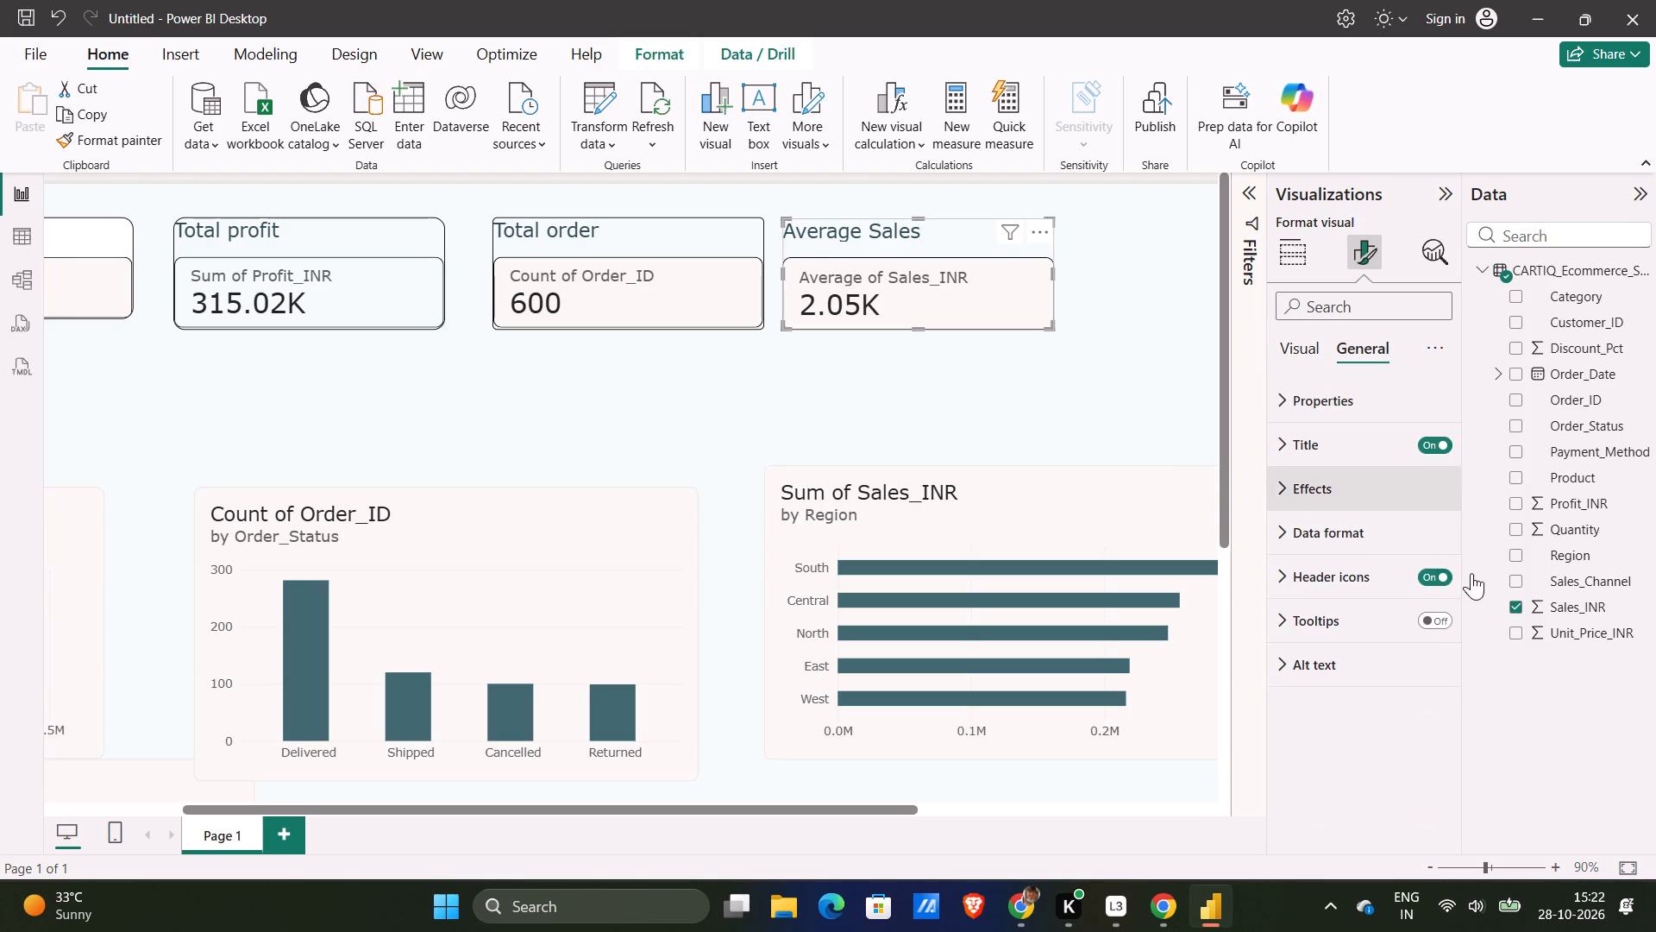
click(1359, 488)
scroll(1355, 566, down, 1)
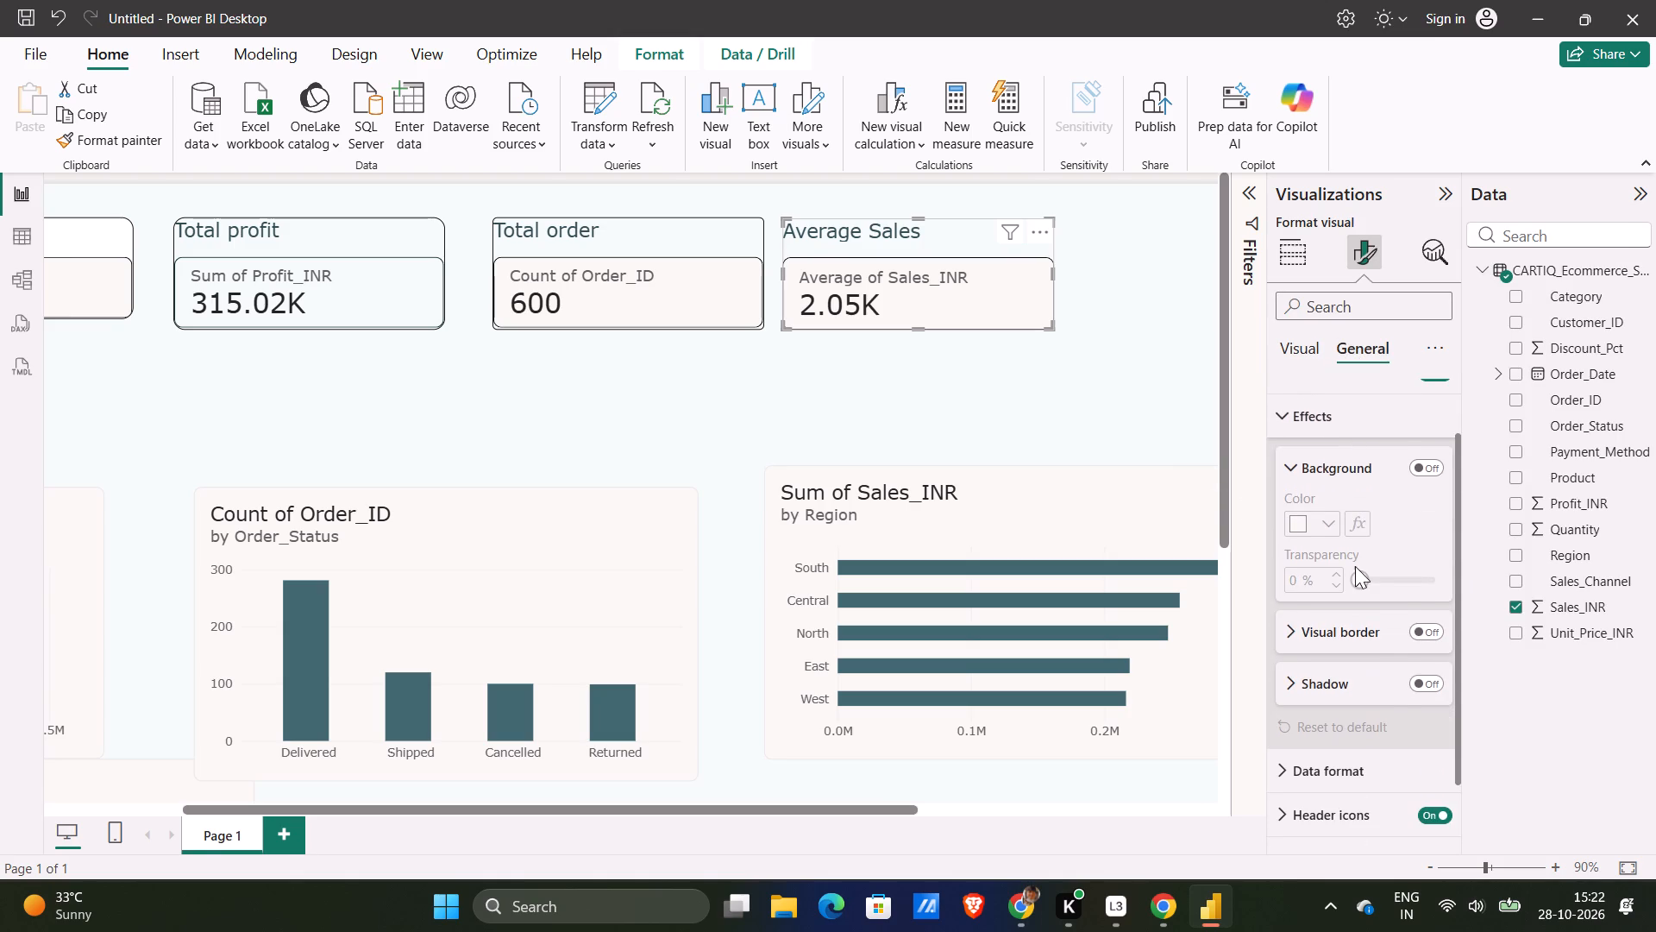
click(1345, 616)
click(1352, 628)
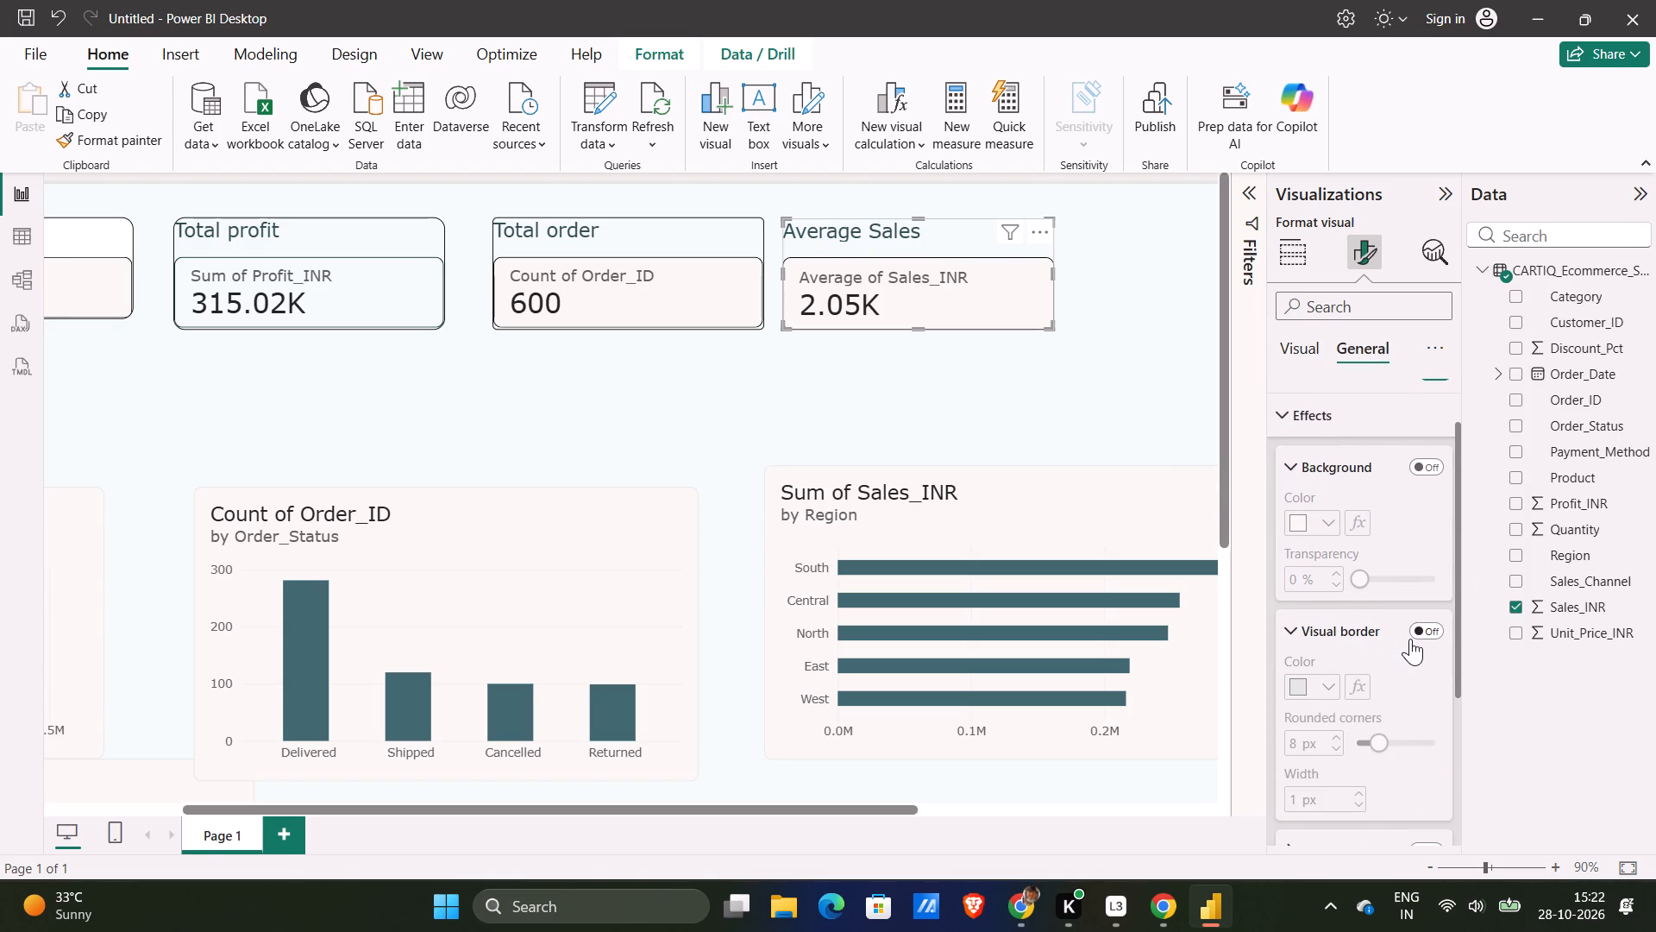
click(1410, 639)
click(1446, 628)
scroll(1344, 618, up, 1)
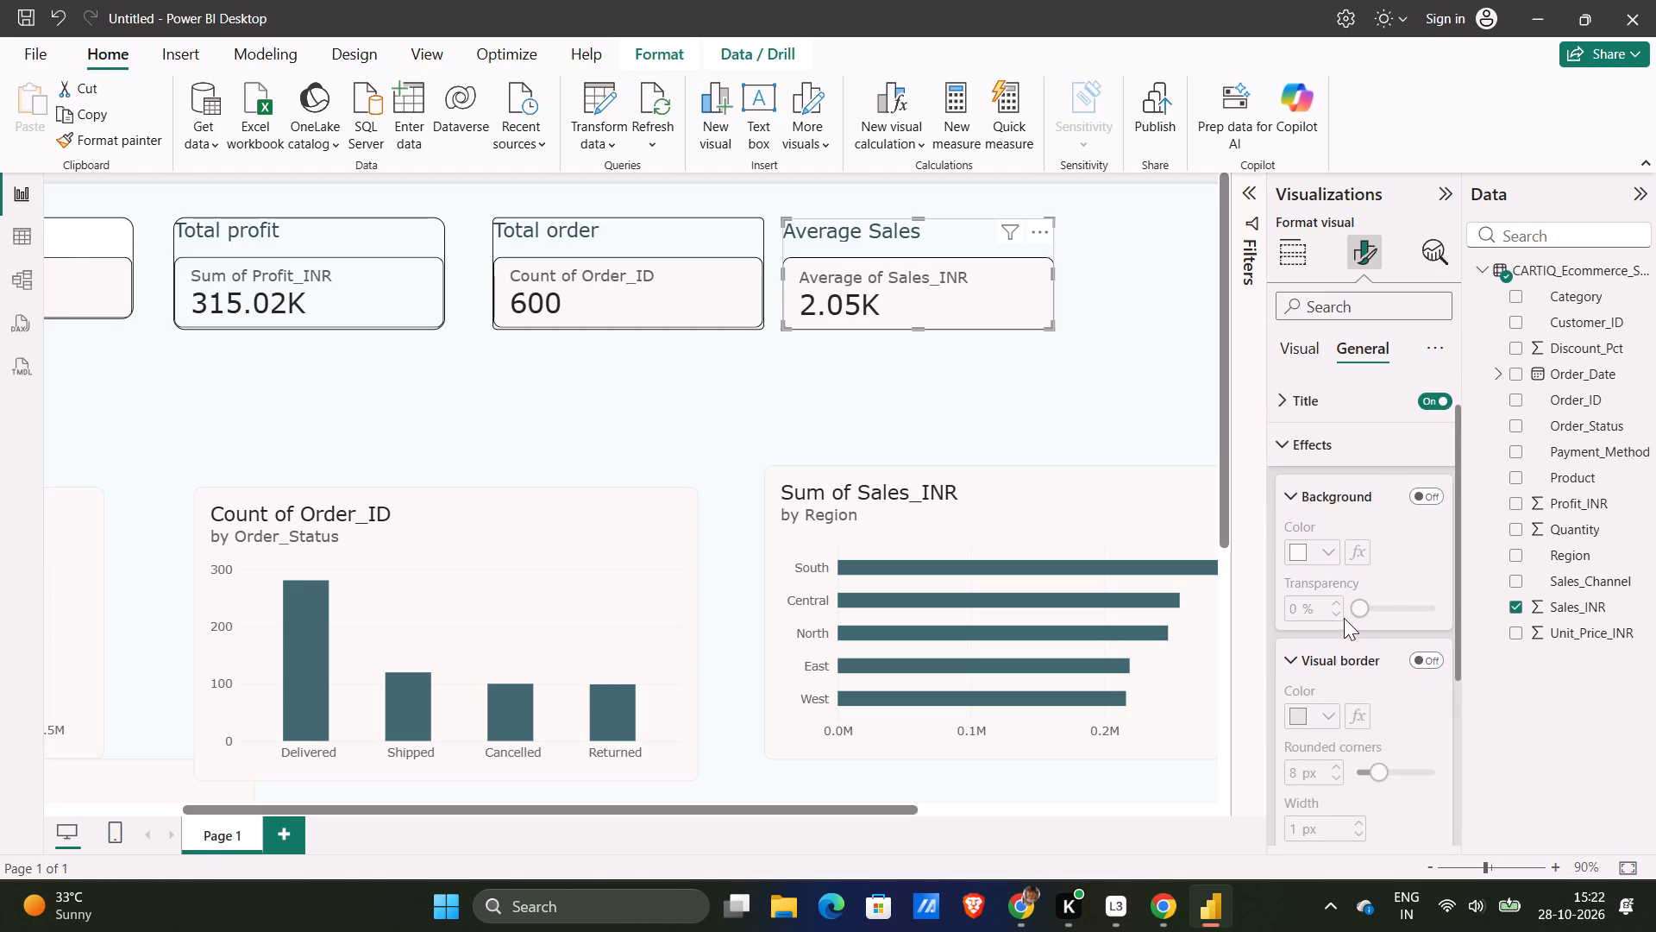
scroll(1378, 594, down, 2)
scroll(1388, 600, up, 1)
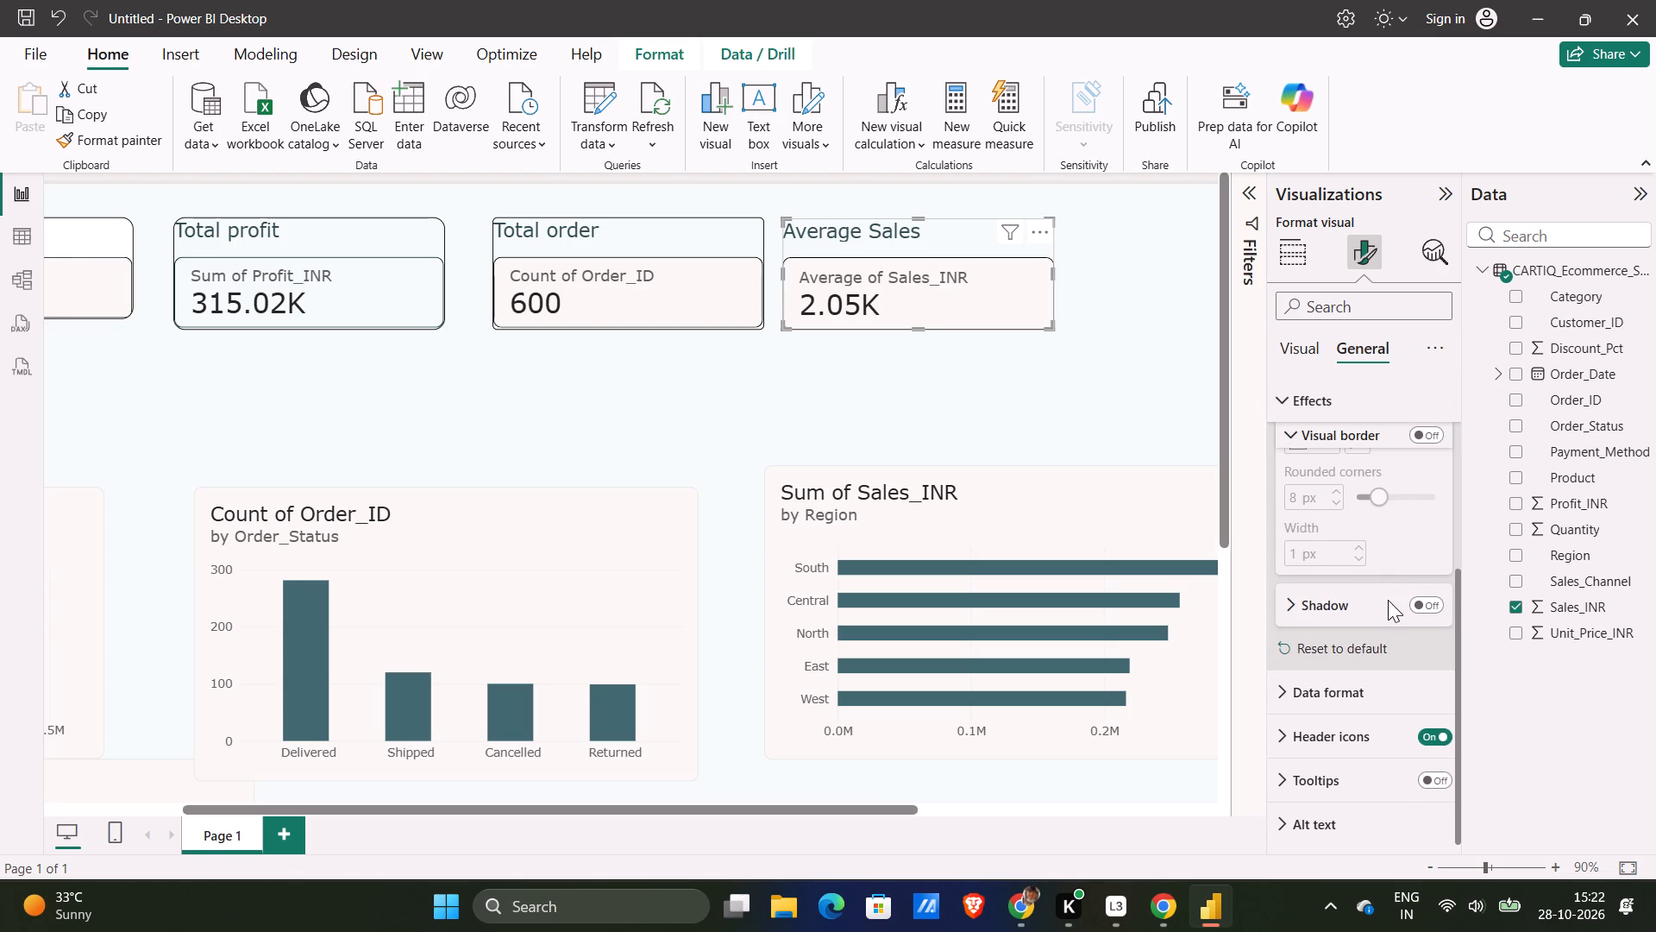
scroll(1388, 600, up, 4)
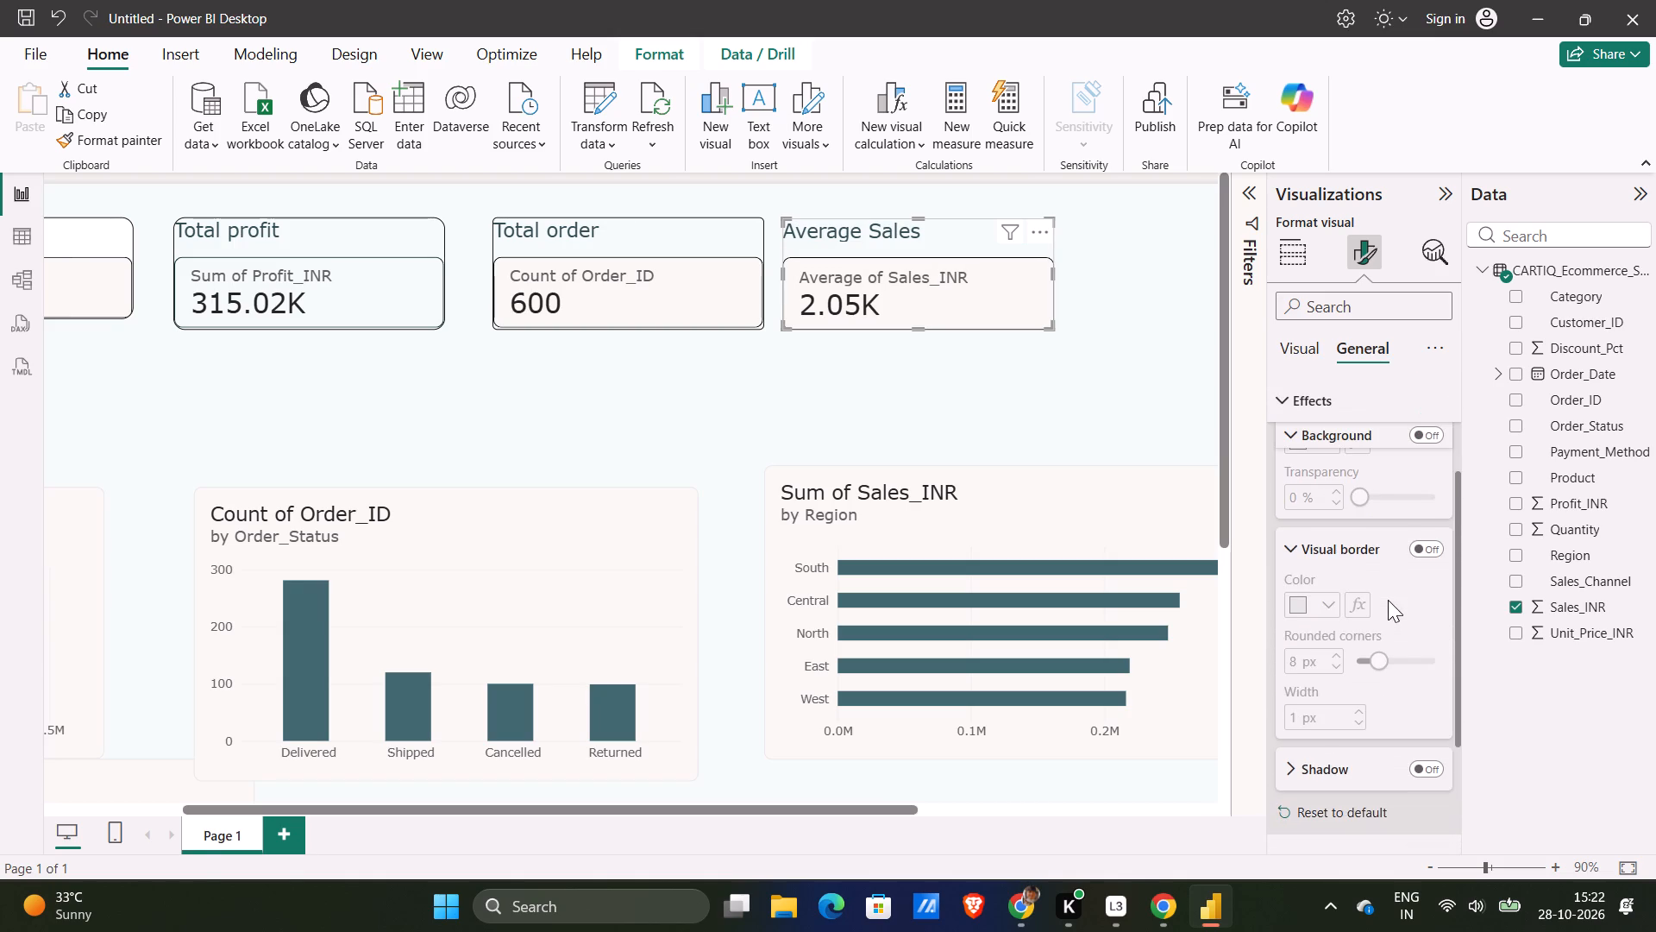
click(1417, 551)
click(1329, 609)
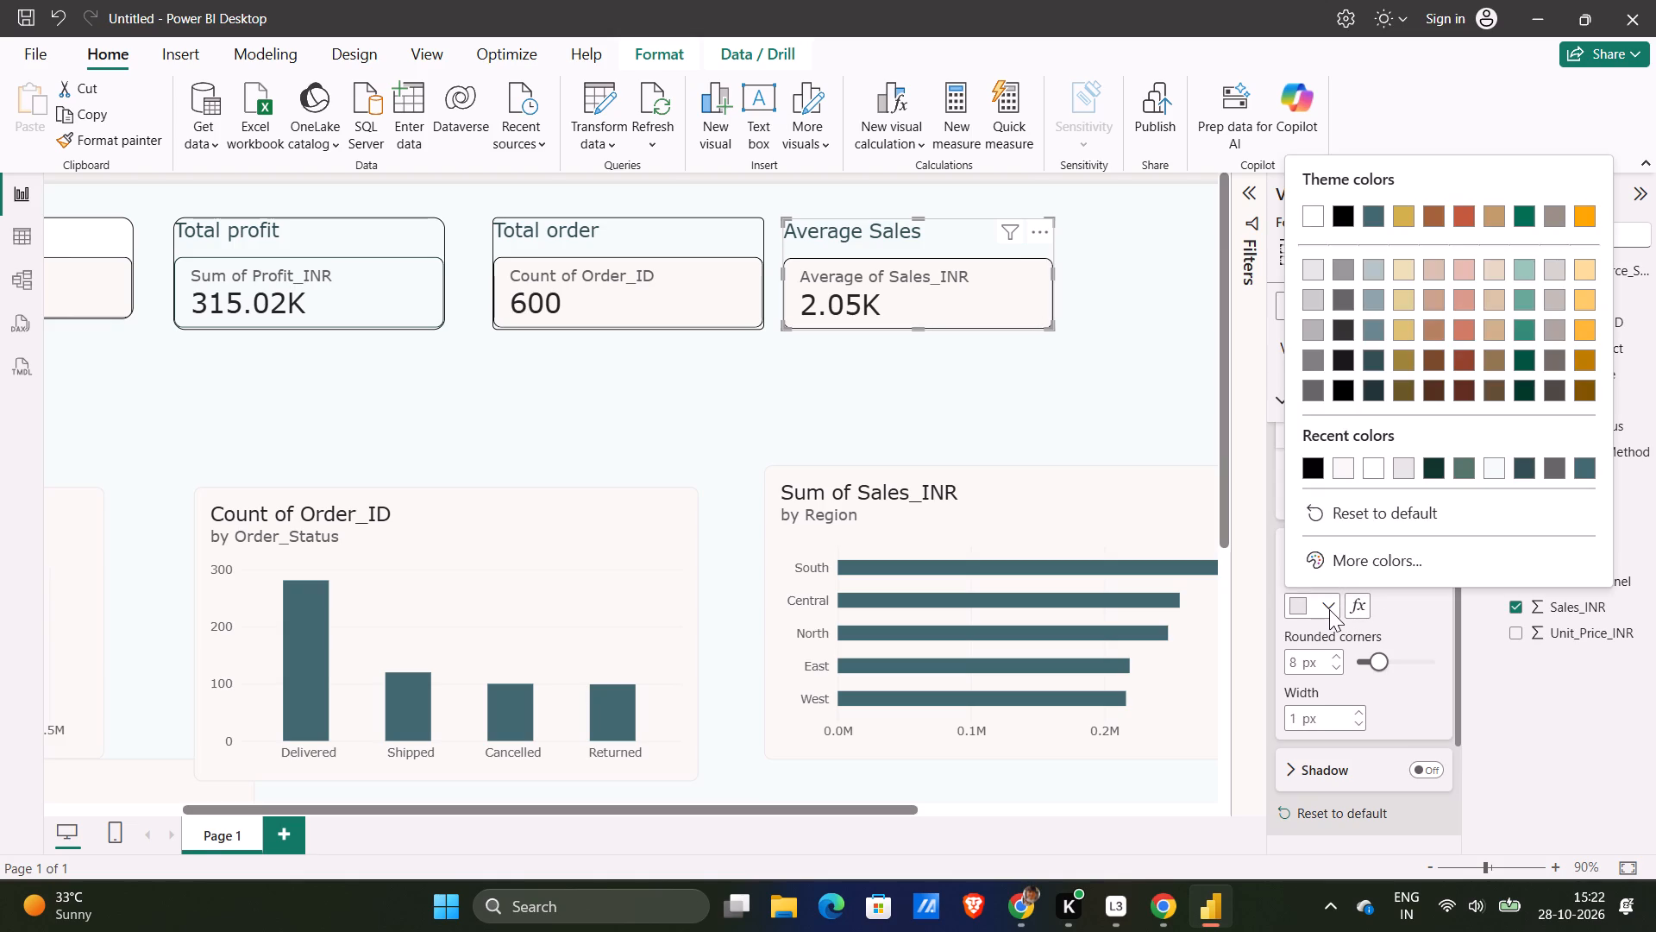
click(1316, 444)
click(1316, 451)
click(1316, 461)
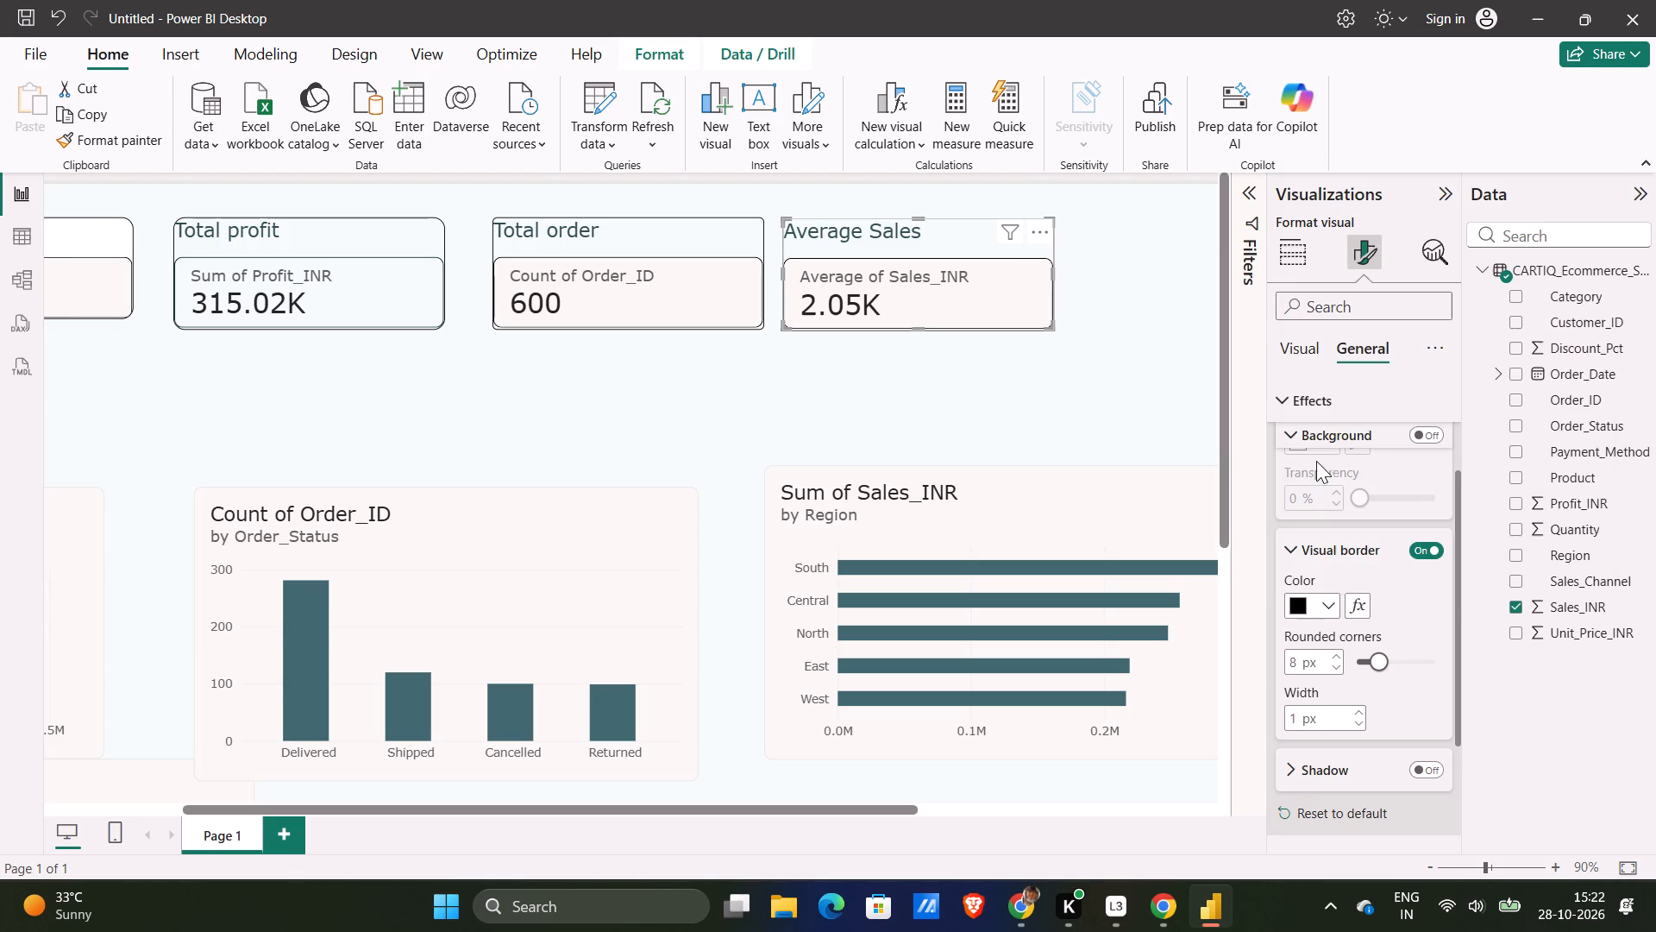
click(1120, 416)
Move the Sum of Sales_INR by Category bar chart to the area beneath the Sum of Sales_INR by Region chart.
scroll(1125, 428, up, 1)
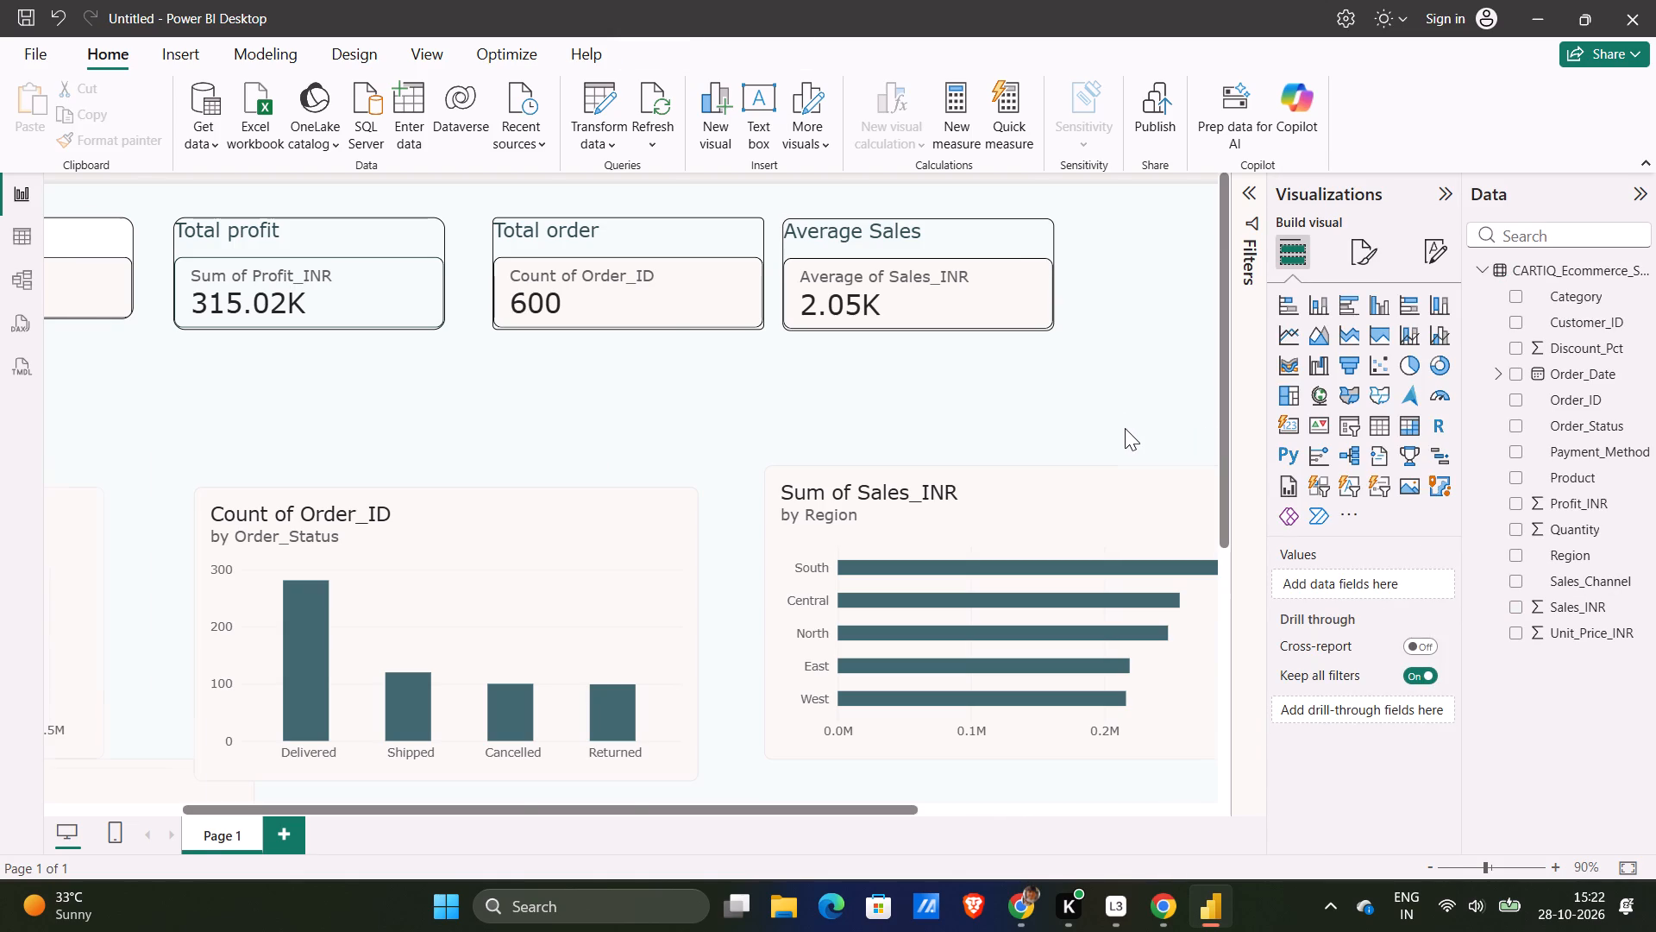
scroll(850, 422, right, 1)
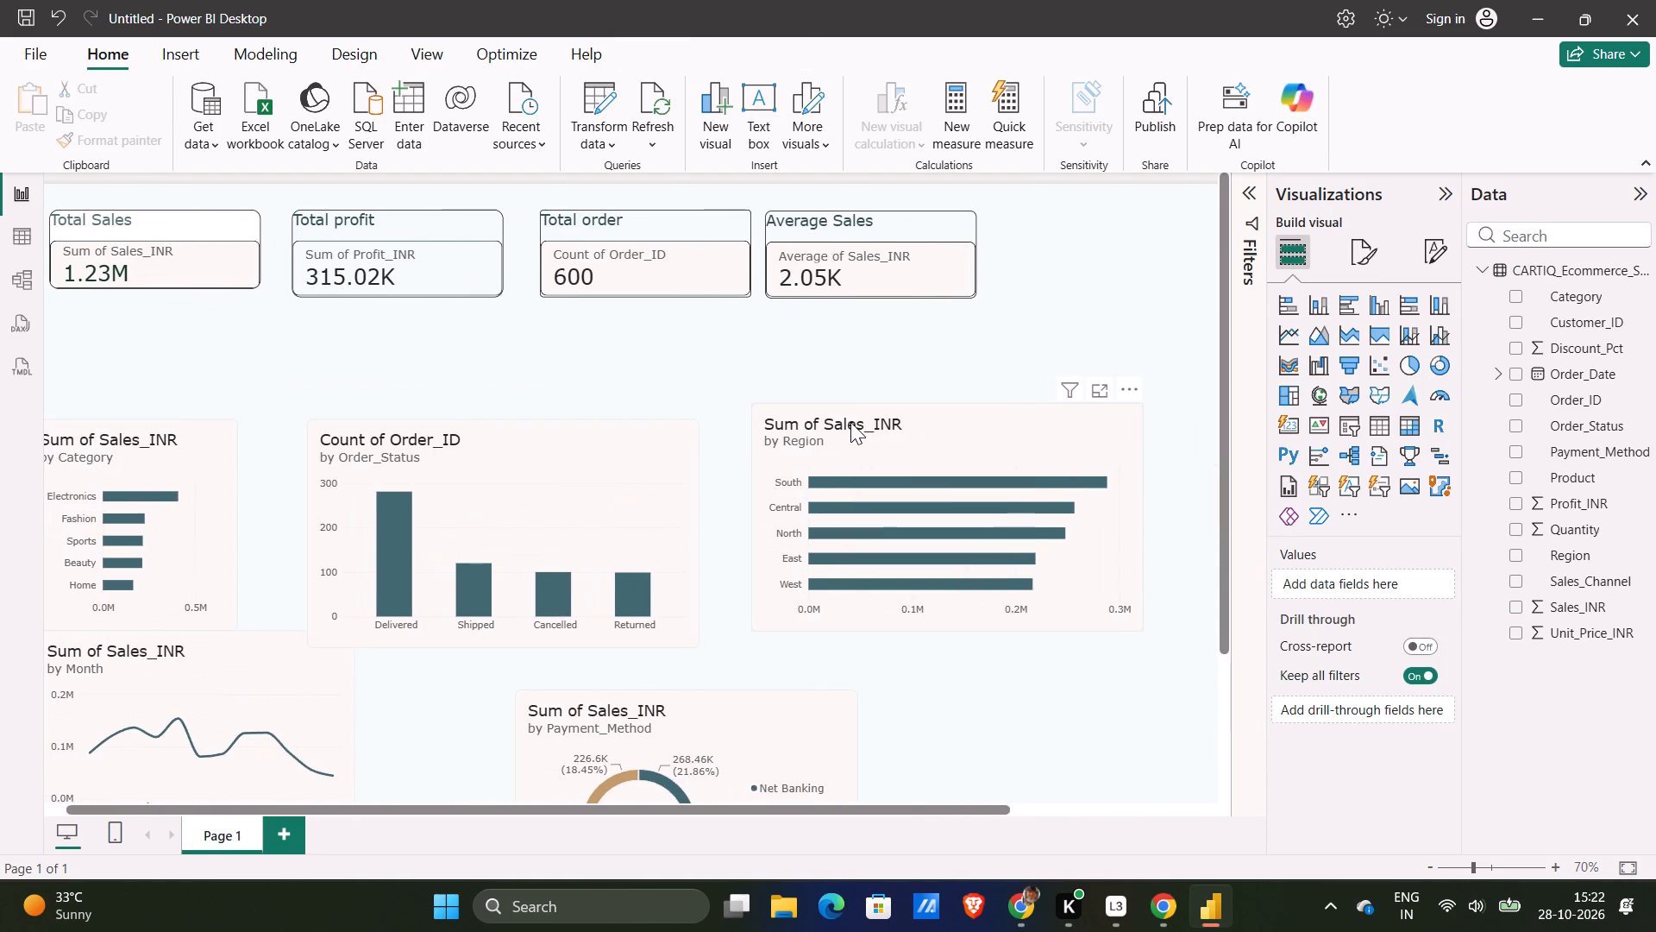
scroll(850, 422, right, 1)
scroll(850, 422, up, 1)
click(185, 499)
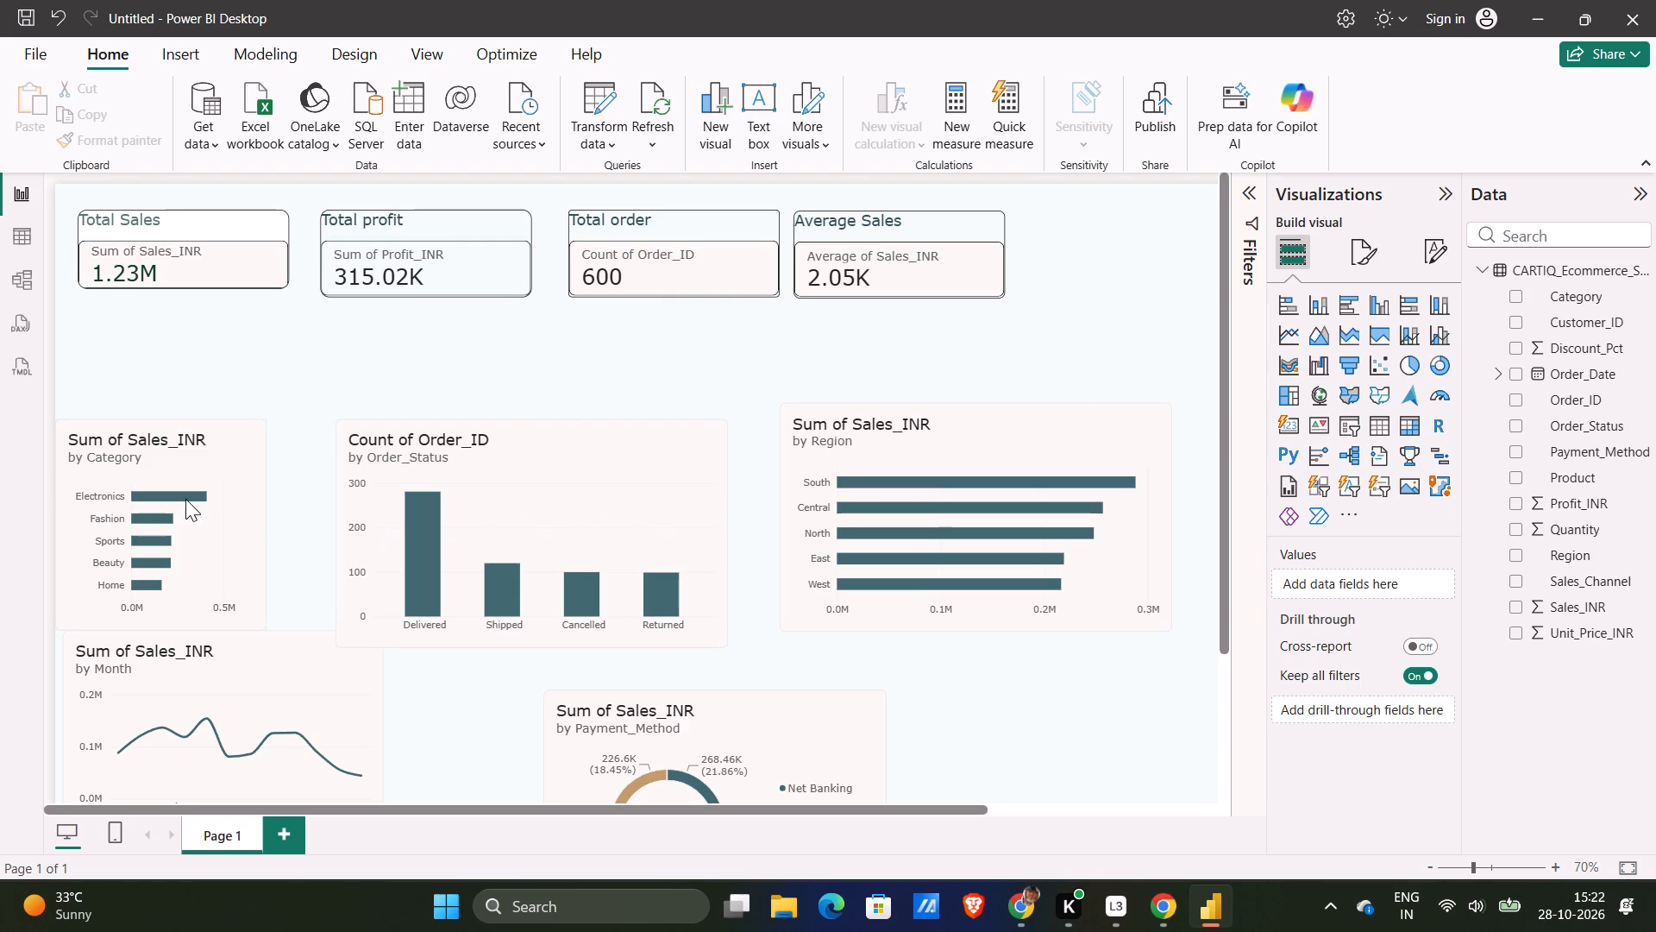
drag(185, 499, 994, 651)
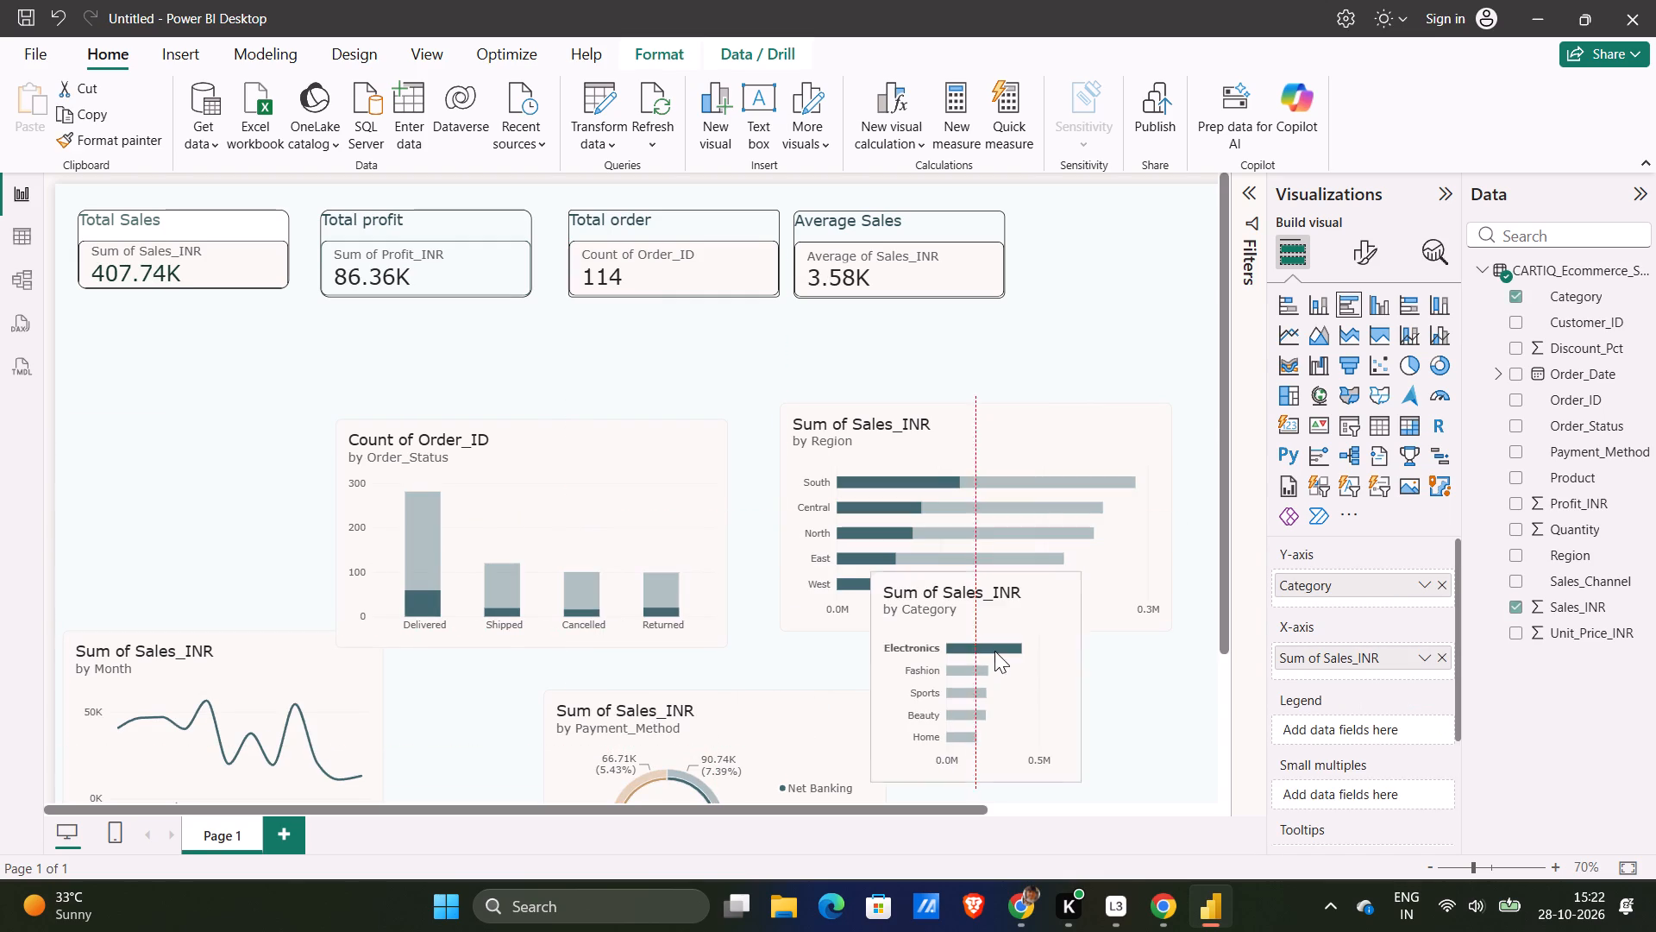
Stack the Total profit, Total order and Average Sales cards in a column beneath the Total Sales card, aligned to its edges.
click(153, 231)
drag(386, 265, 364, 272)
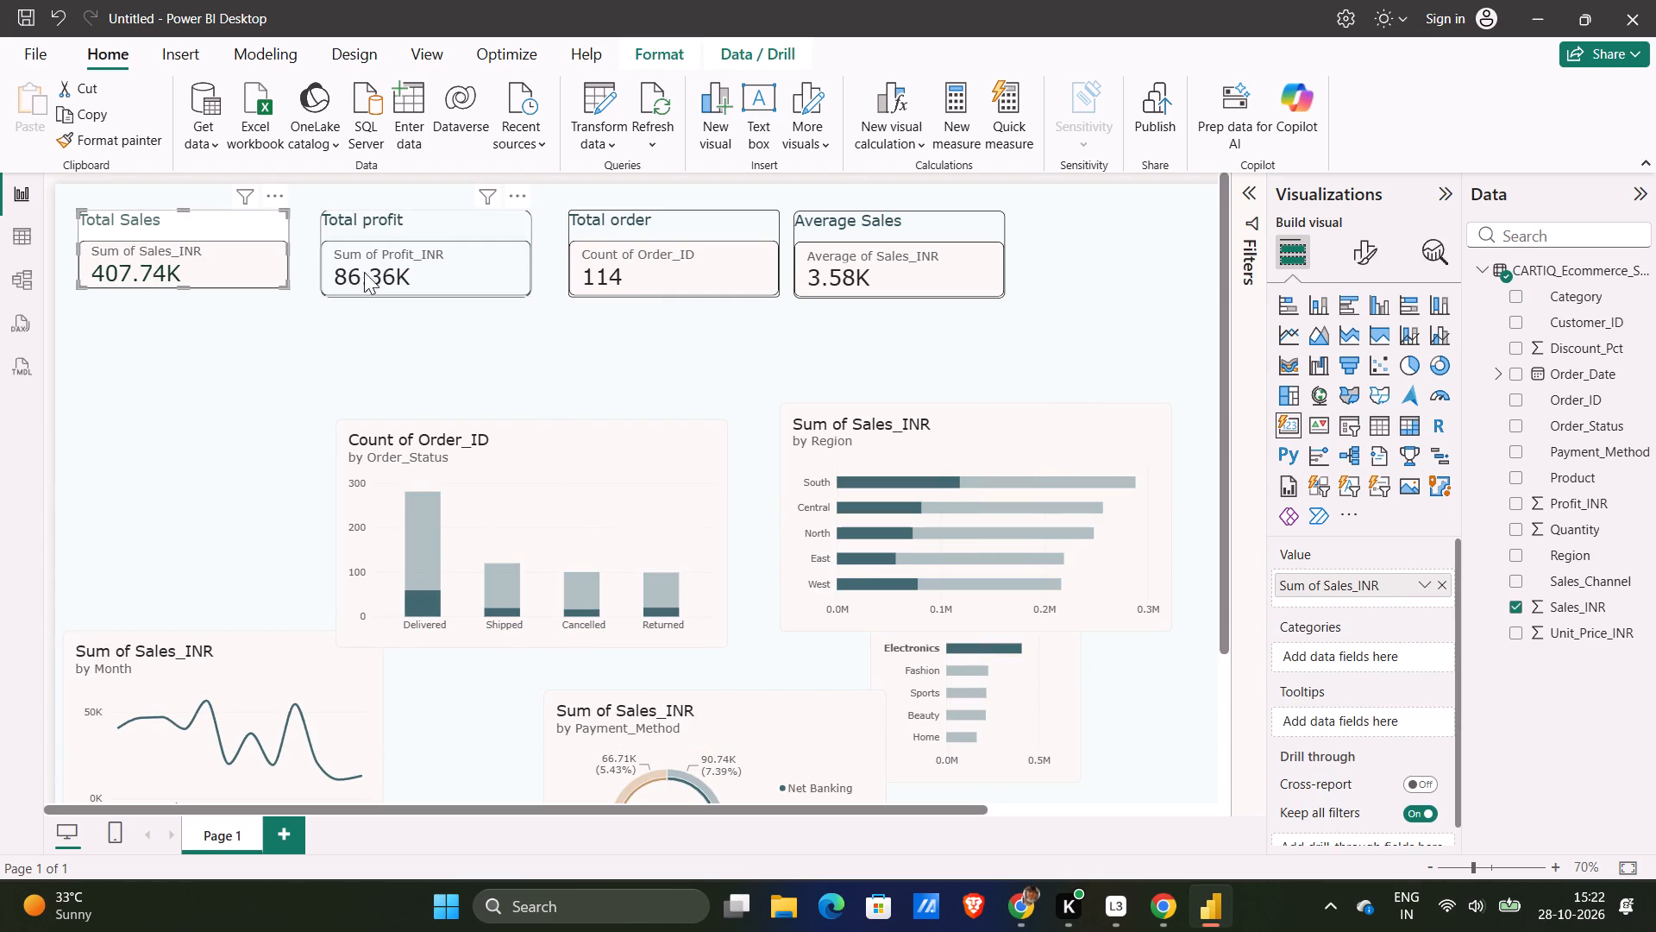
drag(364, 272, 146, 354)
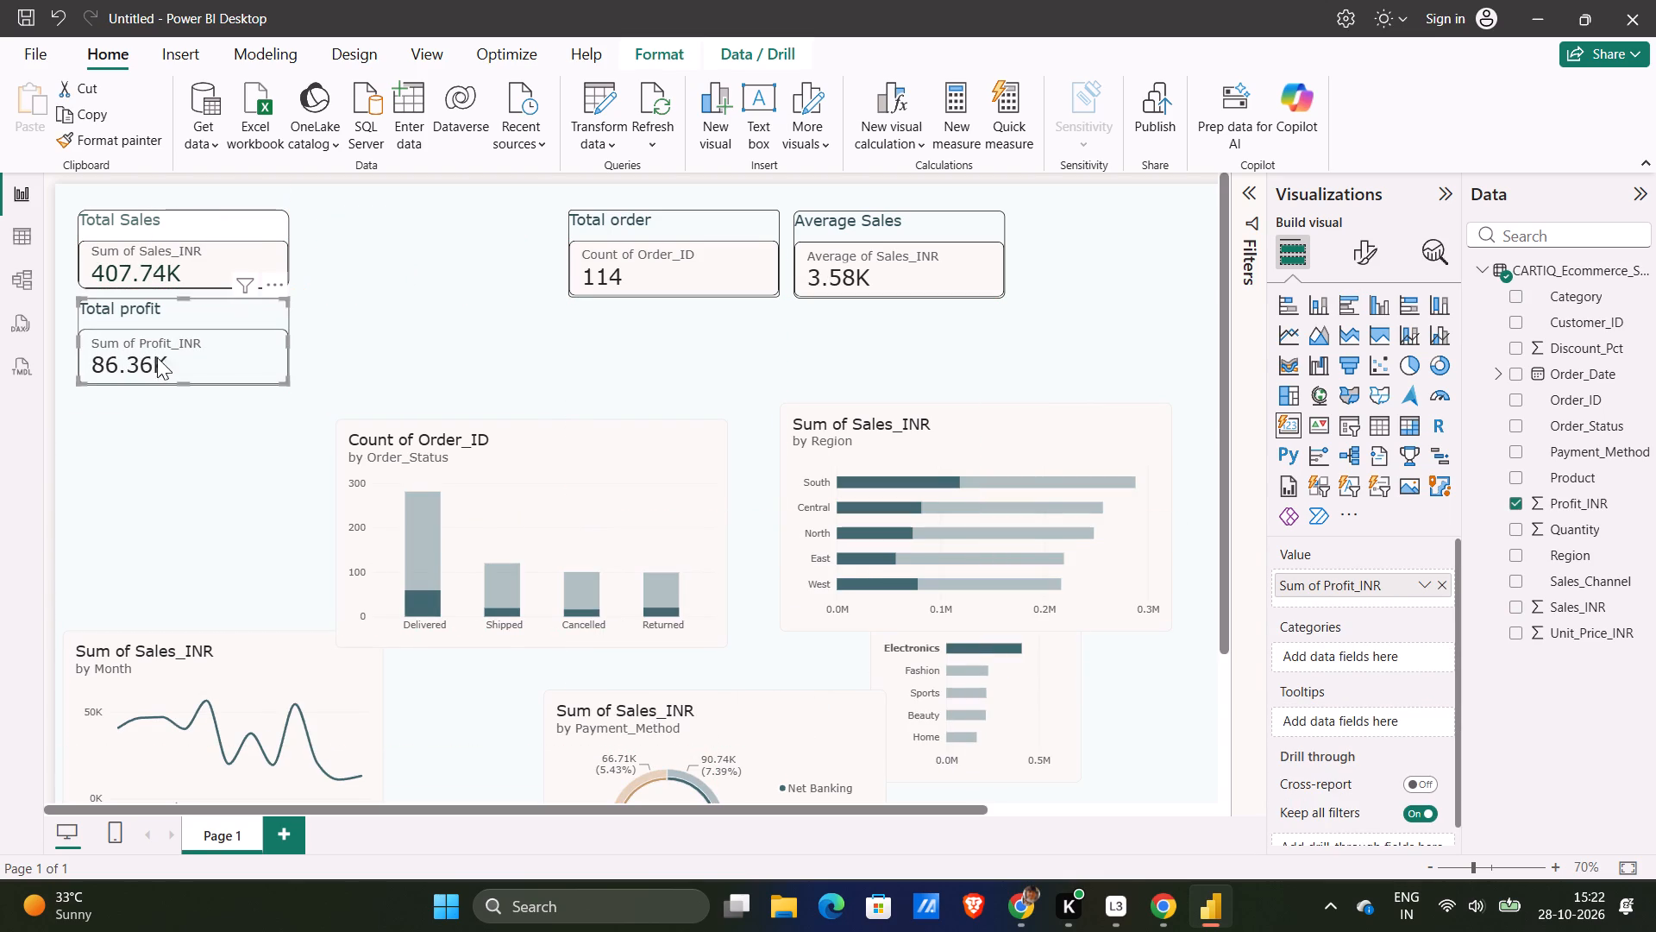
drag(663, 260, 173, 451)
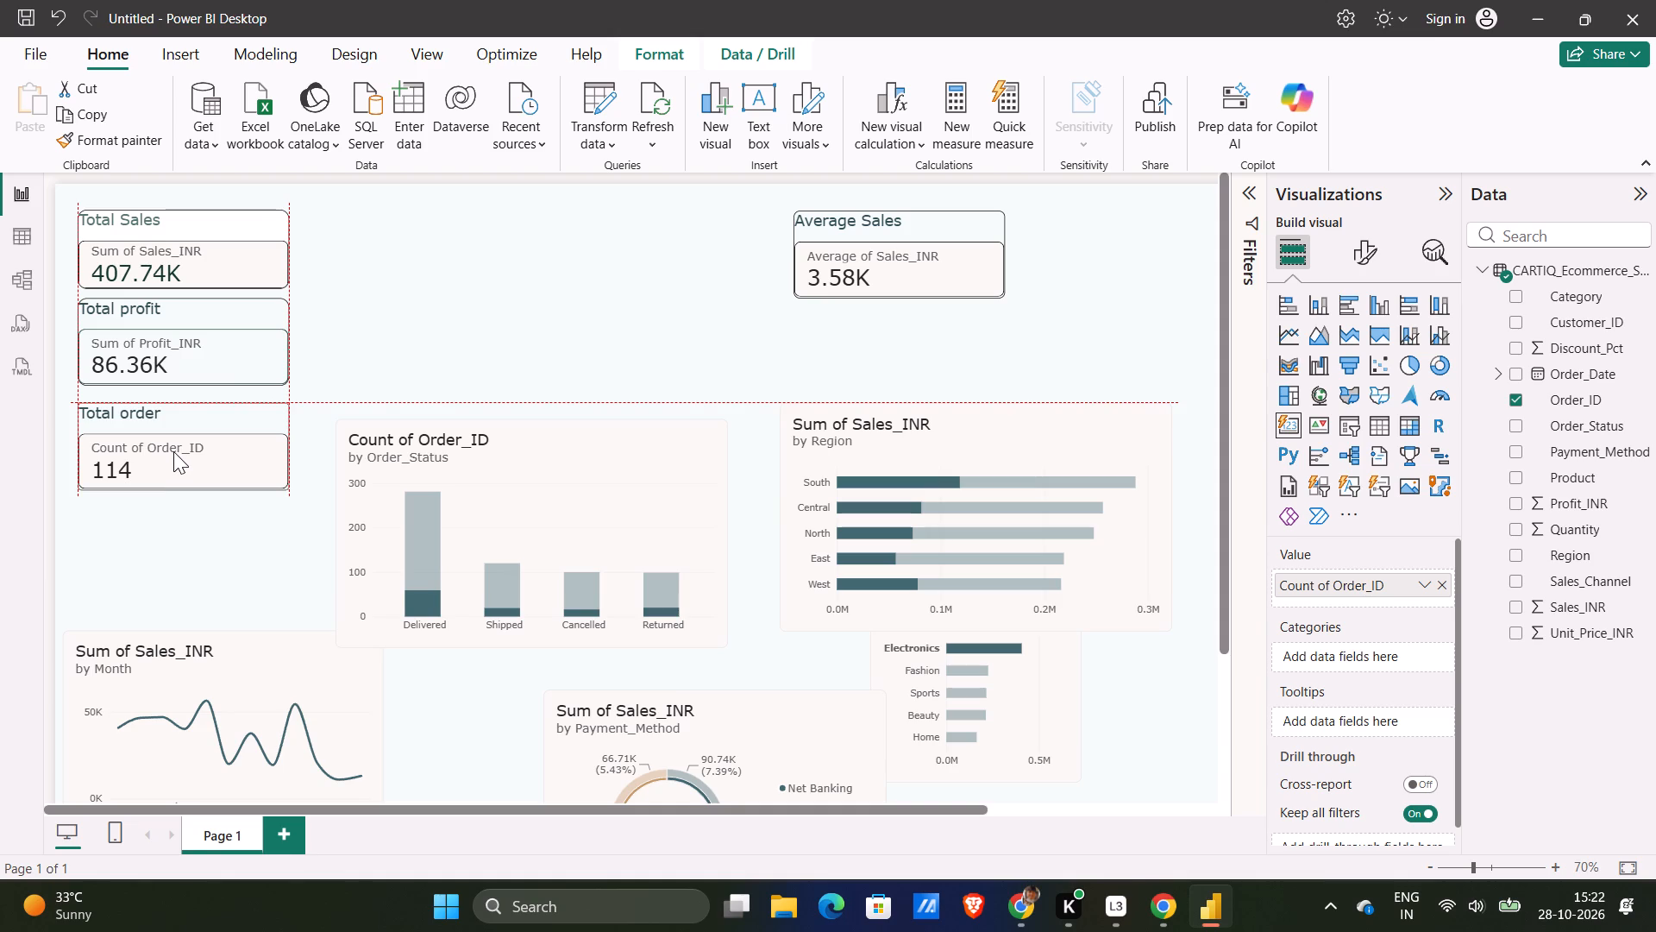
drag(173, 451, 174, 451)
drag(855, 260, 414, 397)
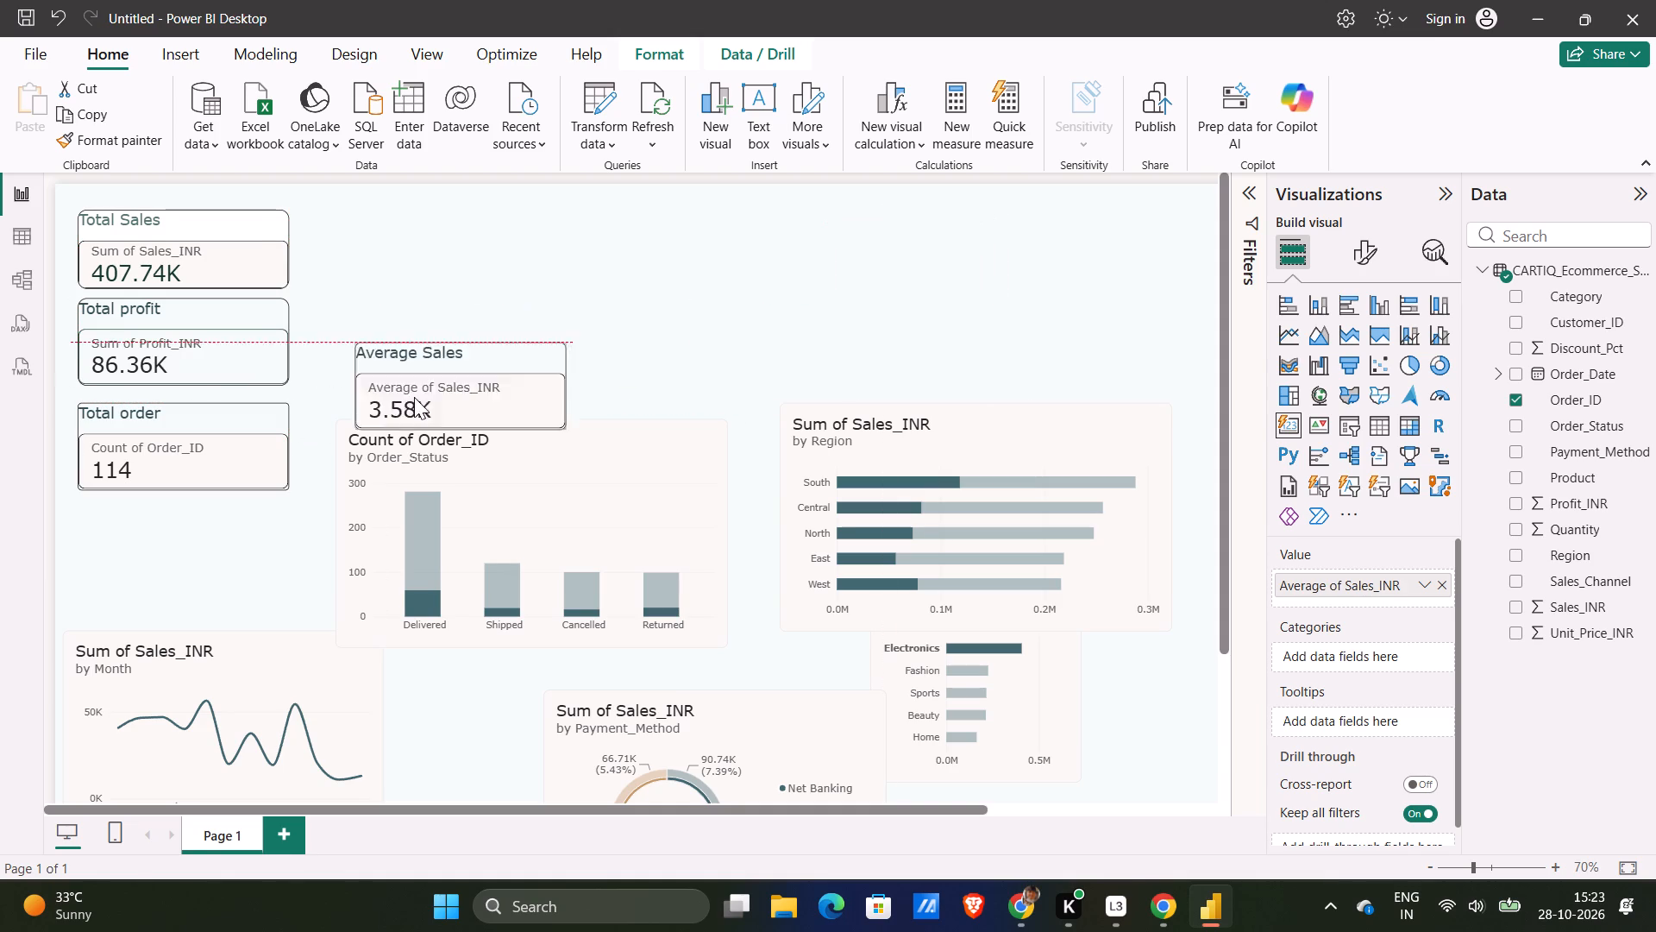
drag(414, 397, 145, 558)
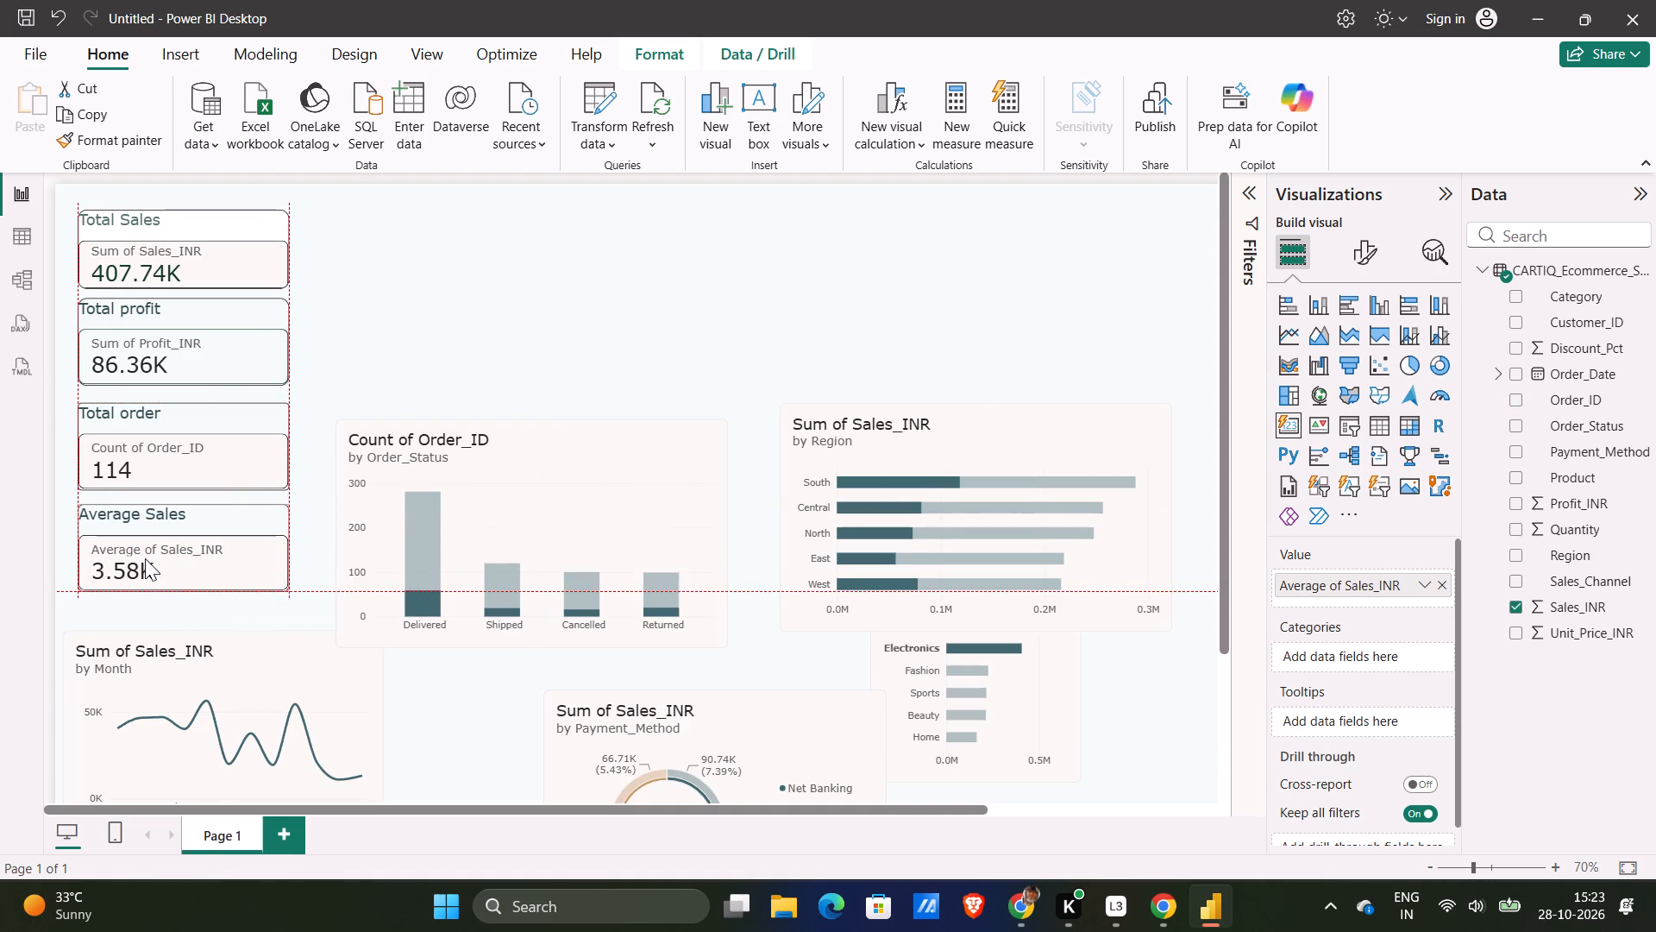
drag(145, 558, 145, 560)
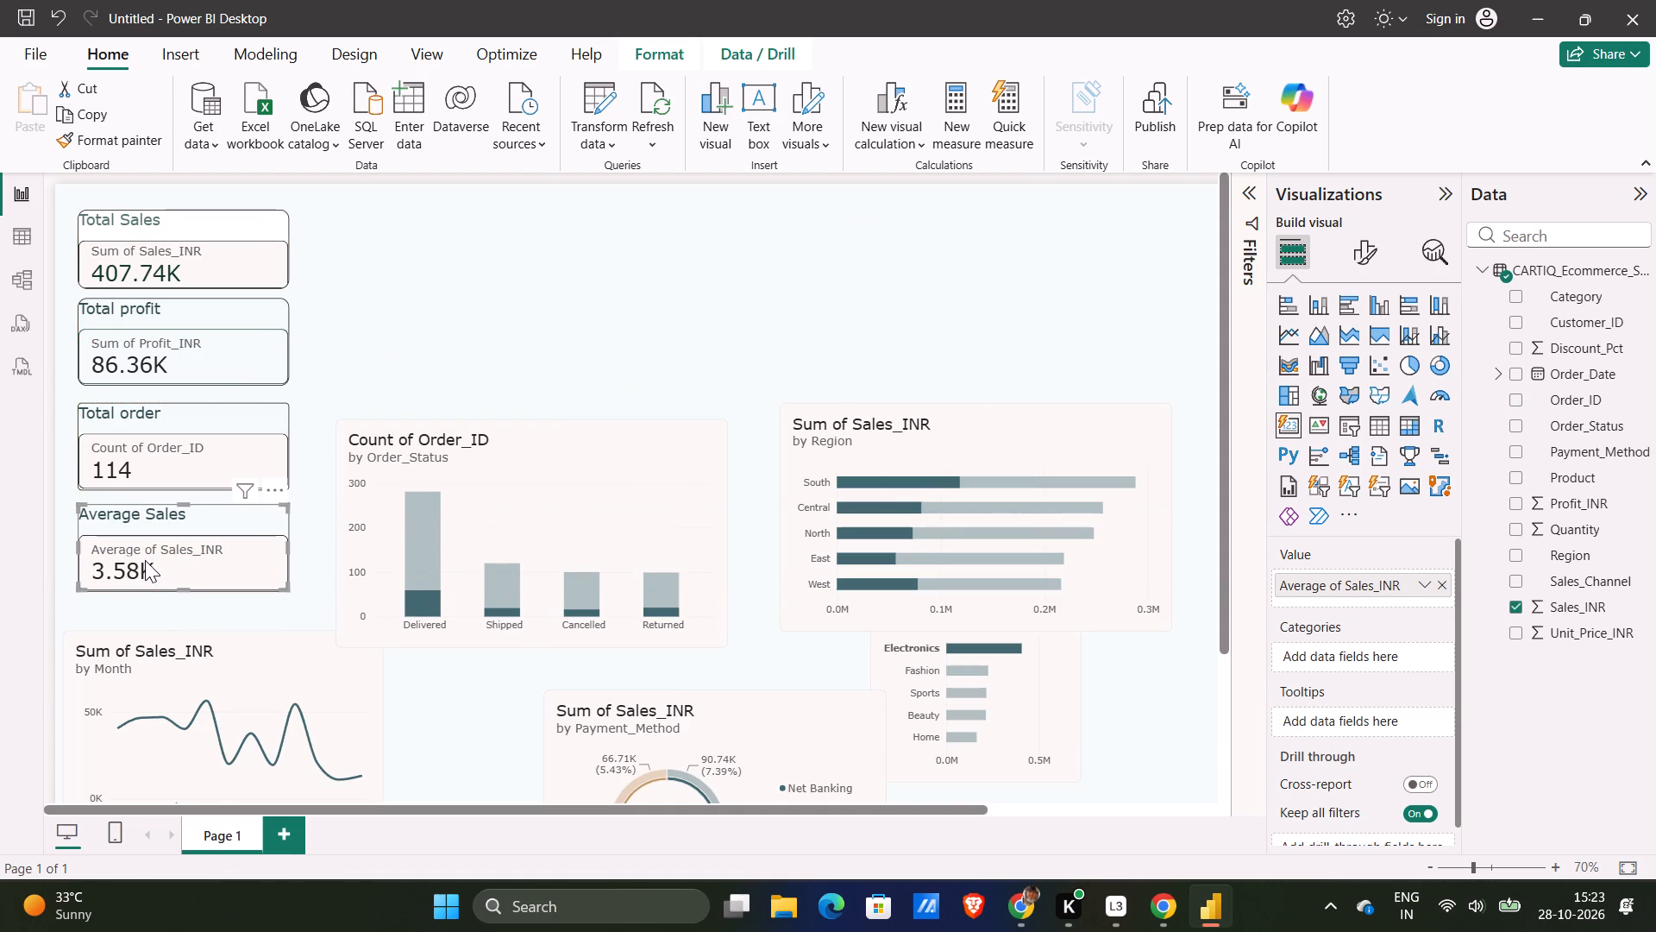
Centre the Total Sales card's title horizontally.
click(101, 261)
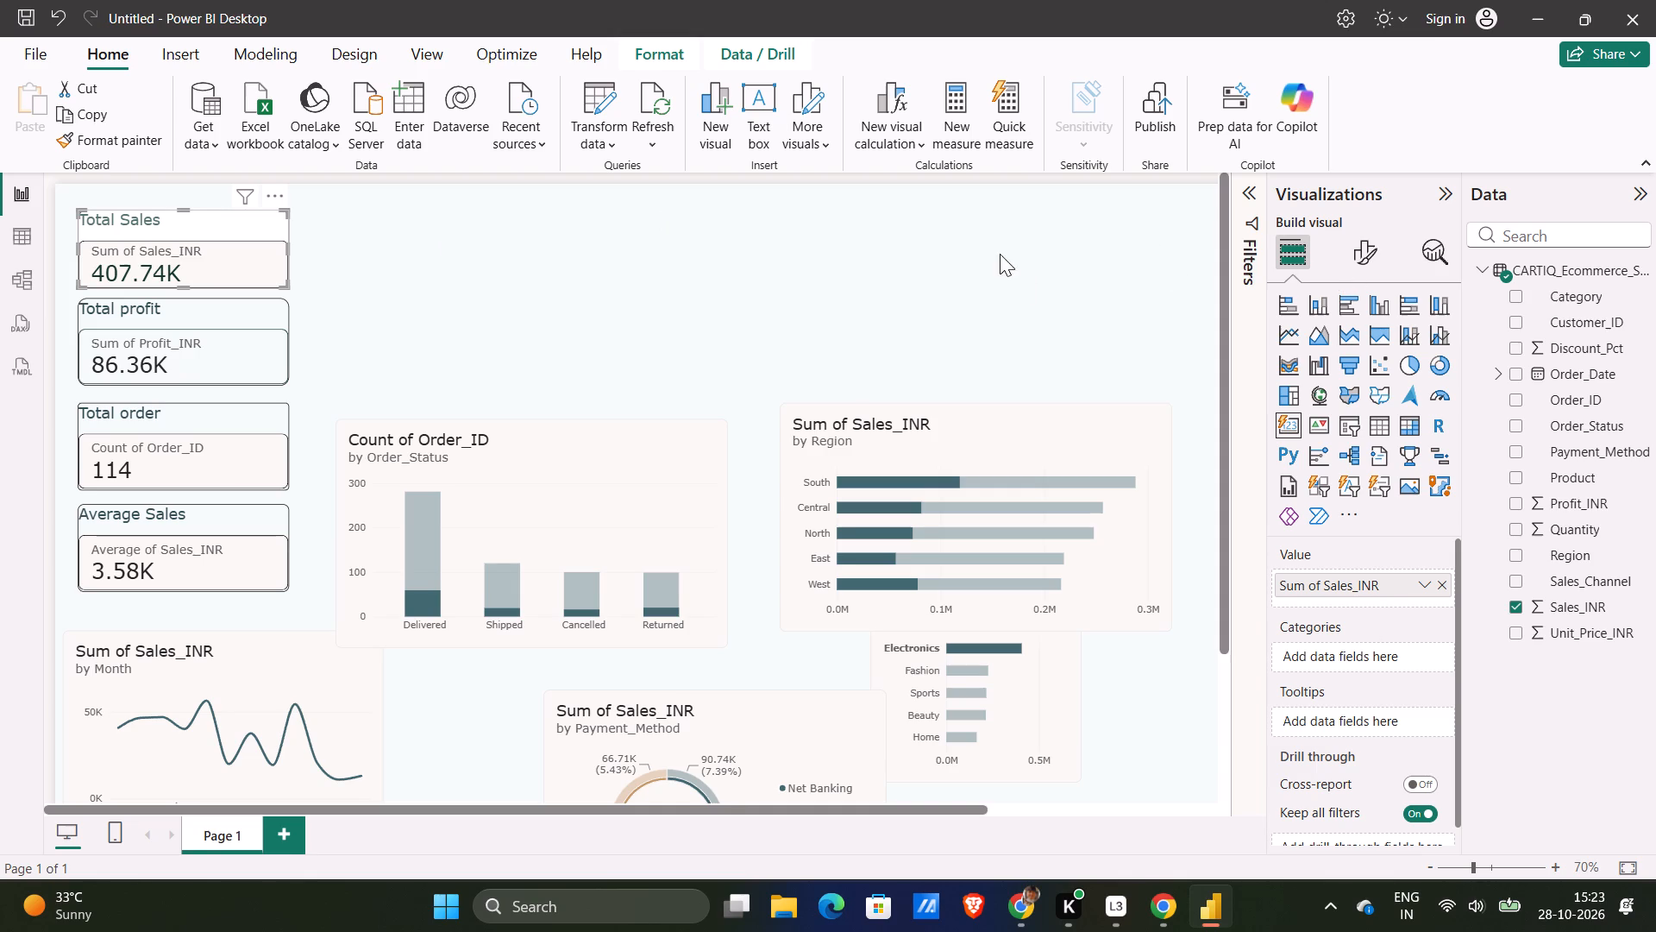
scroll(1358, 615, down, 1)
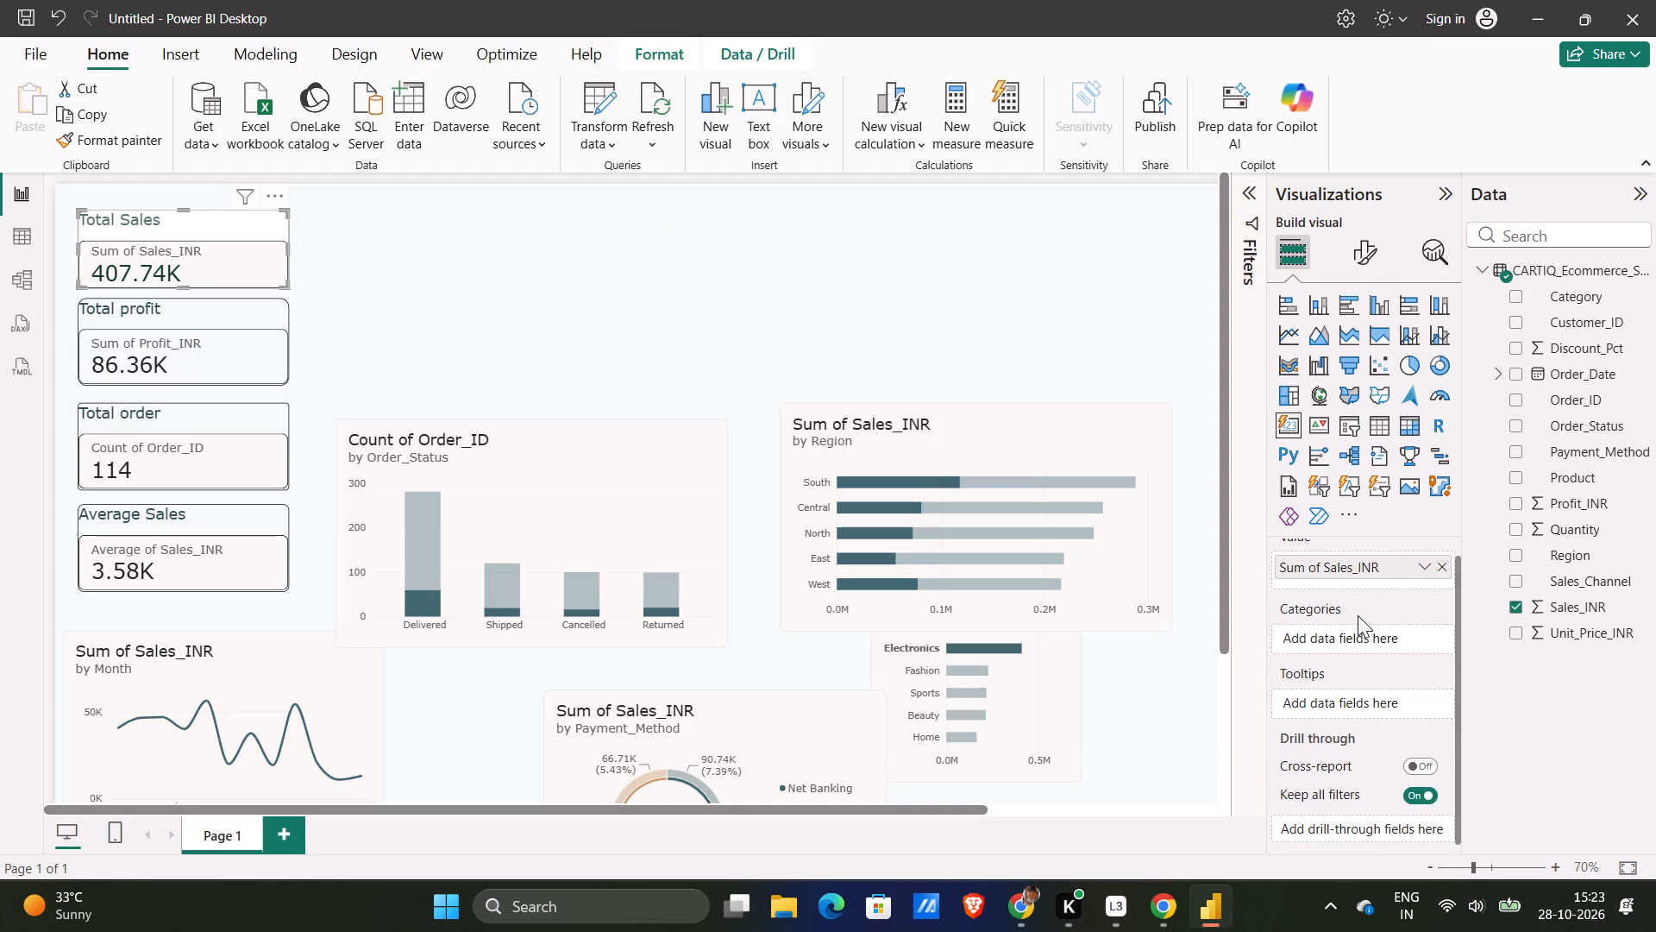
scroll(1358, 615, up, 2)
scroll(1326, 416, up, 6)
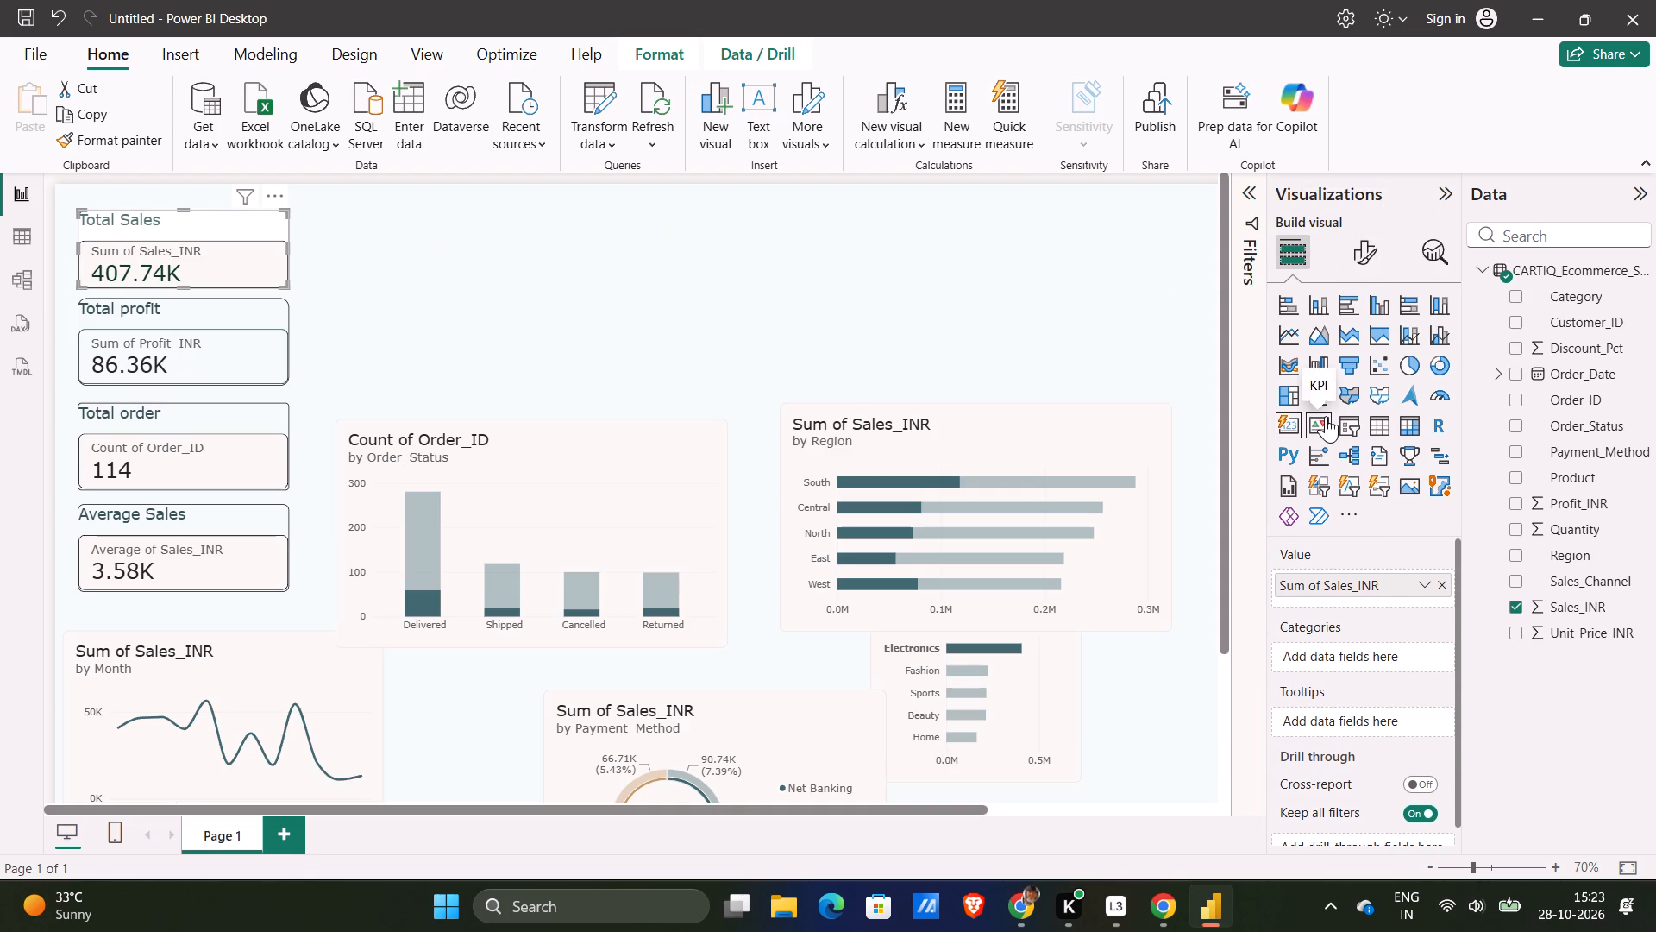
scroll(1404, 705, down, 3)
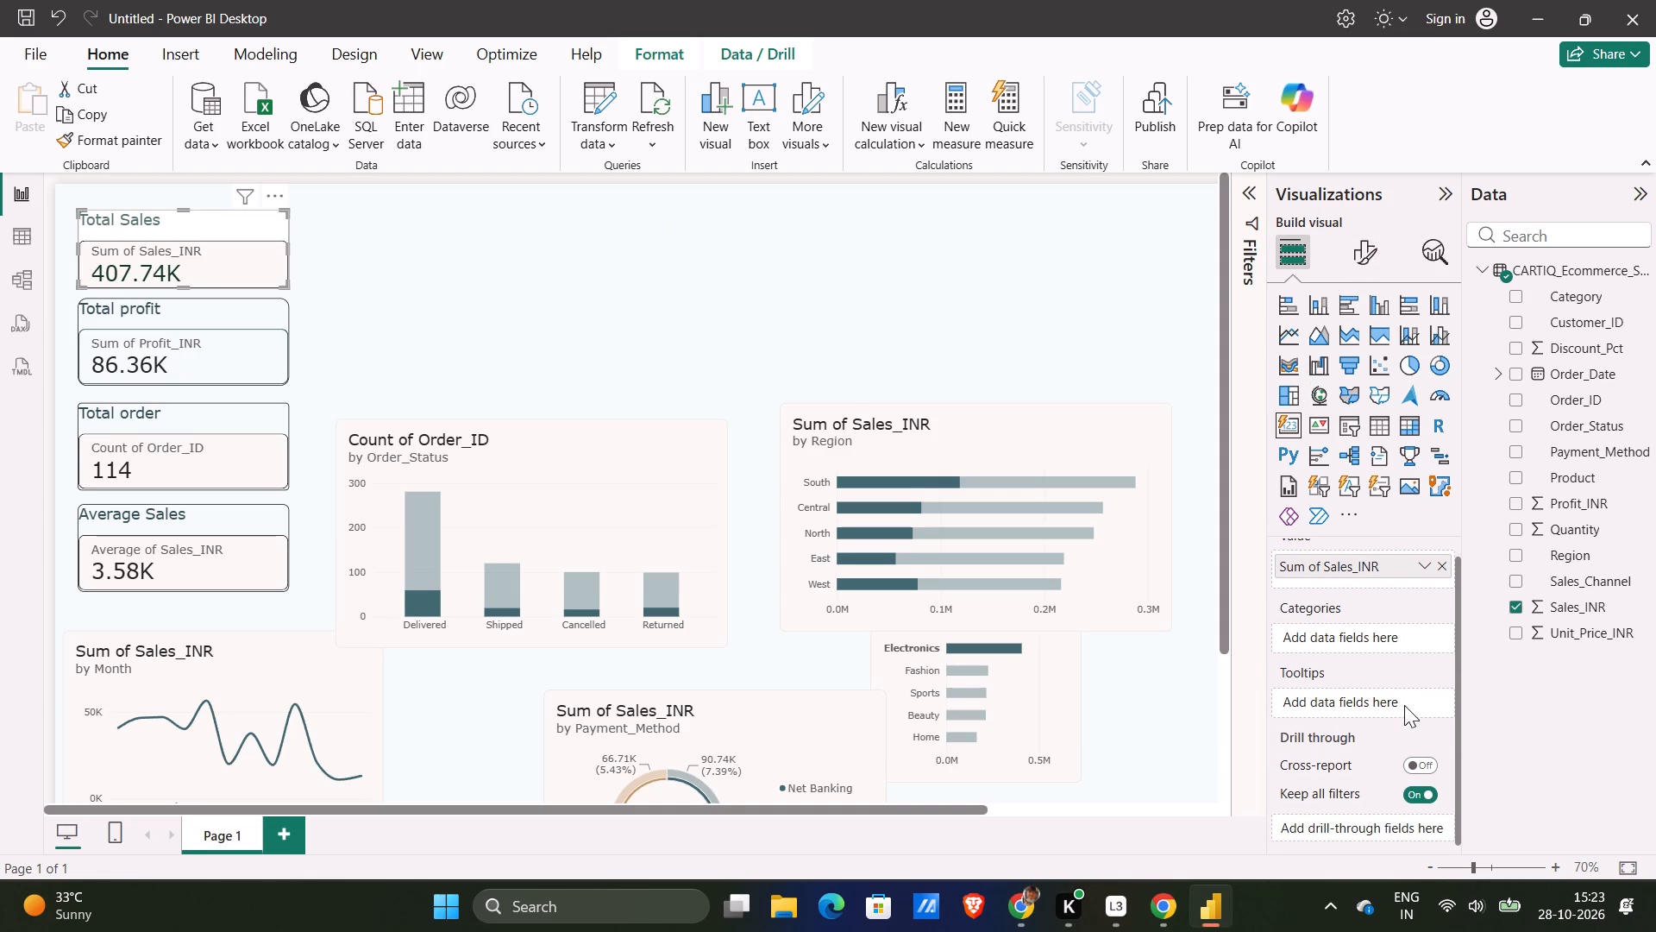
click(1359, 263)
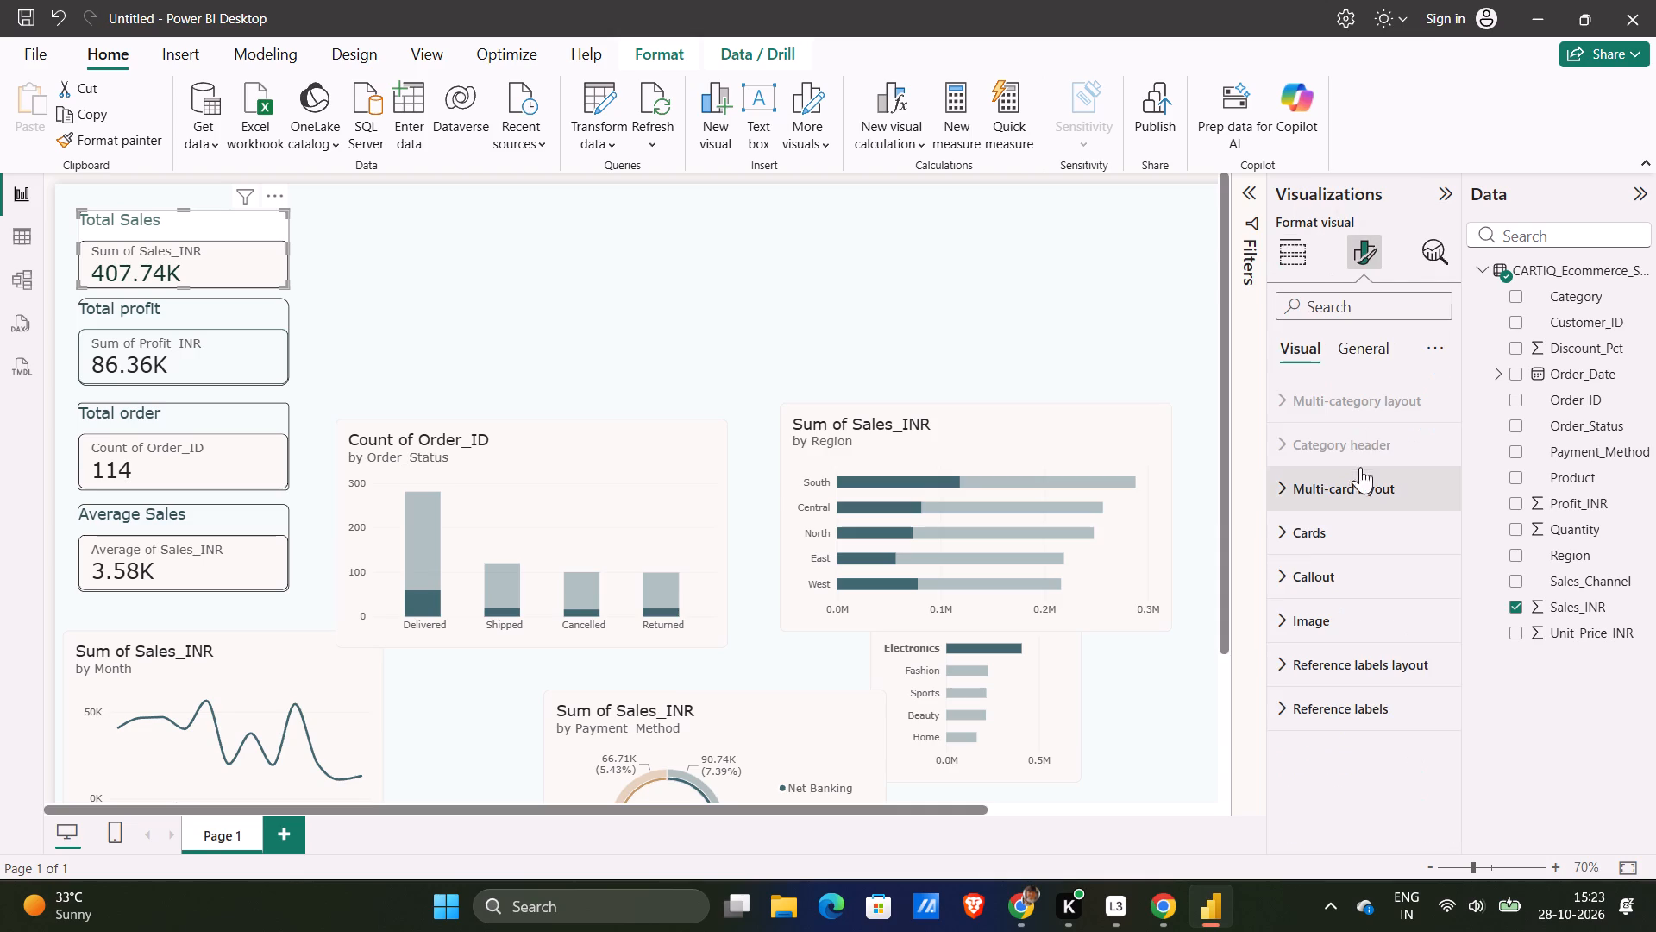
click(1366, 351)
click(1352, 434)
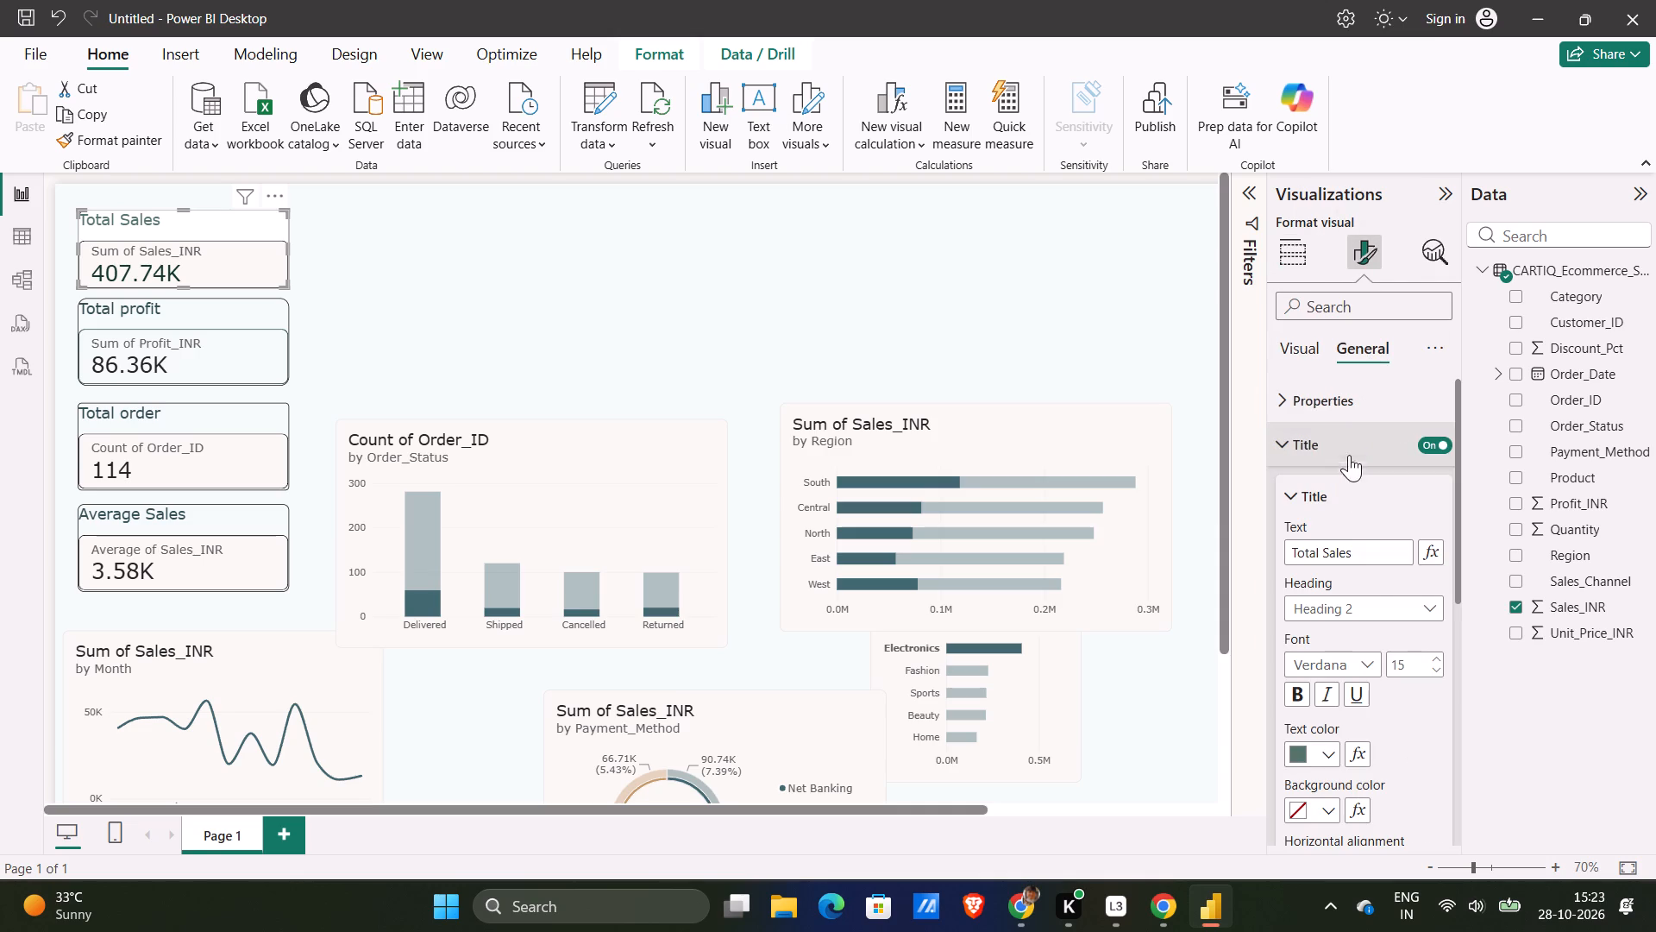
scroll(1345, 721, down, 1)
click(1333, 721)
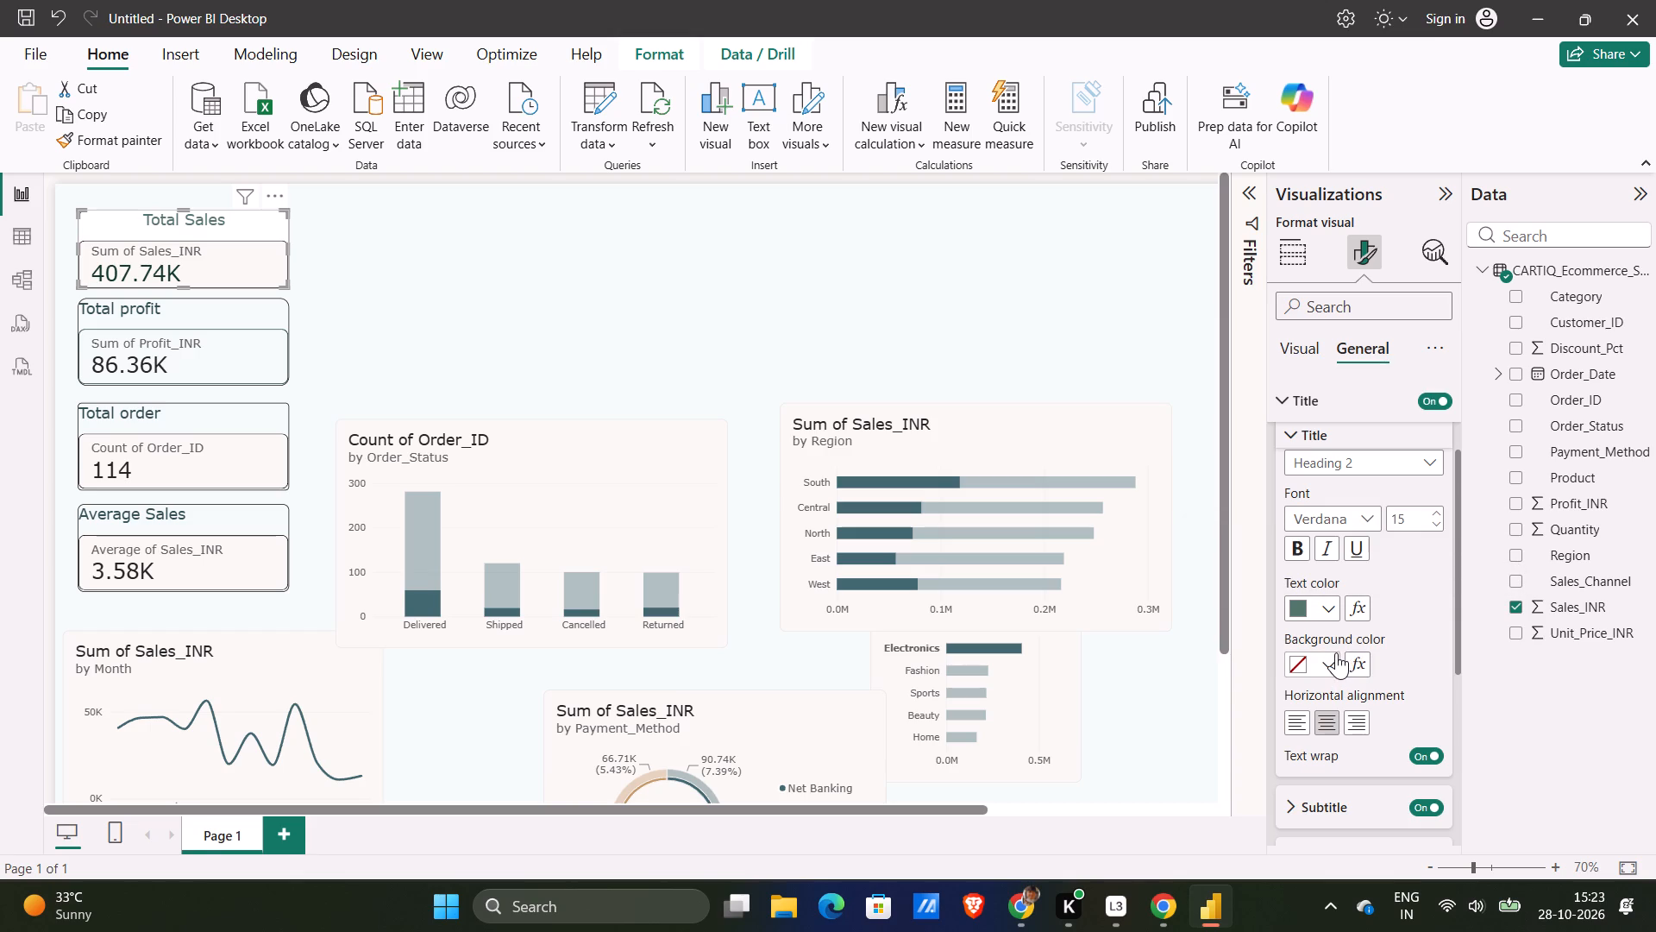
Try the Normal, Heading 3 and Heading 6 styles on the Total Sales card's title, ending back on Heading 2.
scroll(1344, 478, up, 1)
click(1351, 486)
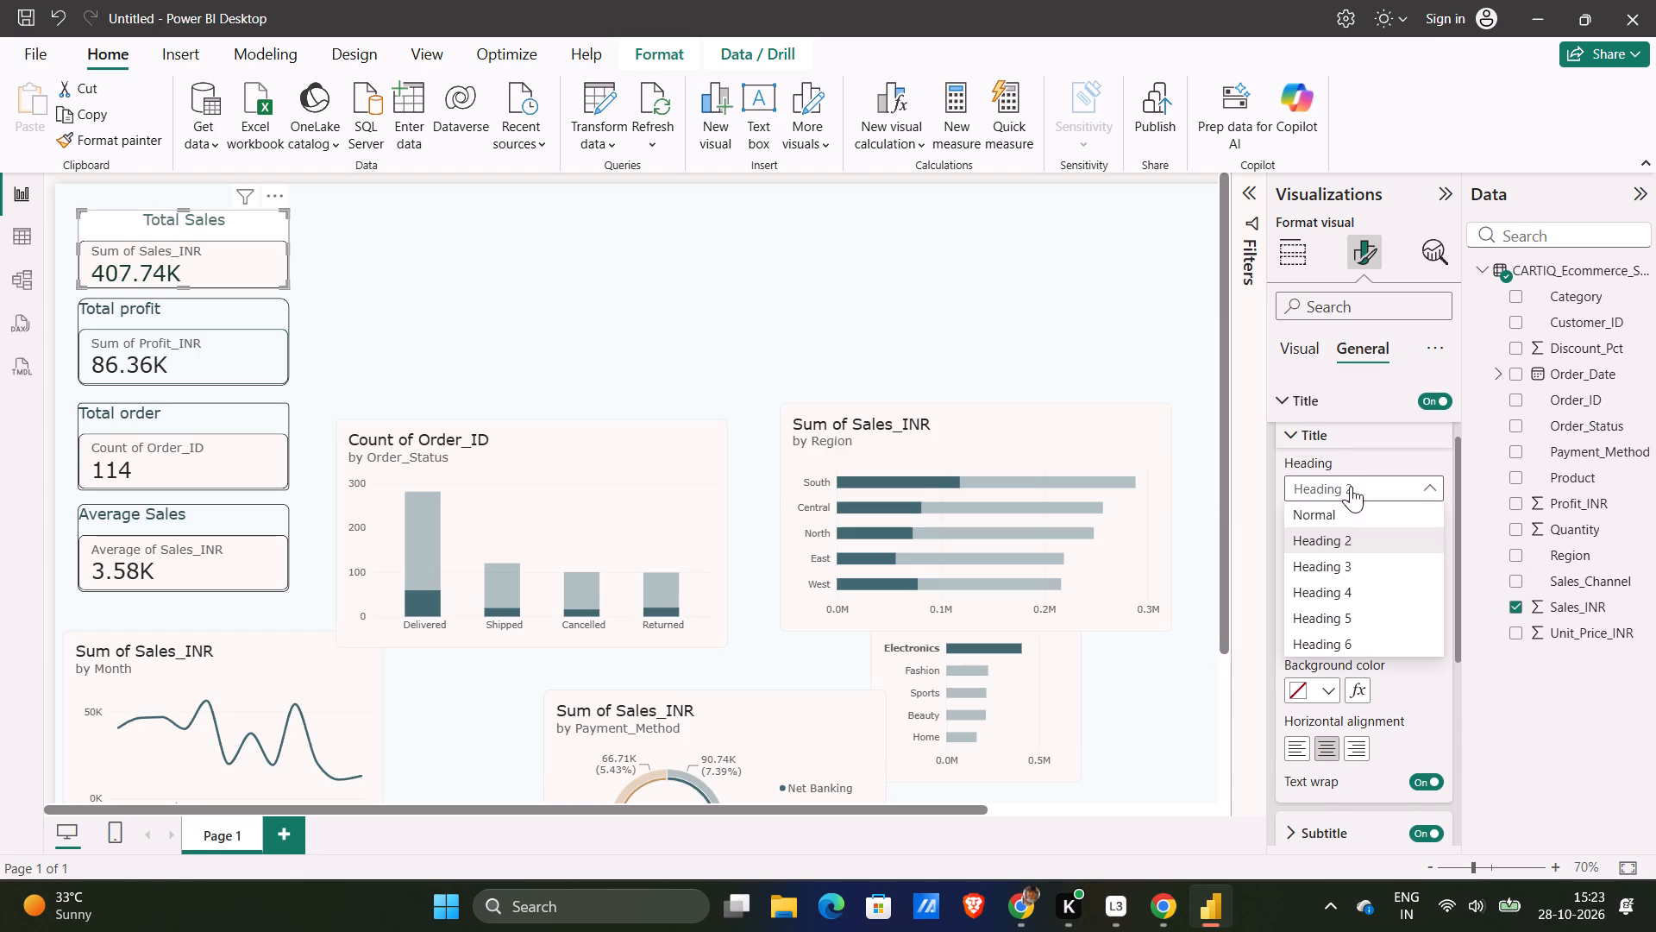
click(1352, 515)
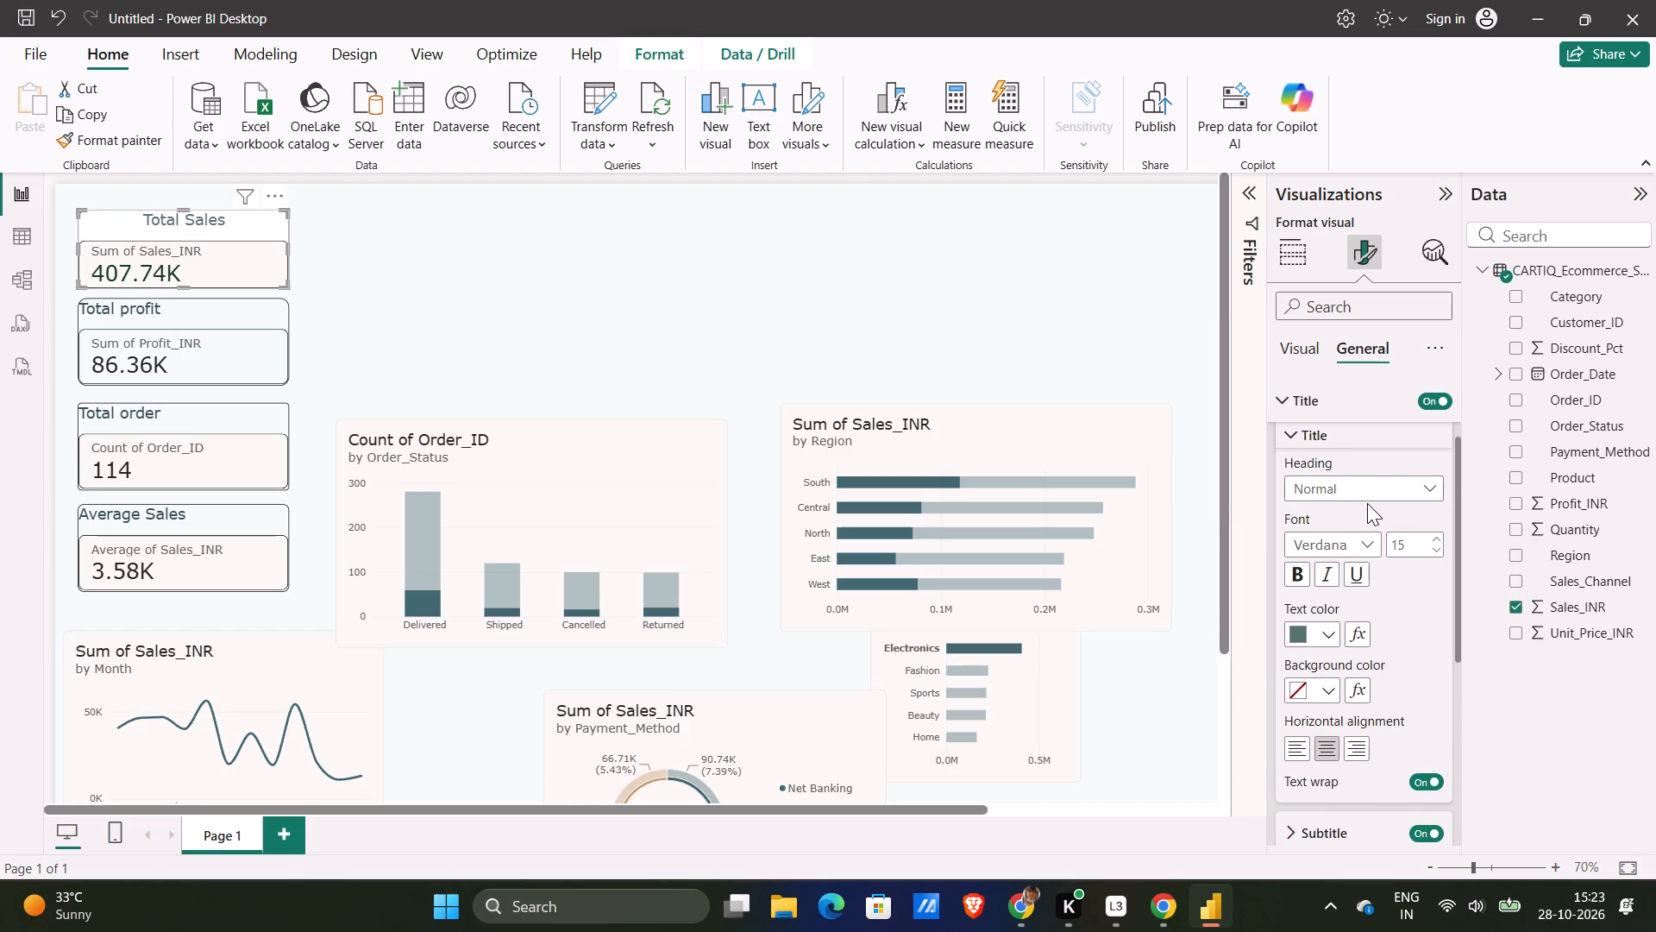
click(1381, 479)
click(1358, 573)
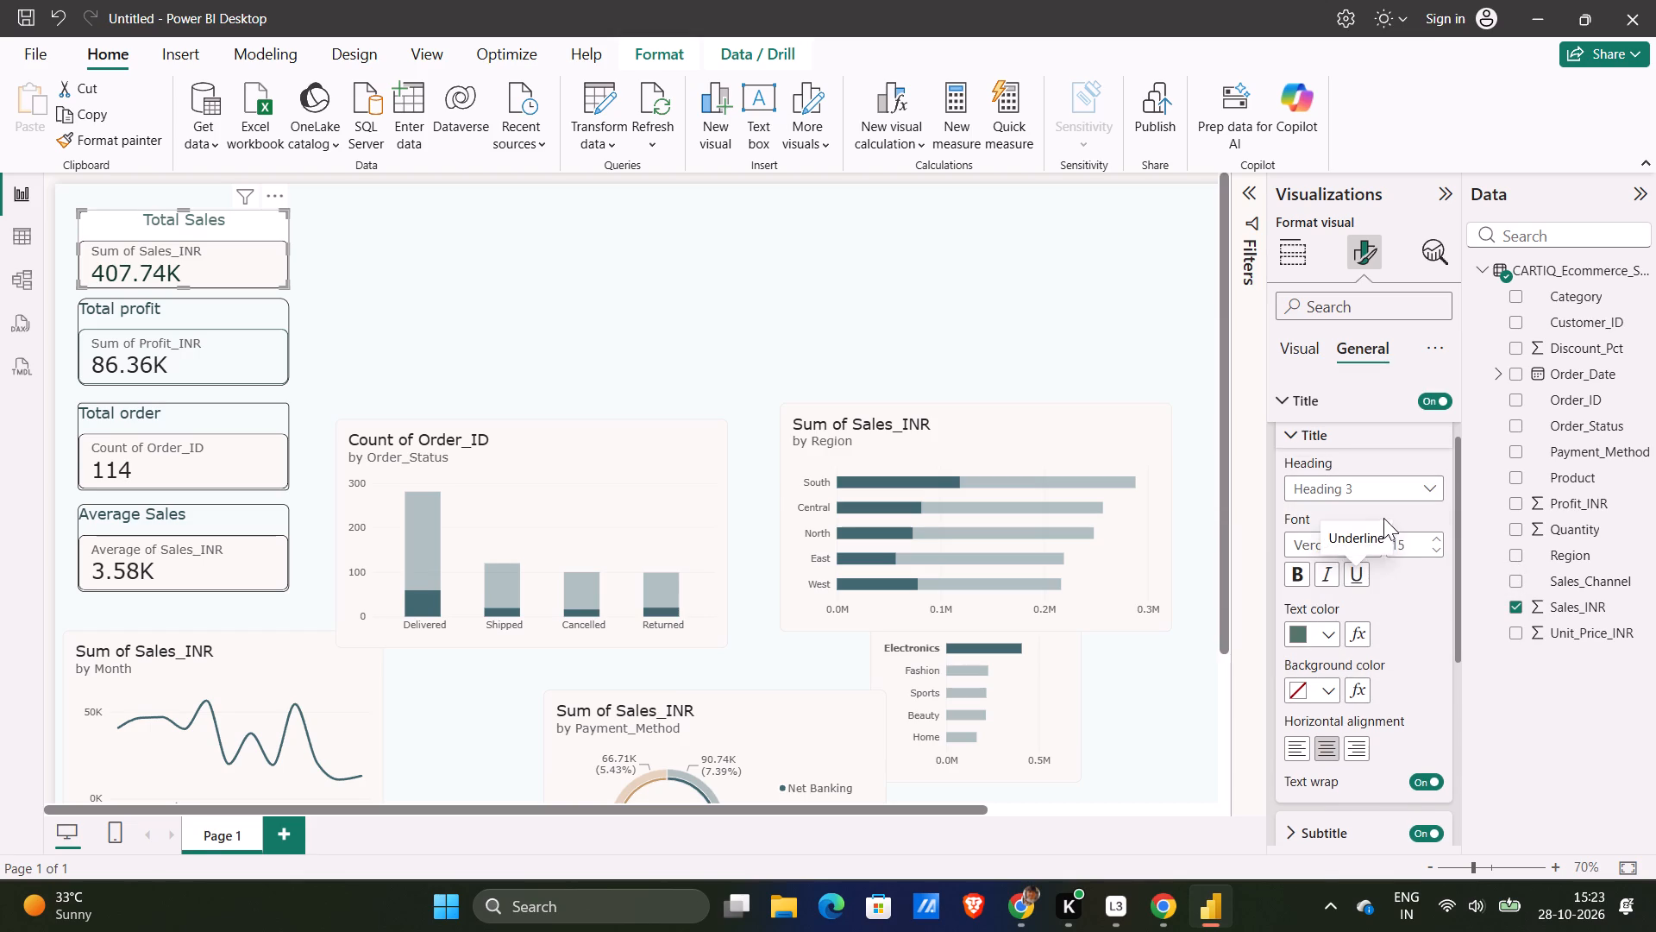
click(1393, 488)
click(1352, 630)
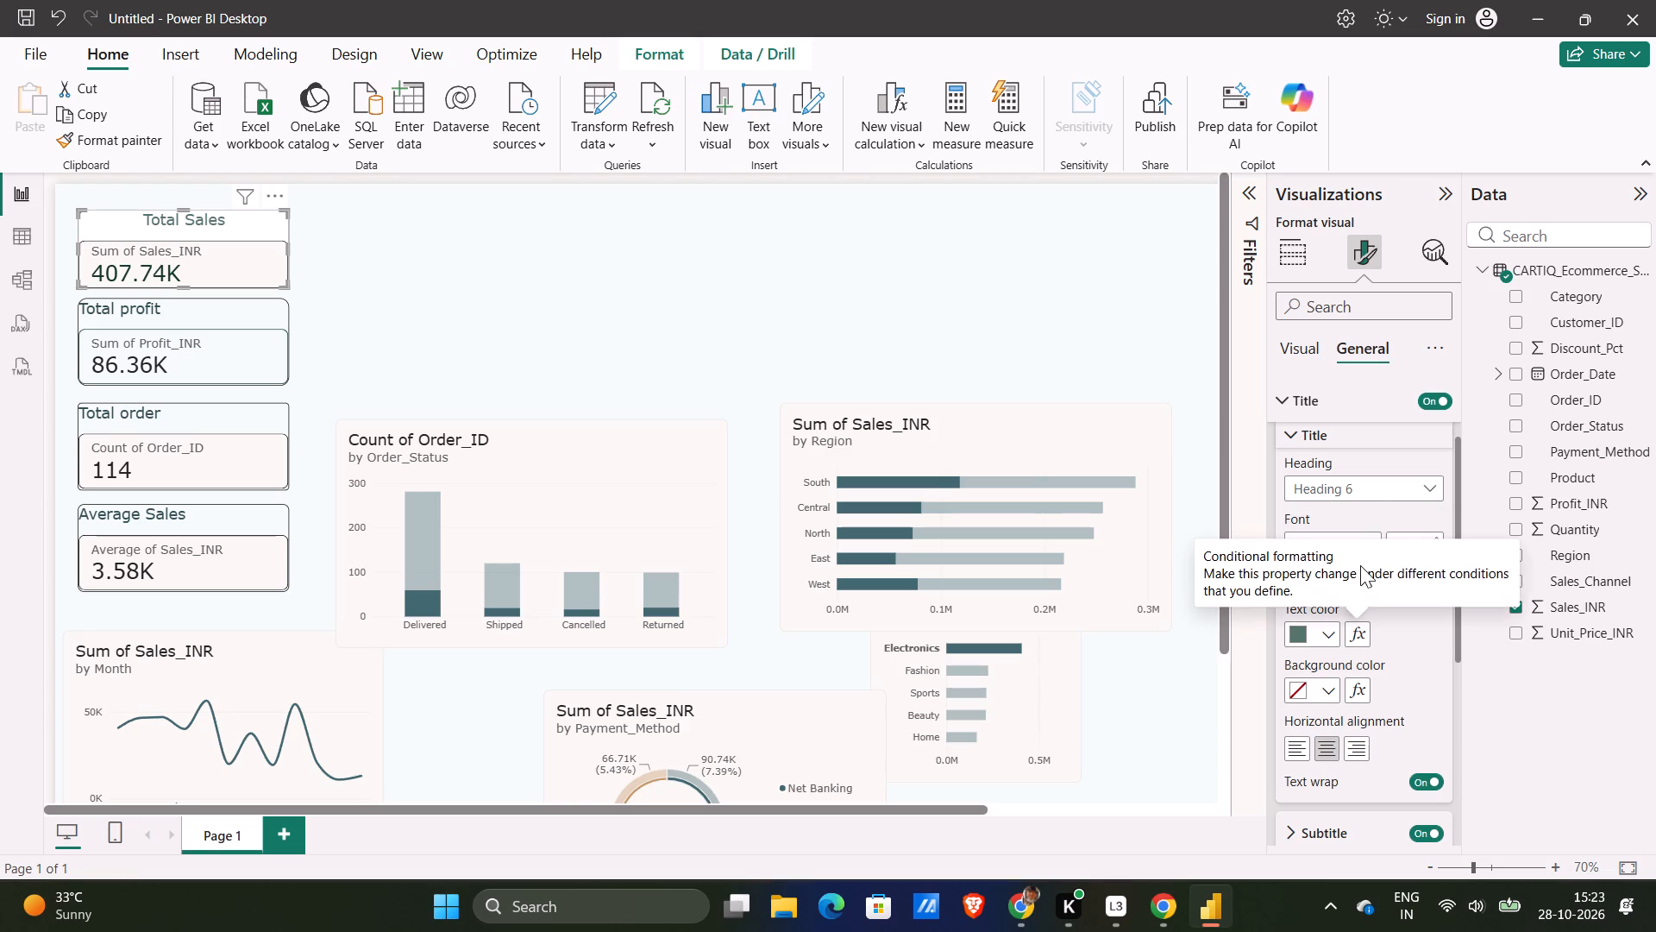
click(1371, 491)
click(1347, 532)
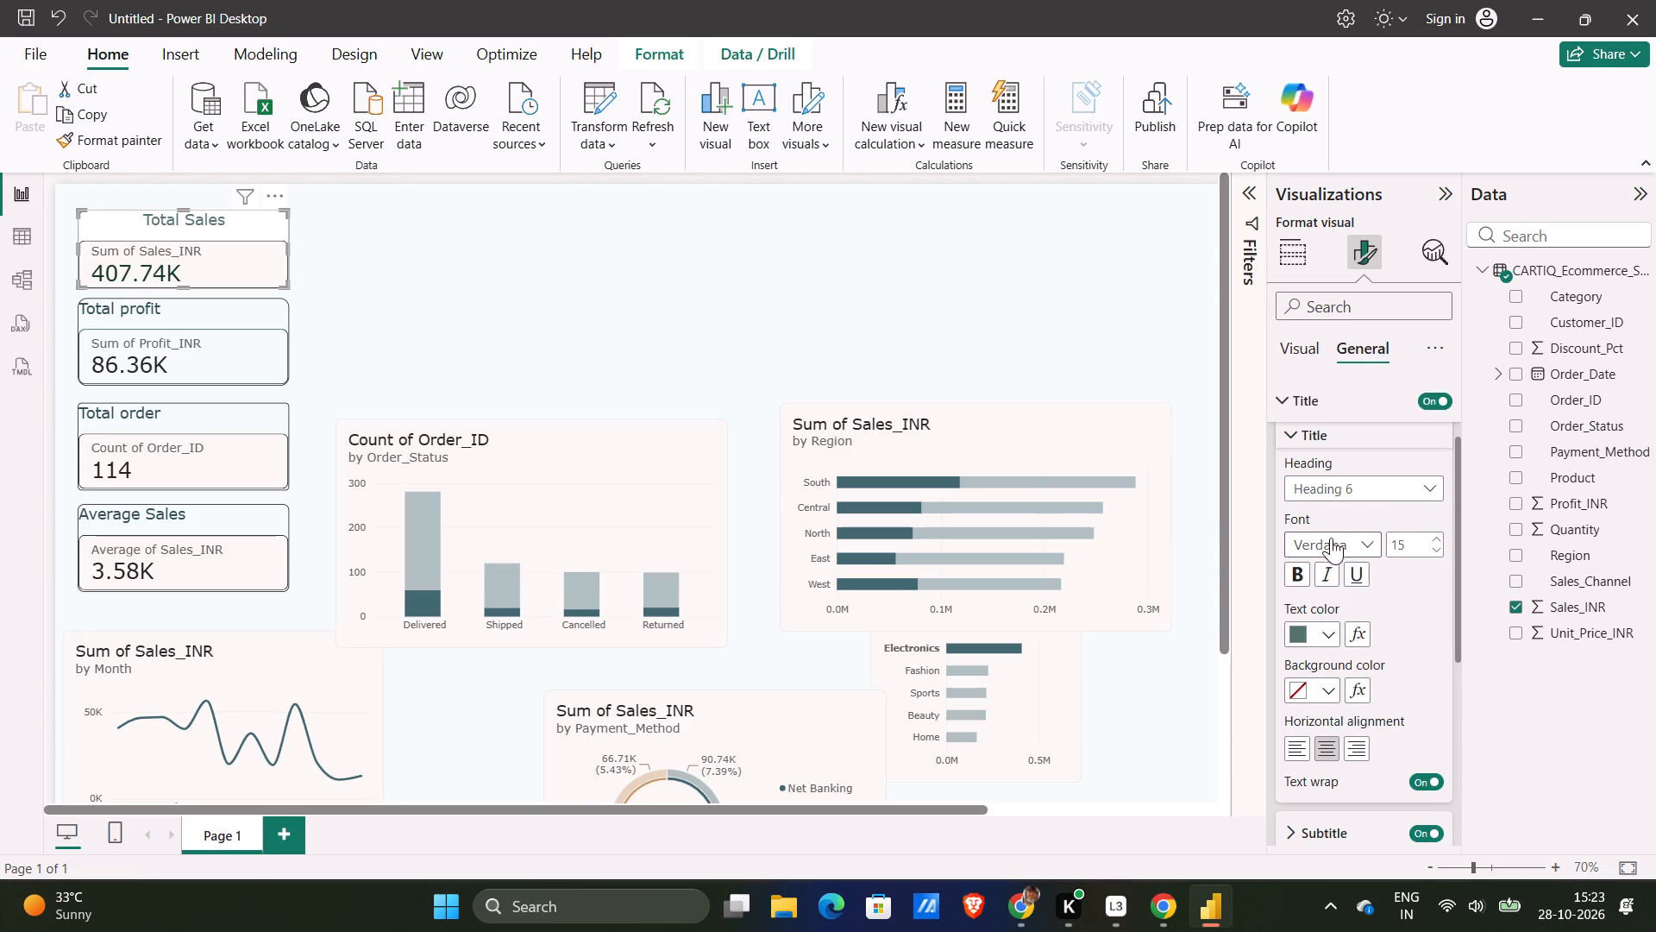
Make the Total Sales card's title bold.
click(1305, 576)
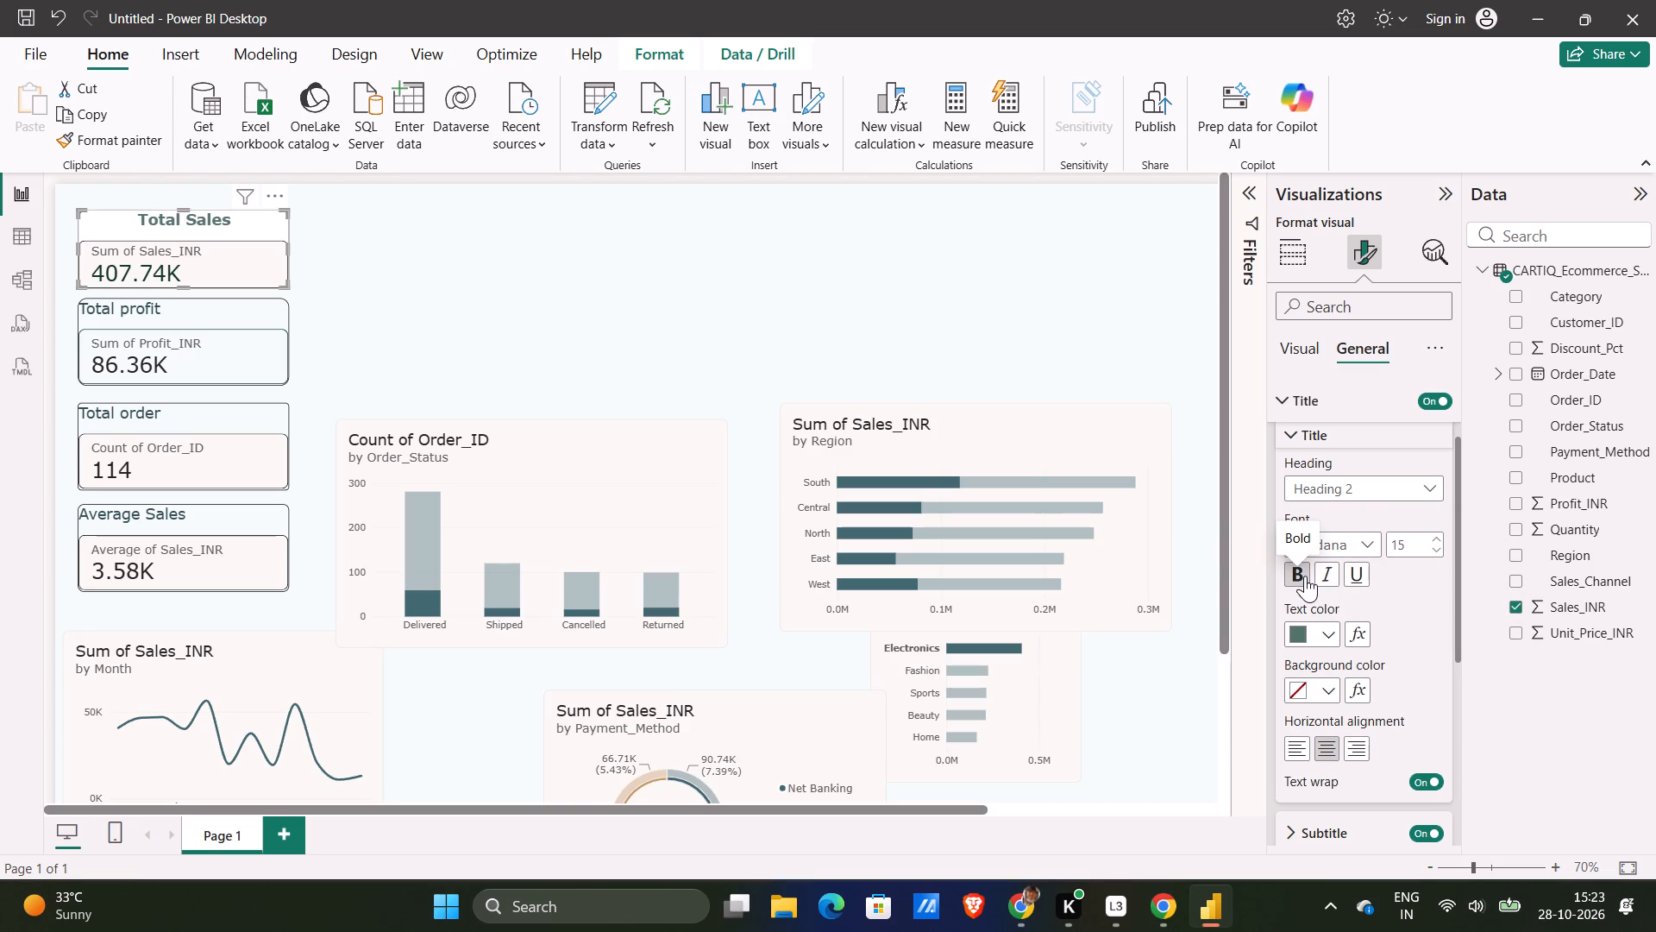
scroll(1338, 468, up, 1)
triple_click(1338, 468)
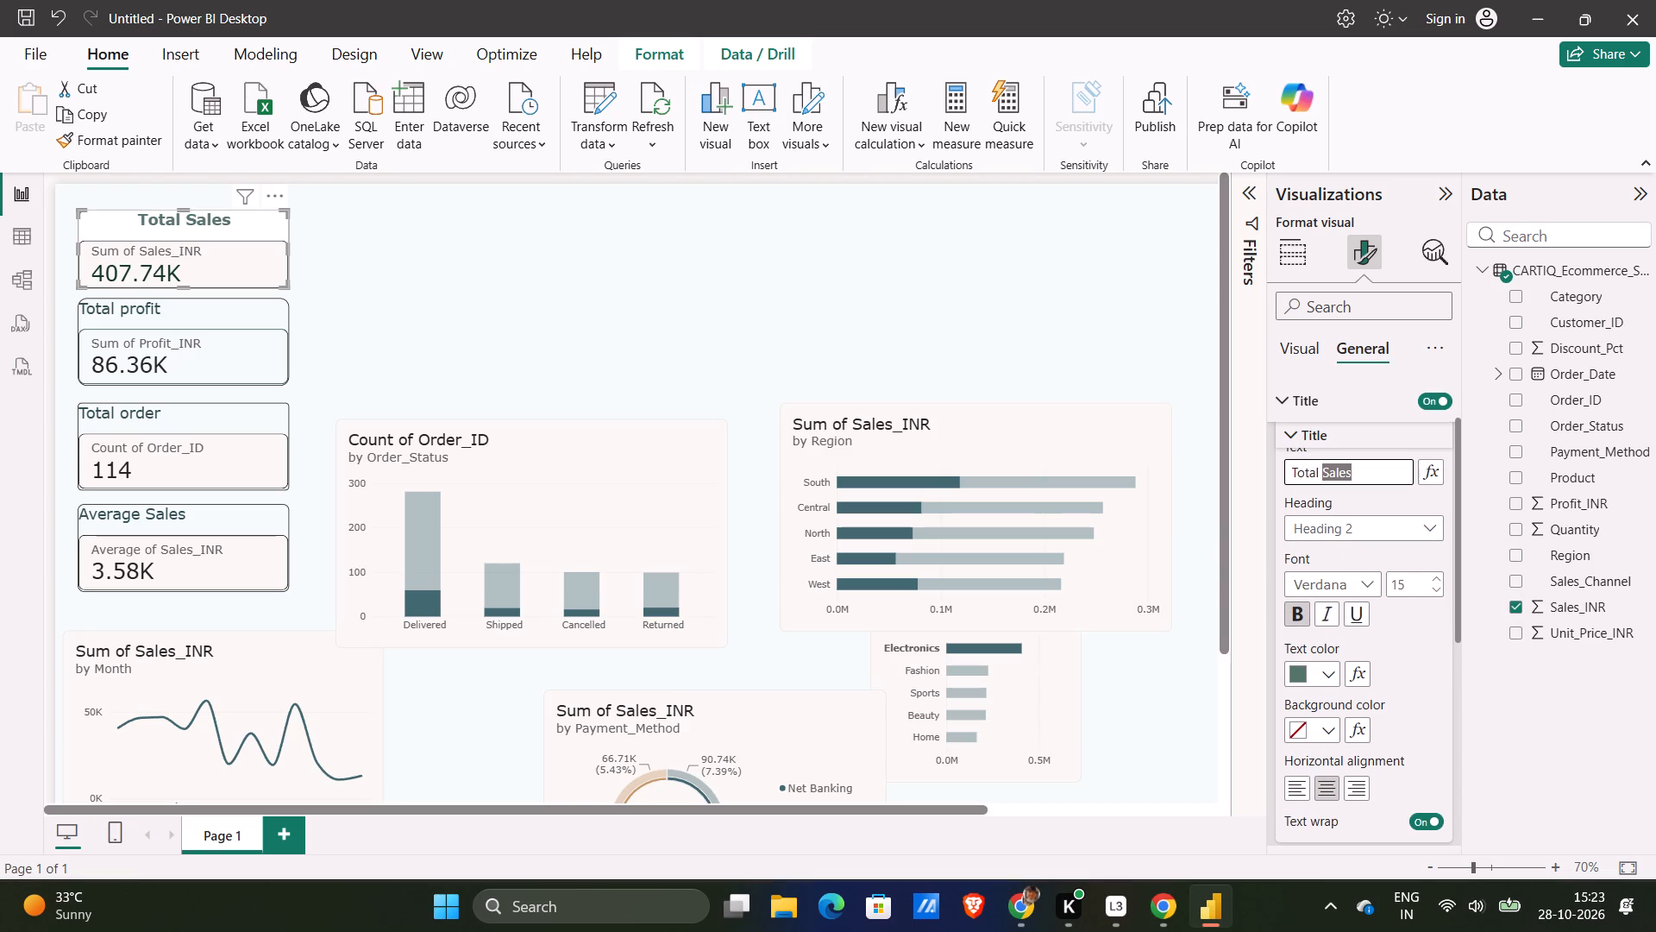
double_click(1306, 612)
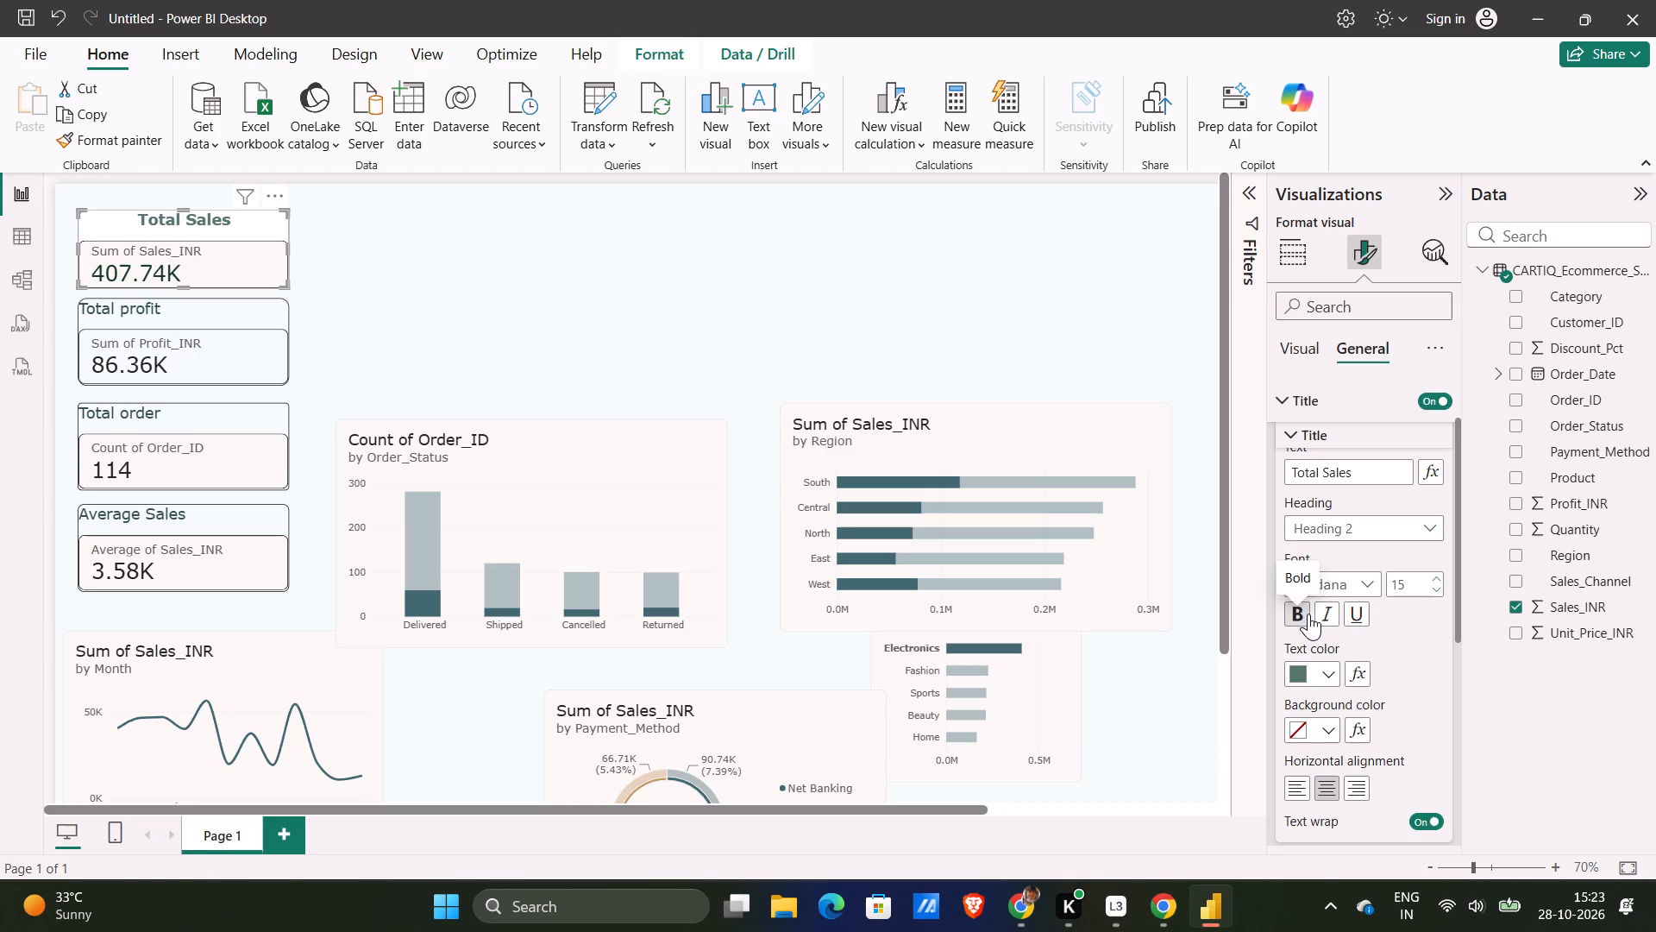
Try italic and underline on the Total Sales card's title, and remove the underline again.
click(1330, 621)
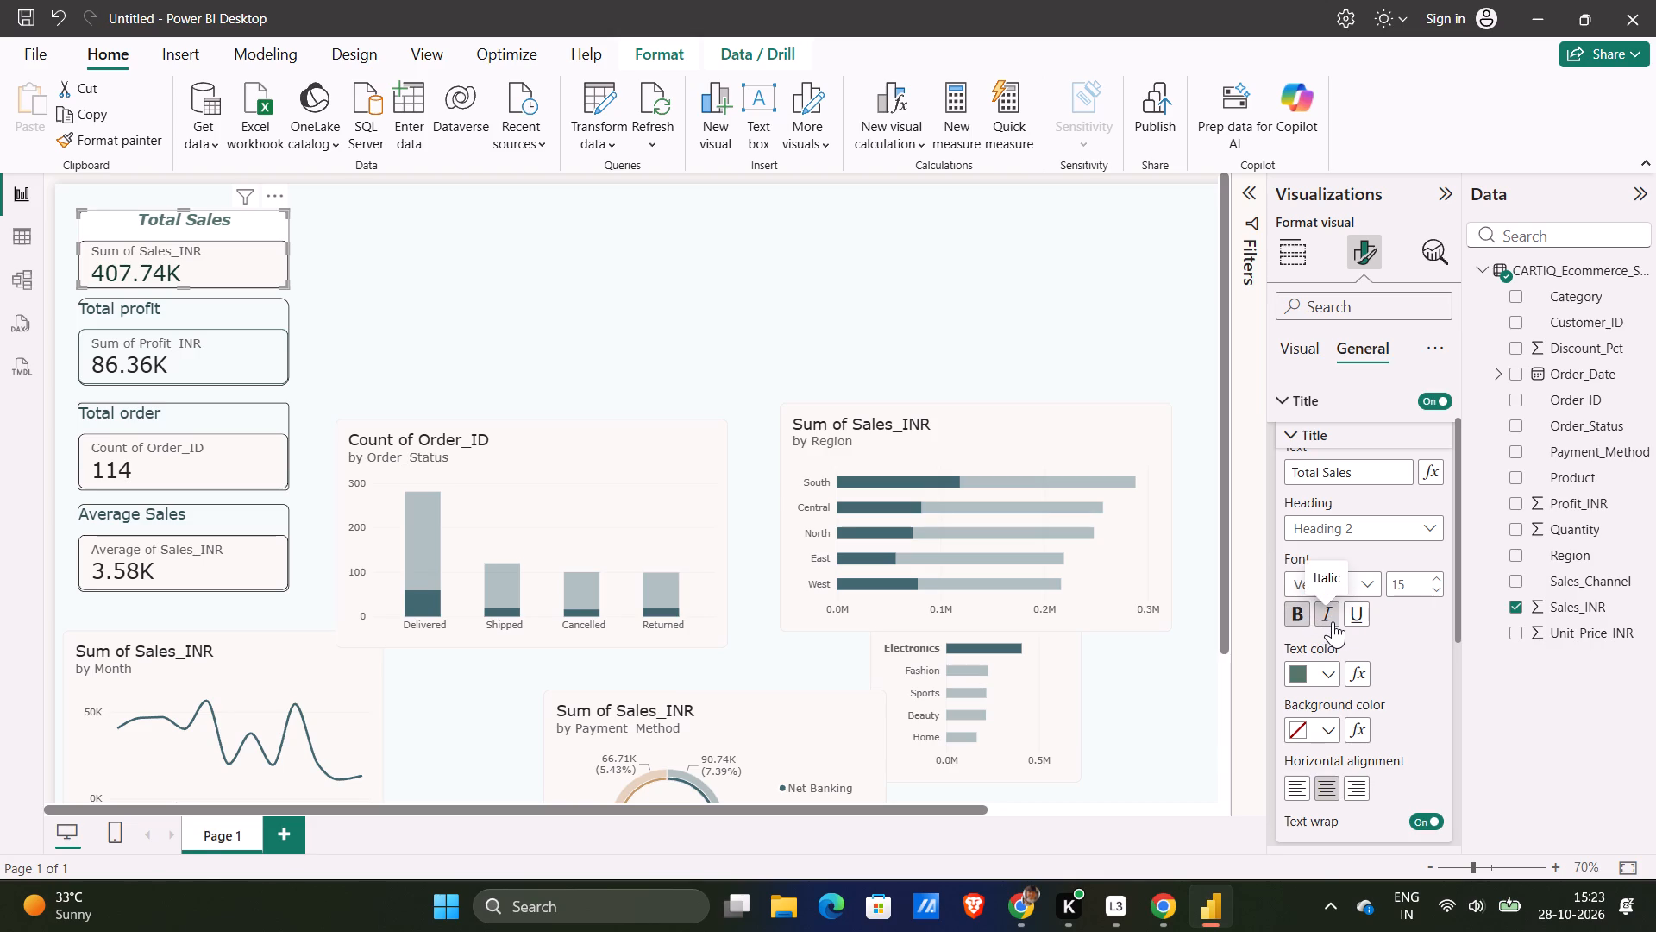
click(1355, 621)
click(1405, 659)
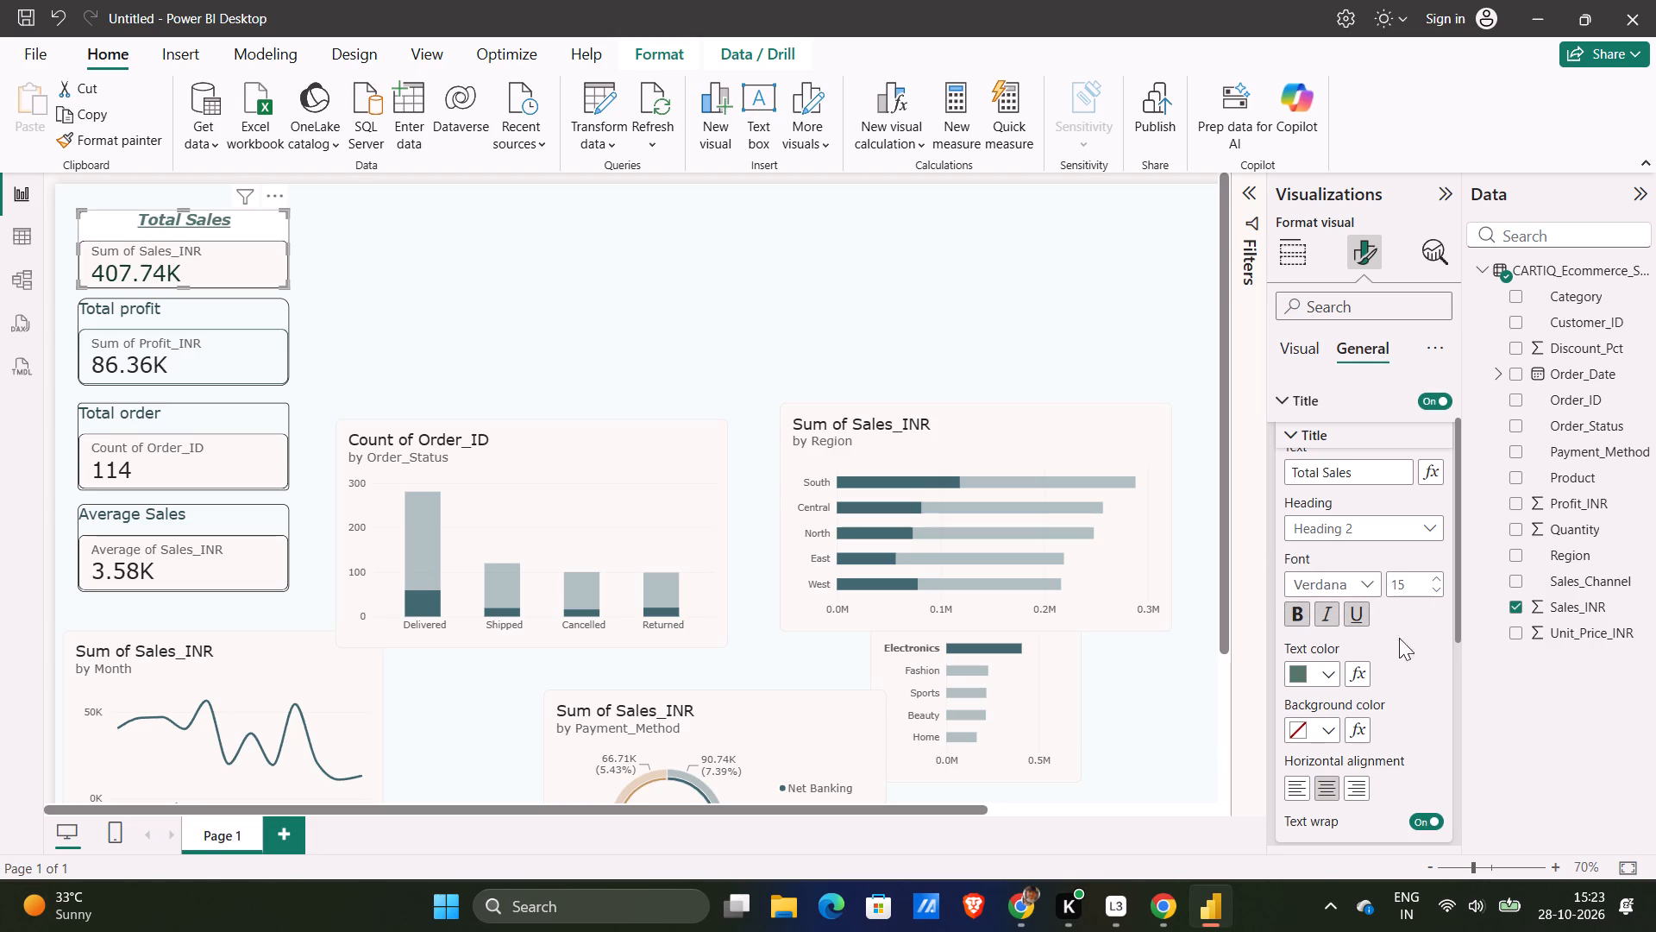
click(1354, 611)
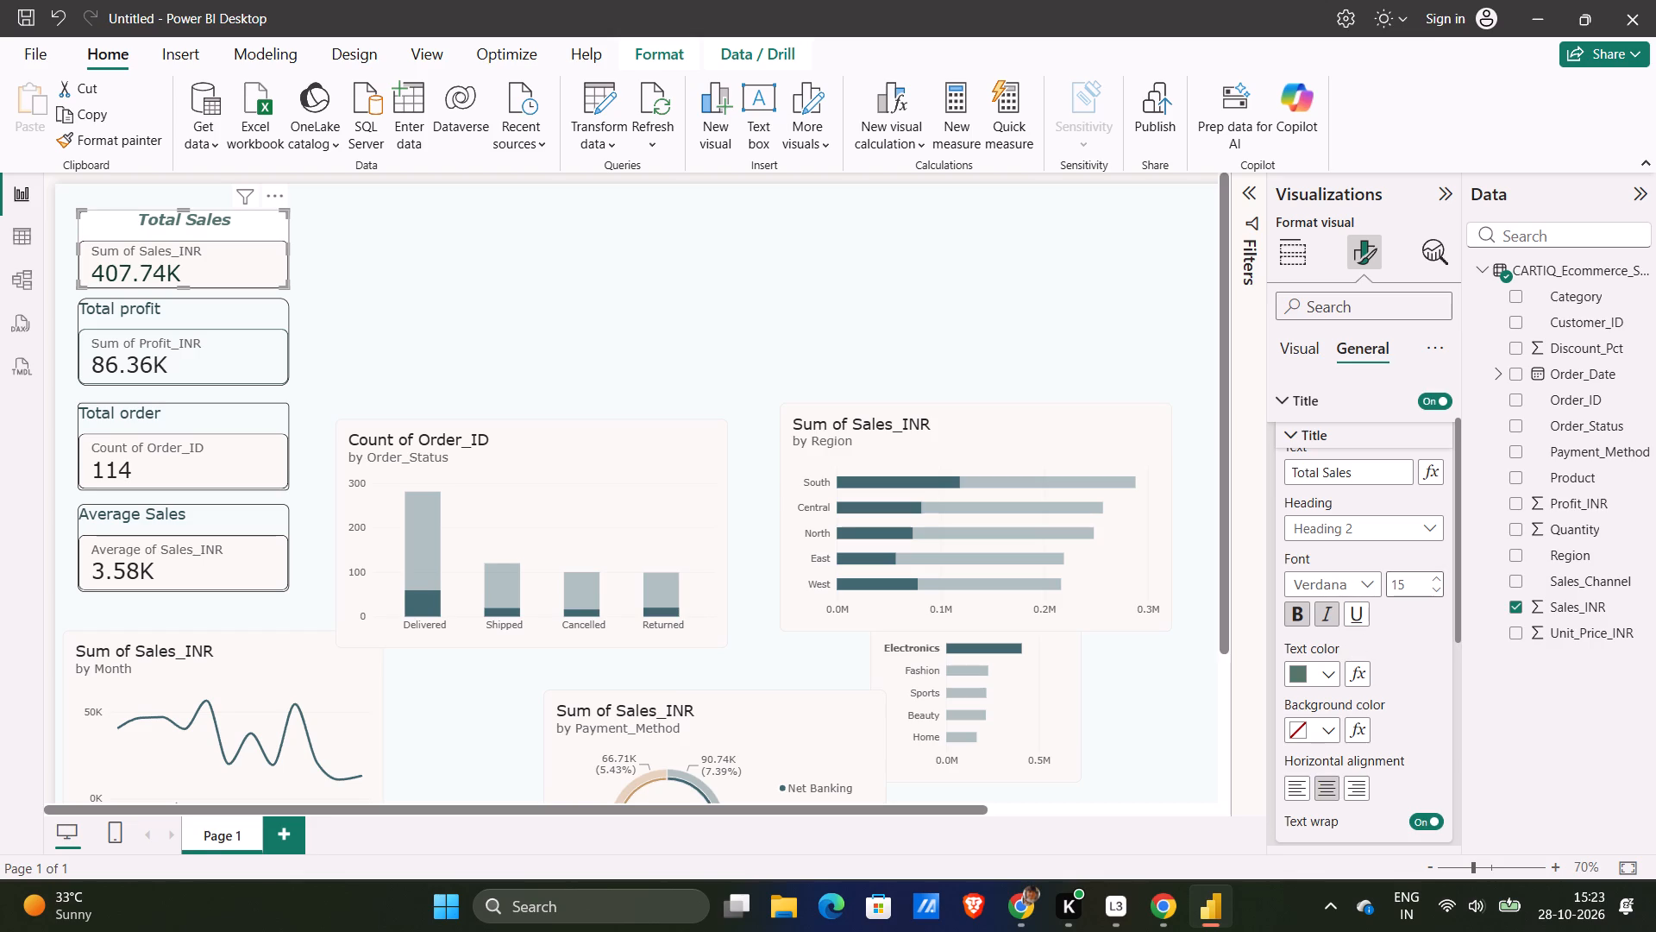
Set the Total Sales card's title font to Times New Roman.
click(1346, 582)
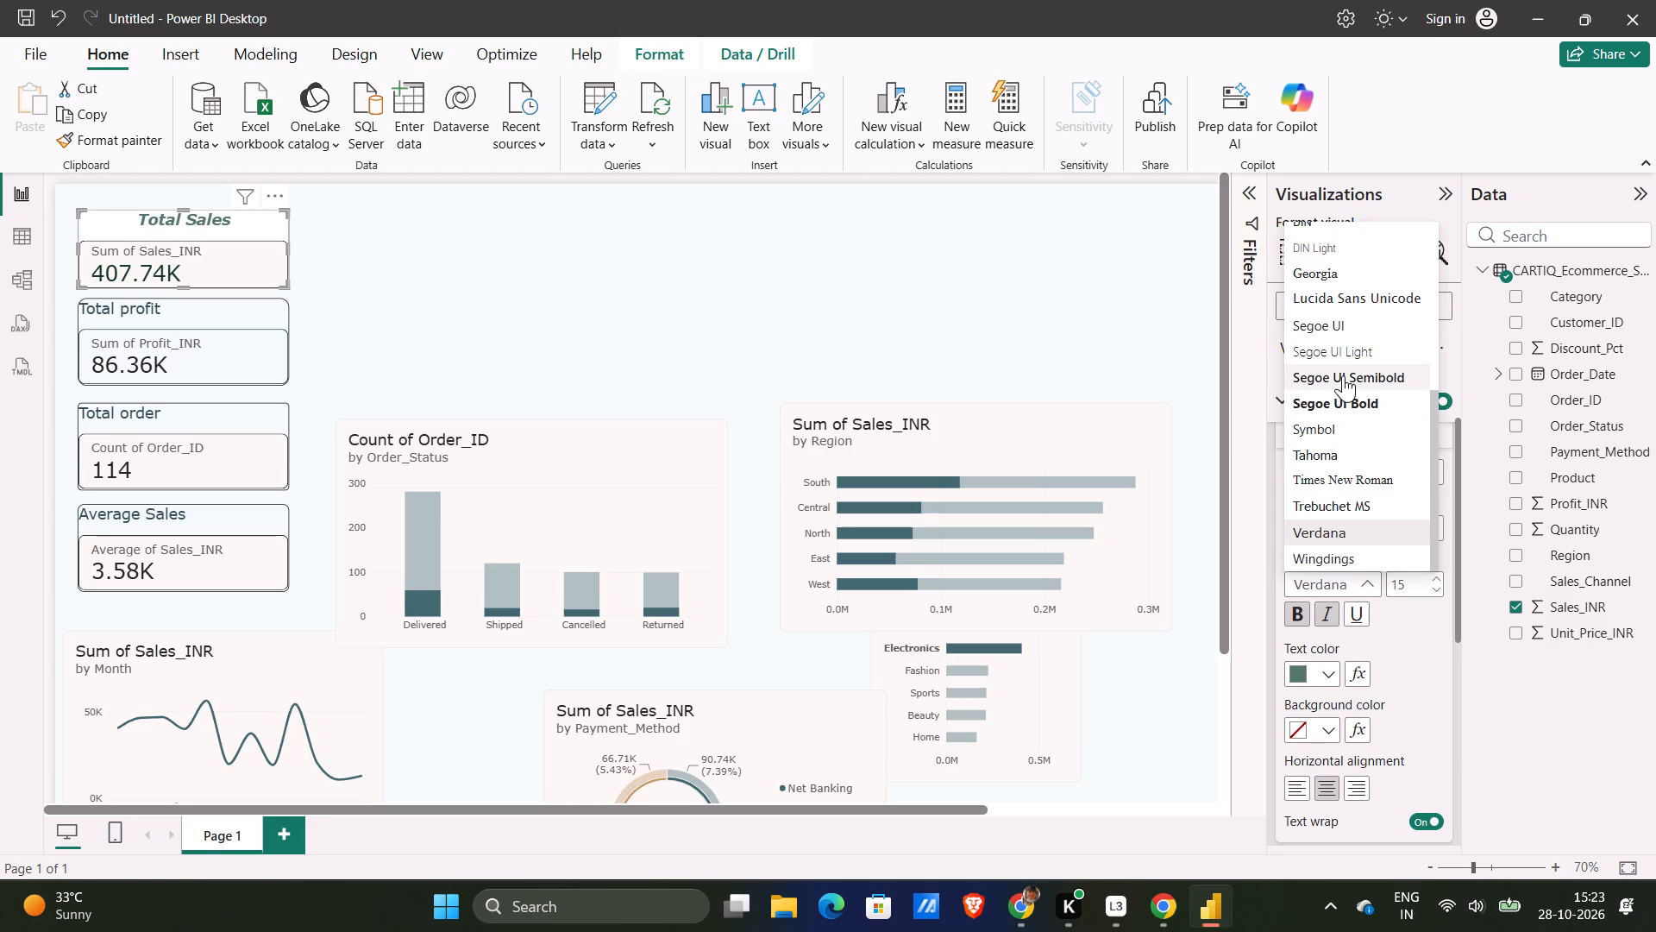
scroll(1343, 375, up, 9)
scroll(1343, 375, down, 6)
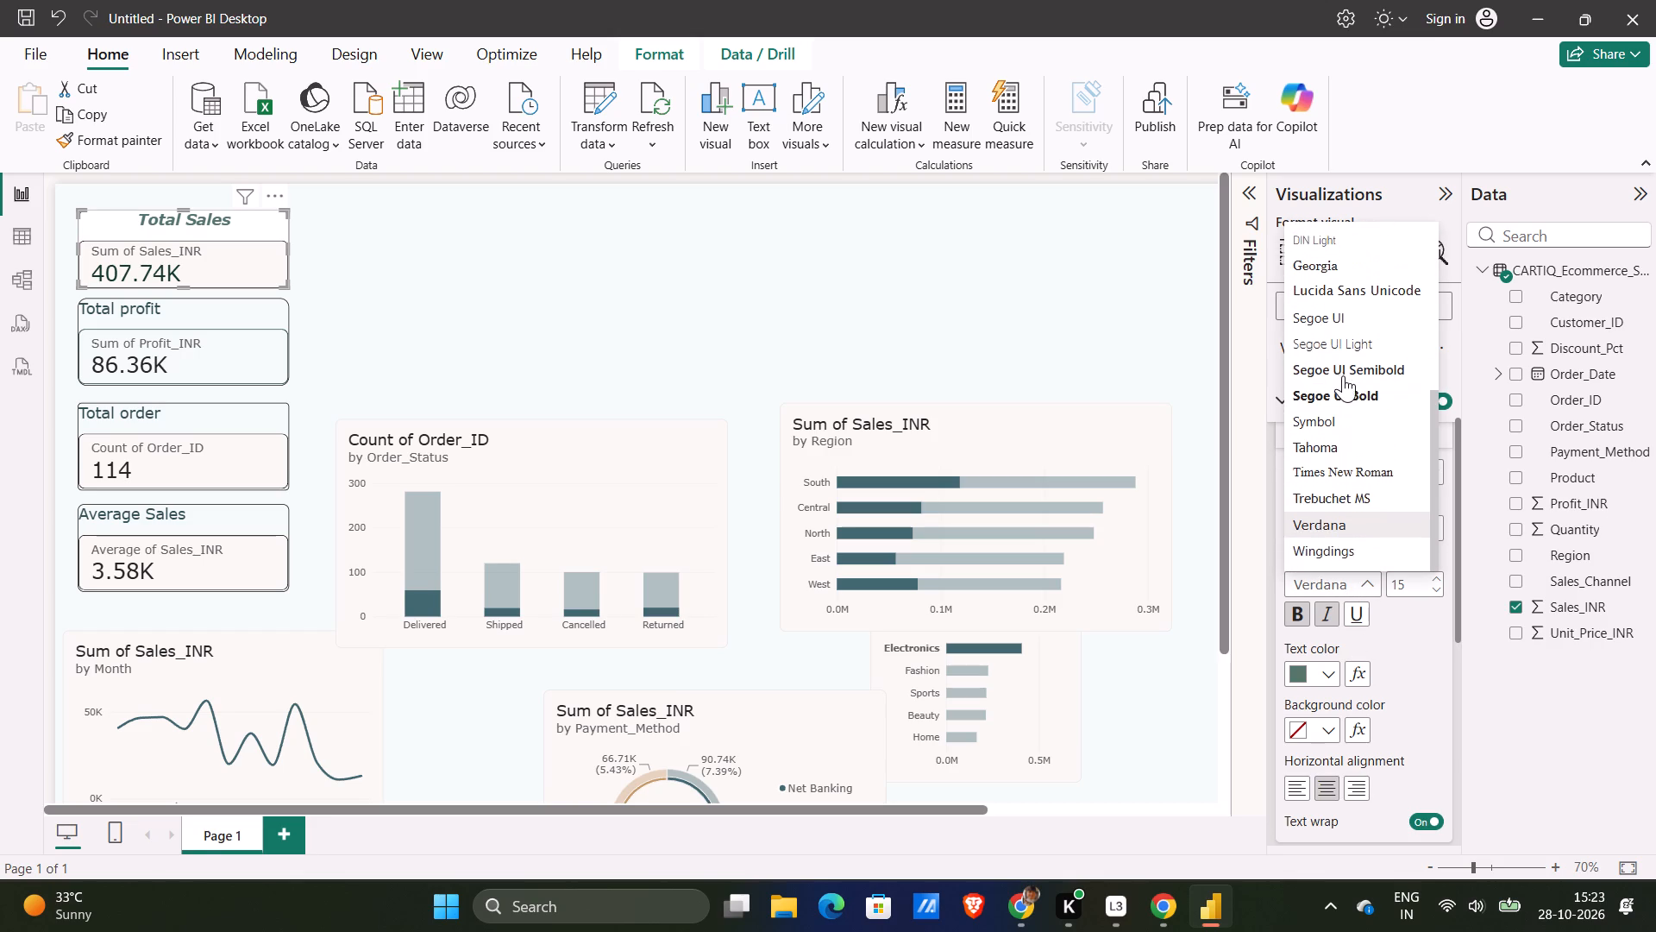
scroll(1343, 375, down, 1)
scroll(1350, 487, up, 1)
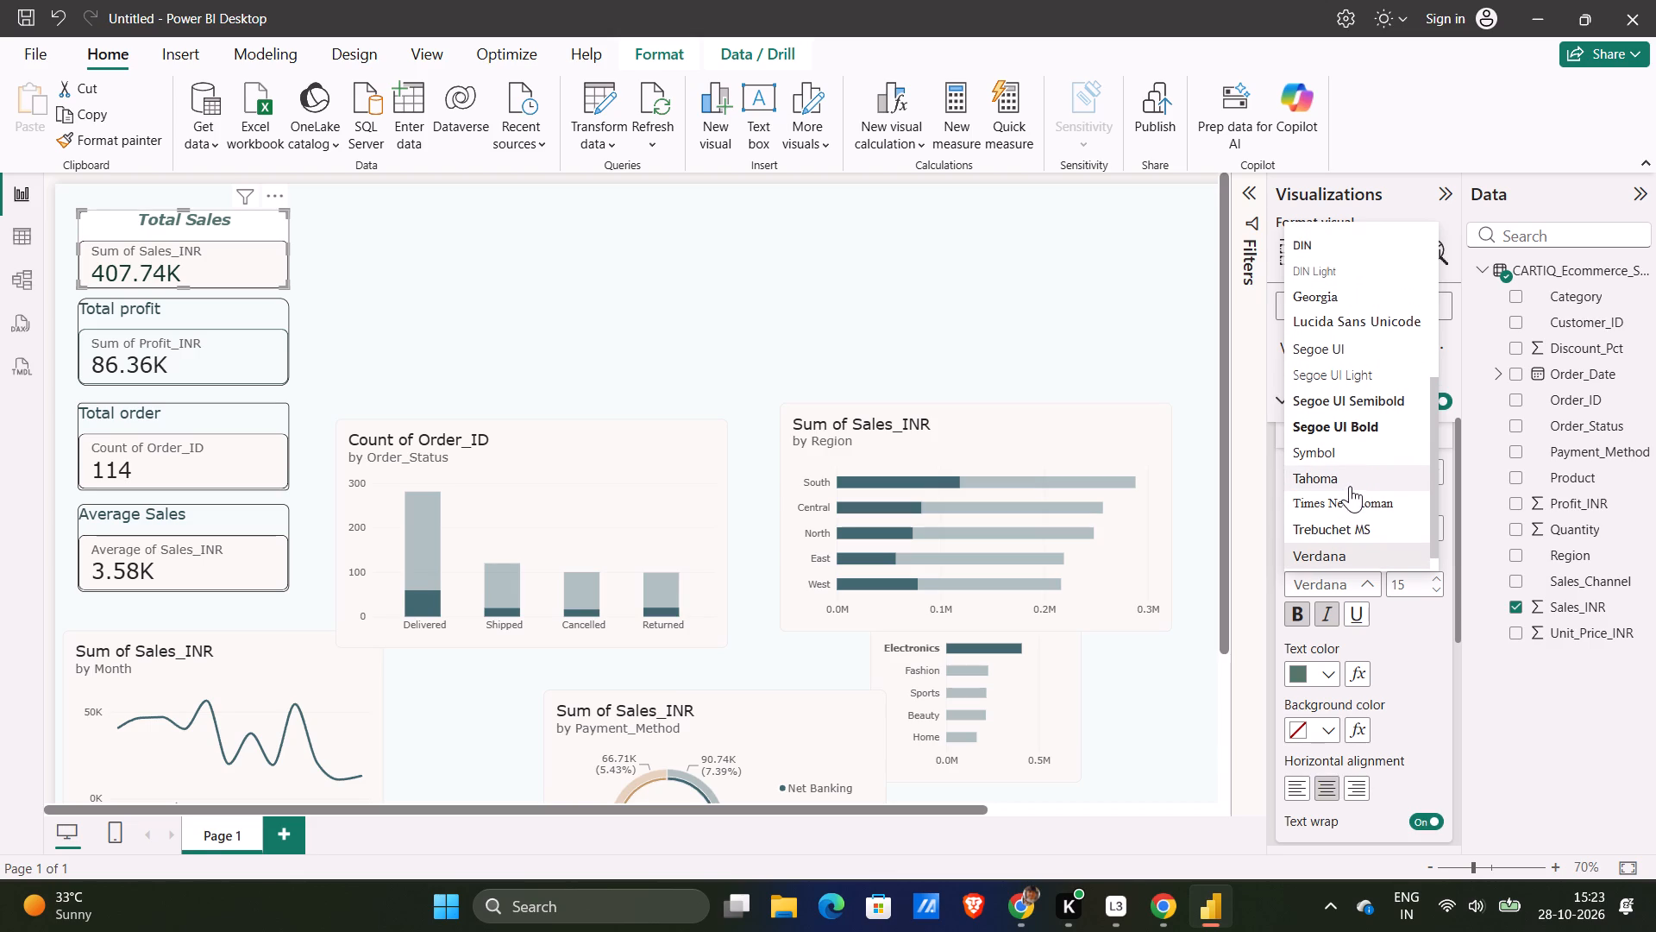
click(1361, 509)
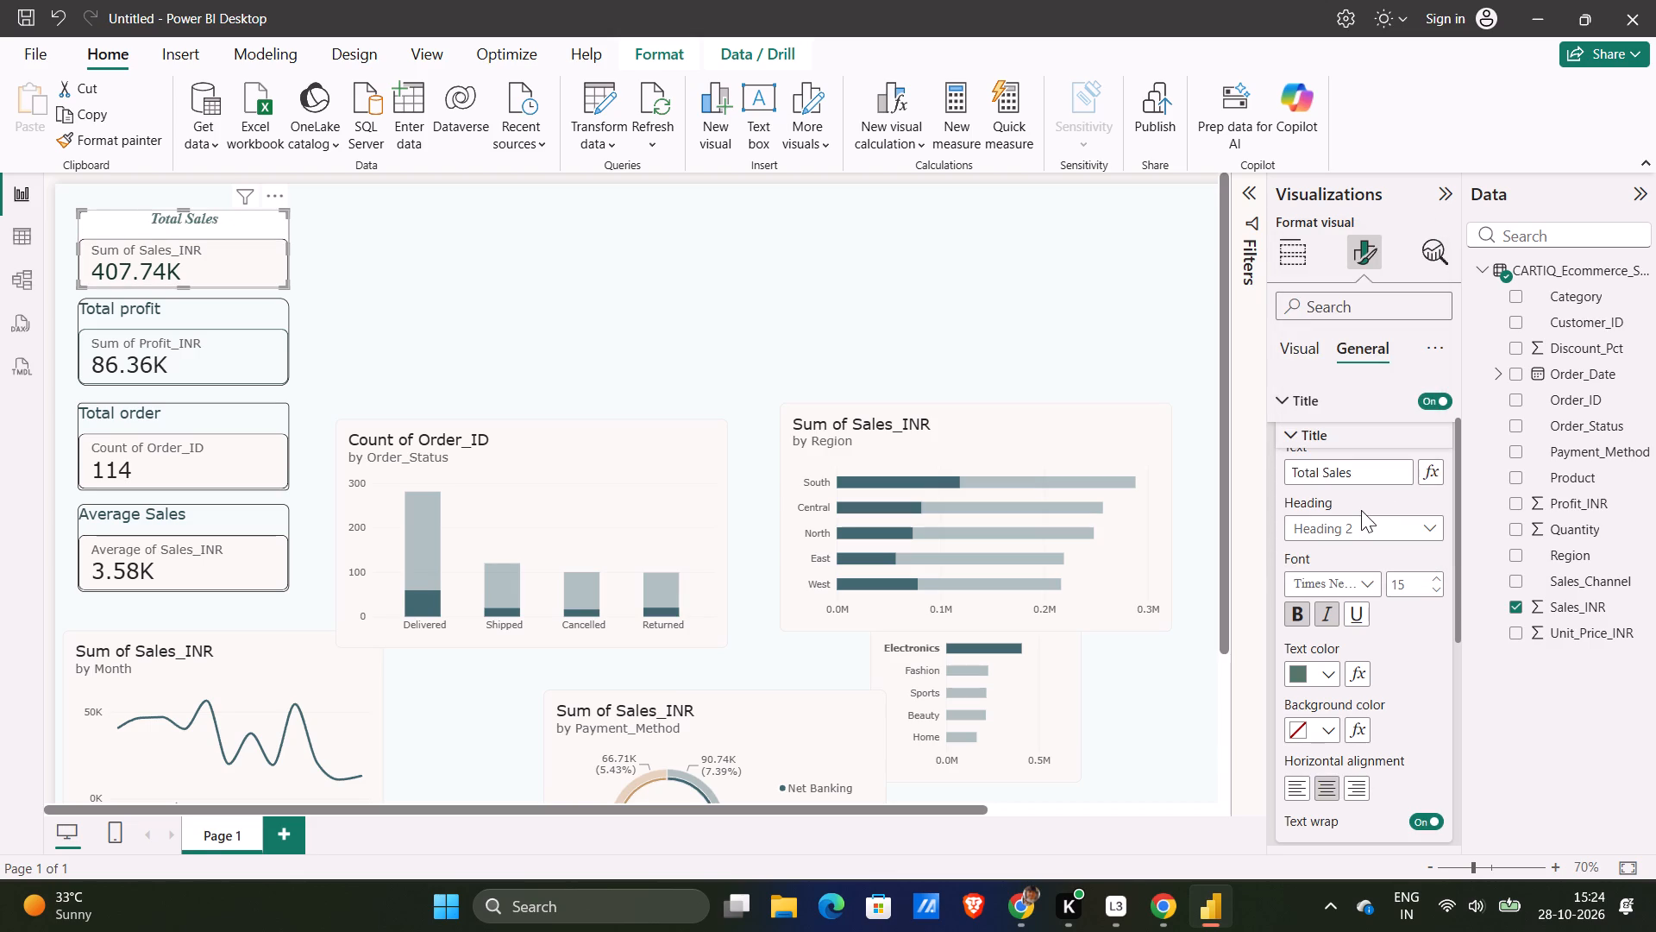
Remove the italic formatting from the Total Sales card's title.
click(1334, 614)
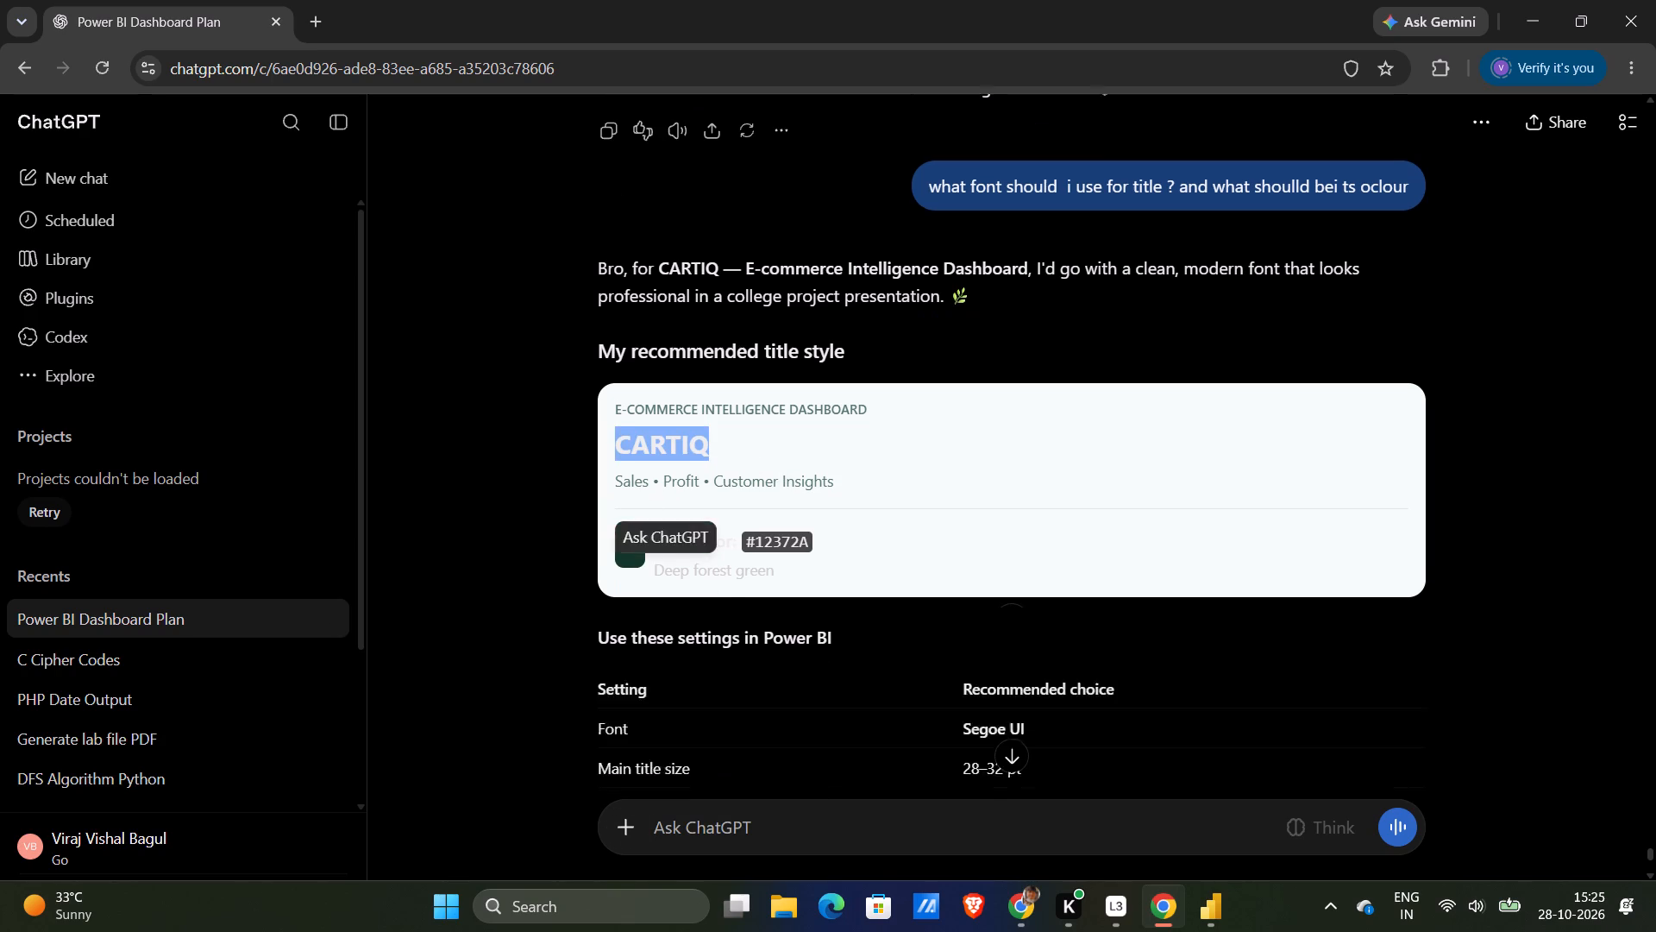
scroll(693, 589, down, 2)
triple_click(1009, 400)
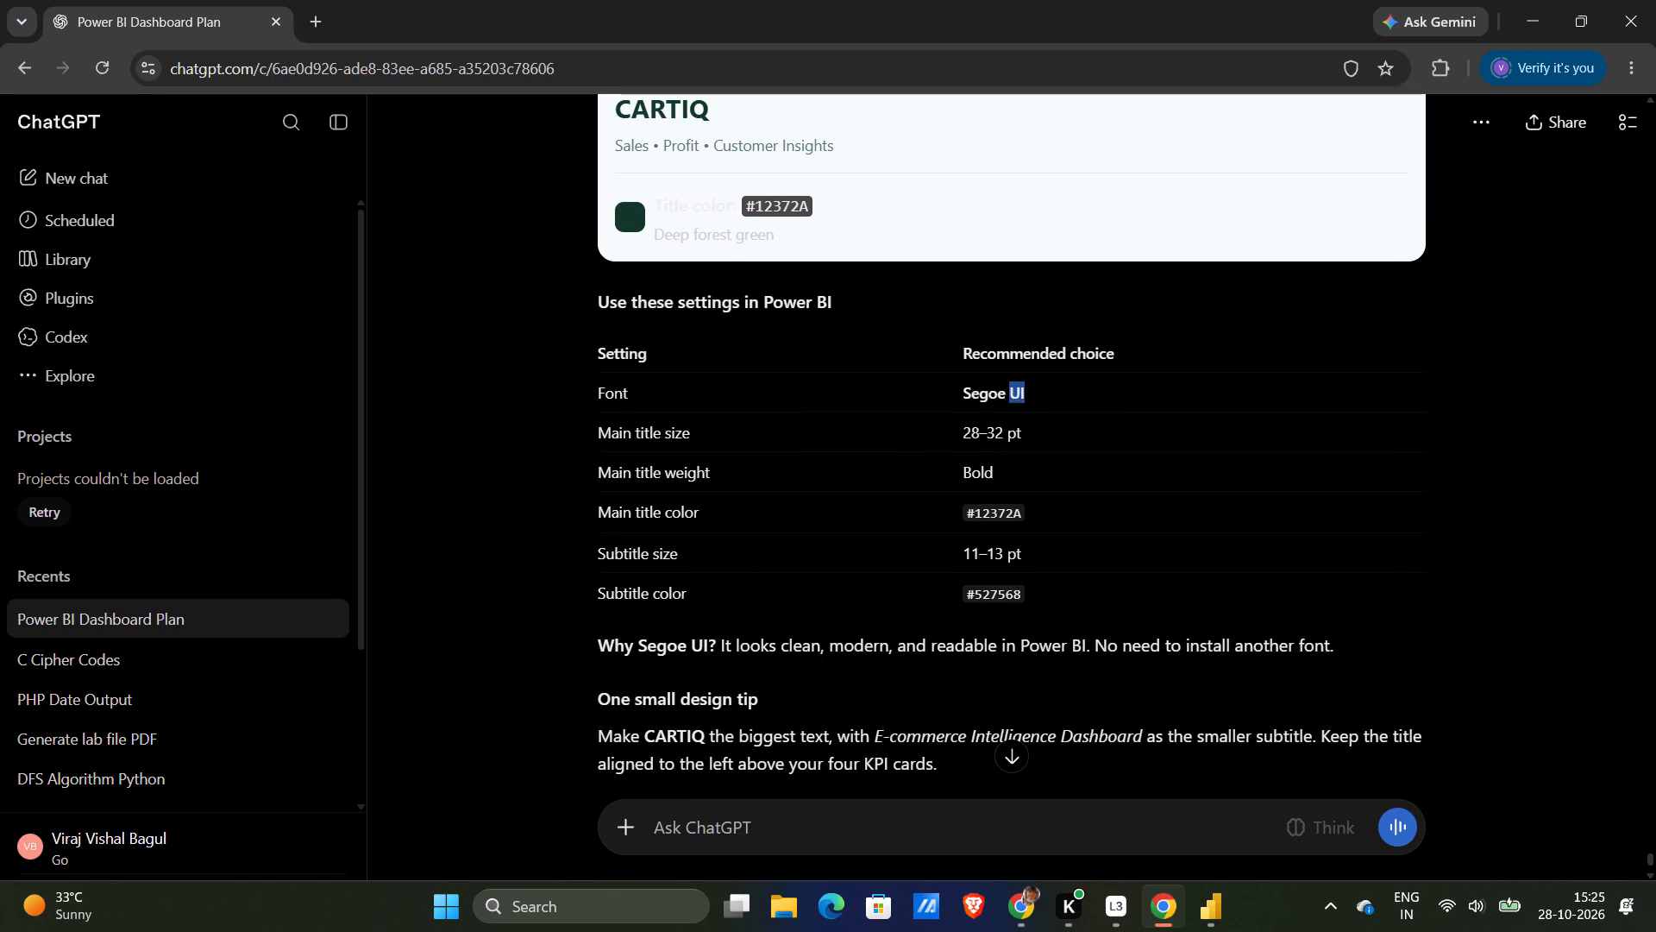
key(ctrl+c)
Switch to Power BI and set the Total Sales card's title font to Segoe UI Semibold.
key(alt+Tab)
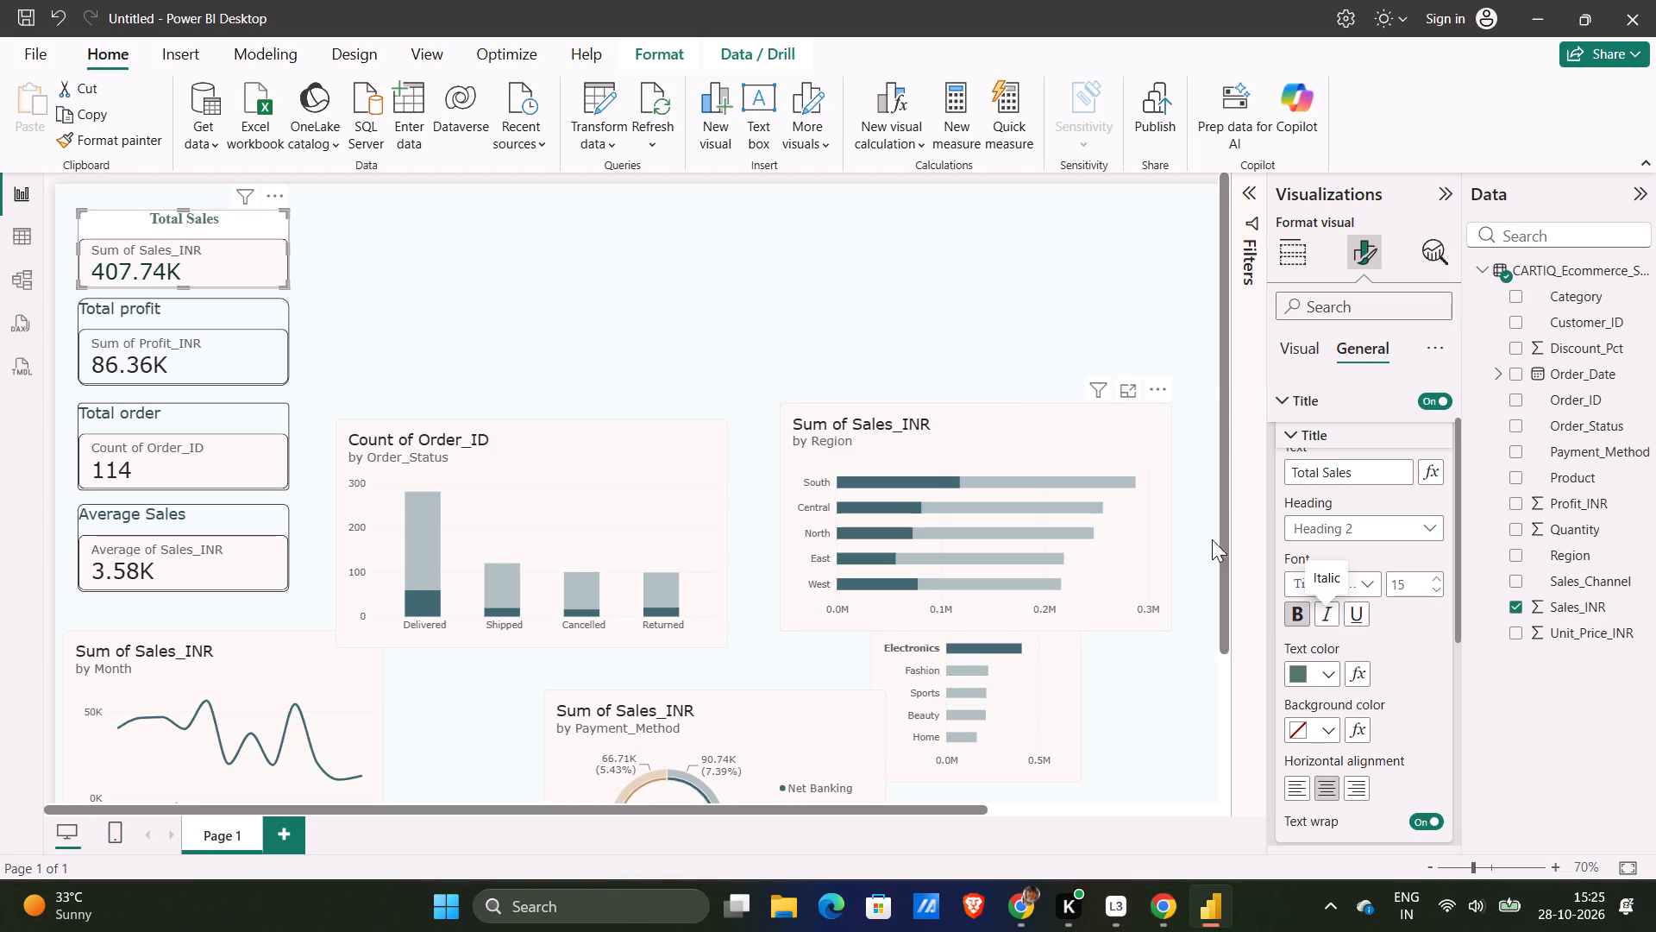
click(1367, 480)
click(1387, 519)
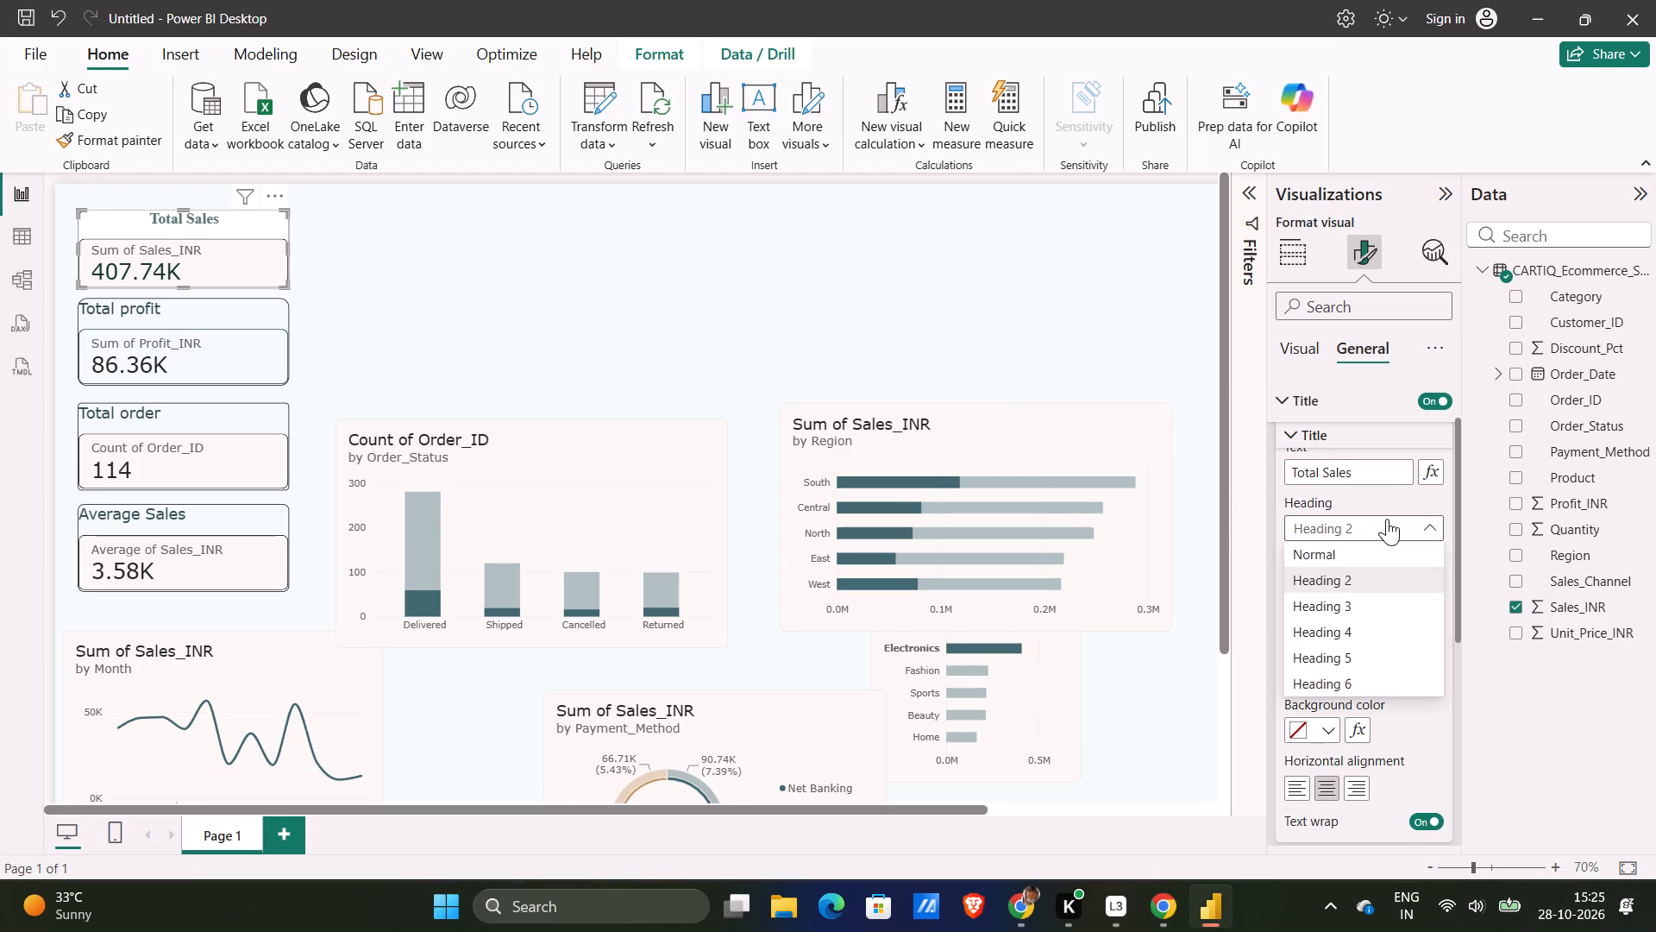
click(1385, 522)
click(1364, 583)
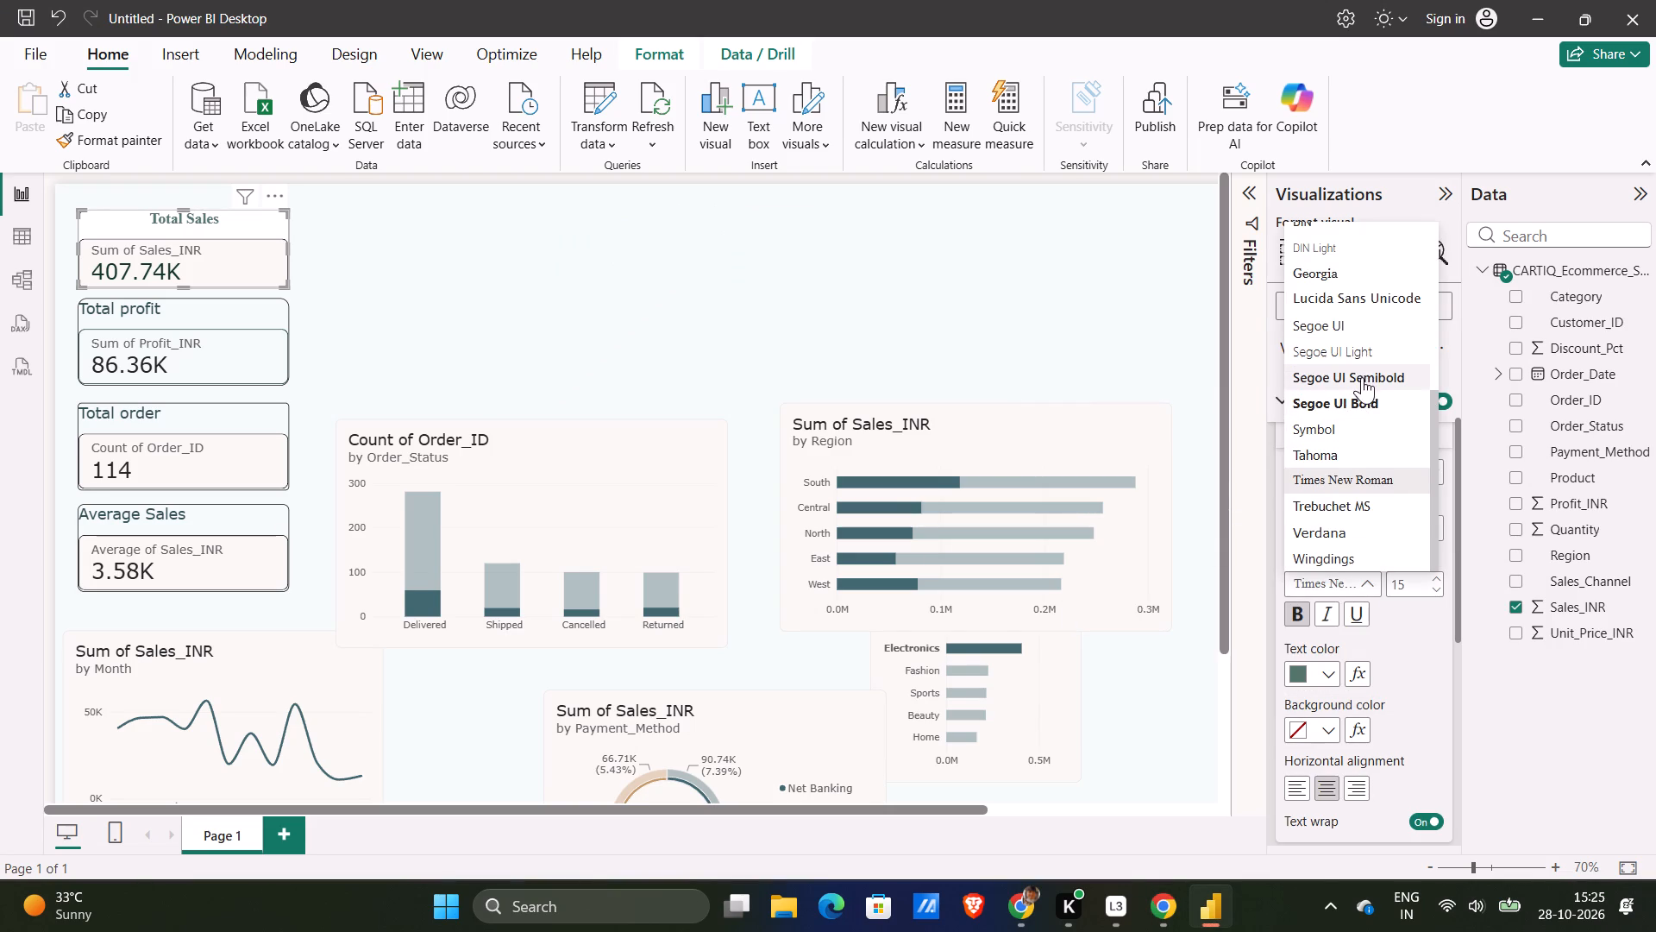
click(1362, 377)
Recheck the recommended font in ChatGPT and set the Total Sales card's title font to Segoe UI in Power BI.
key(alt+Tab)
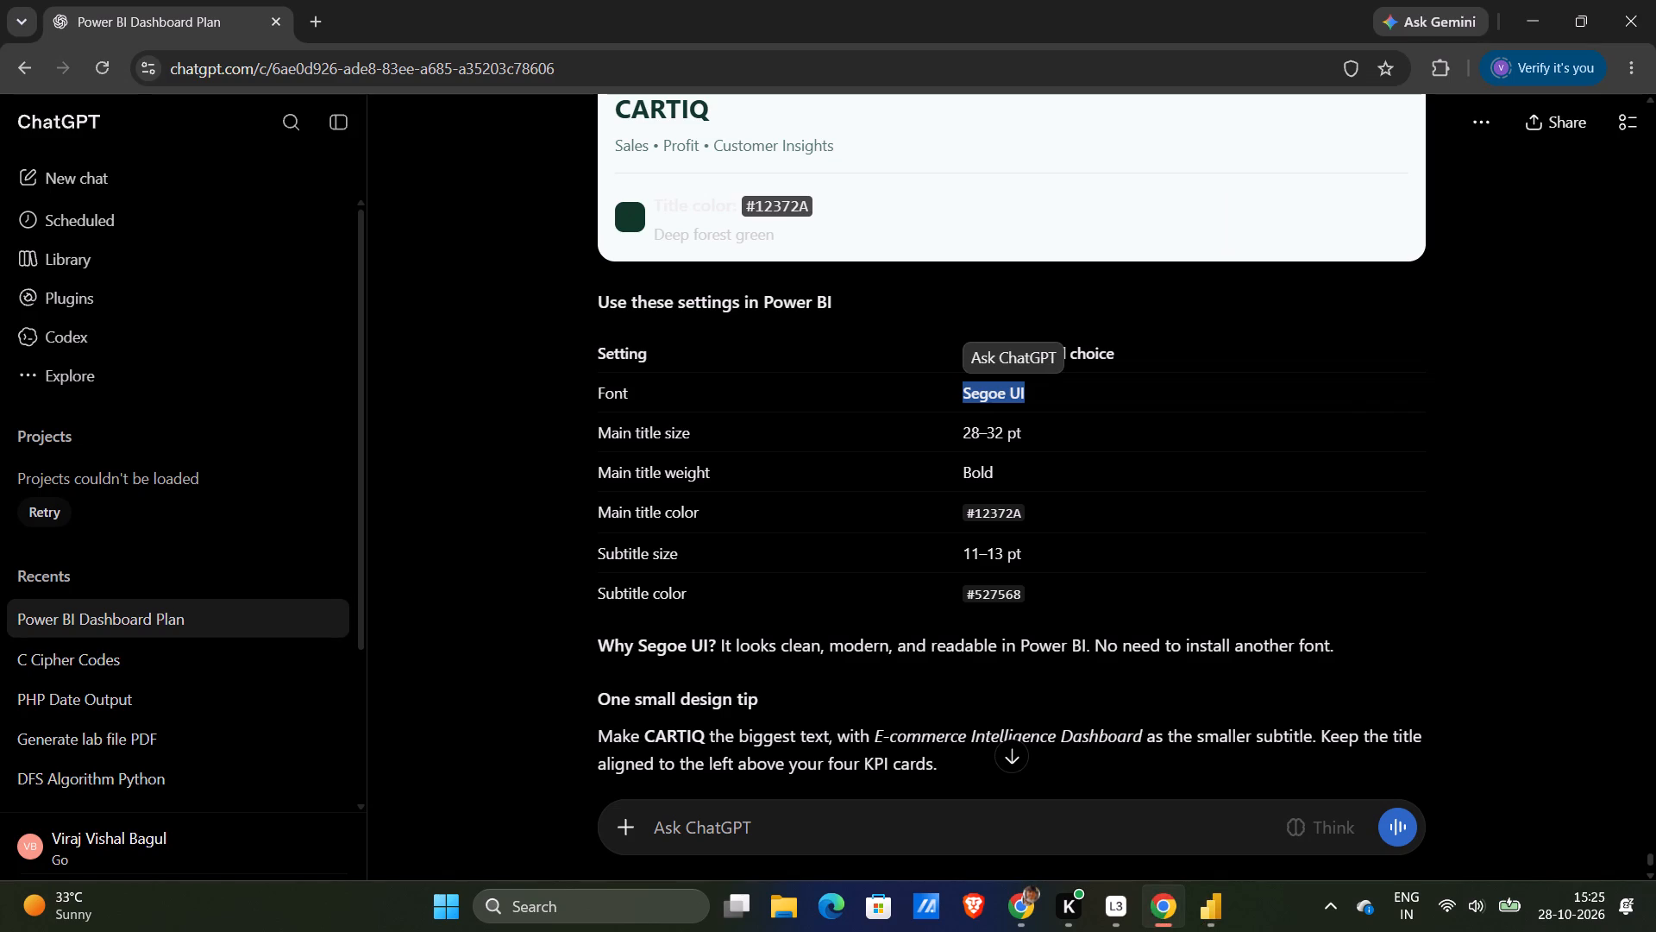
key(alt+Tab)
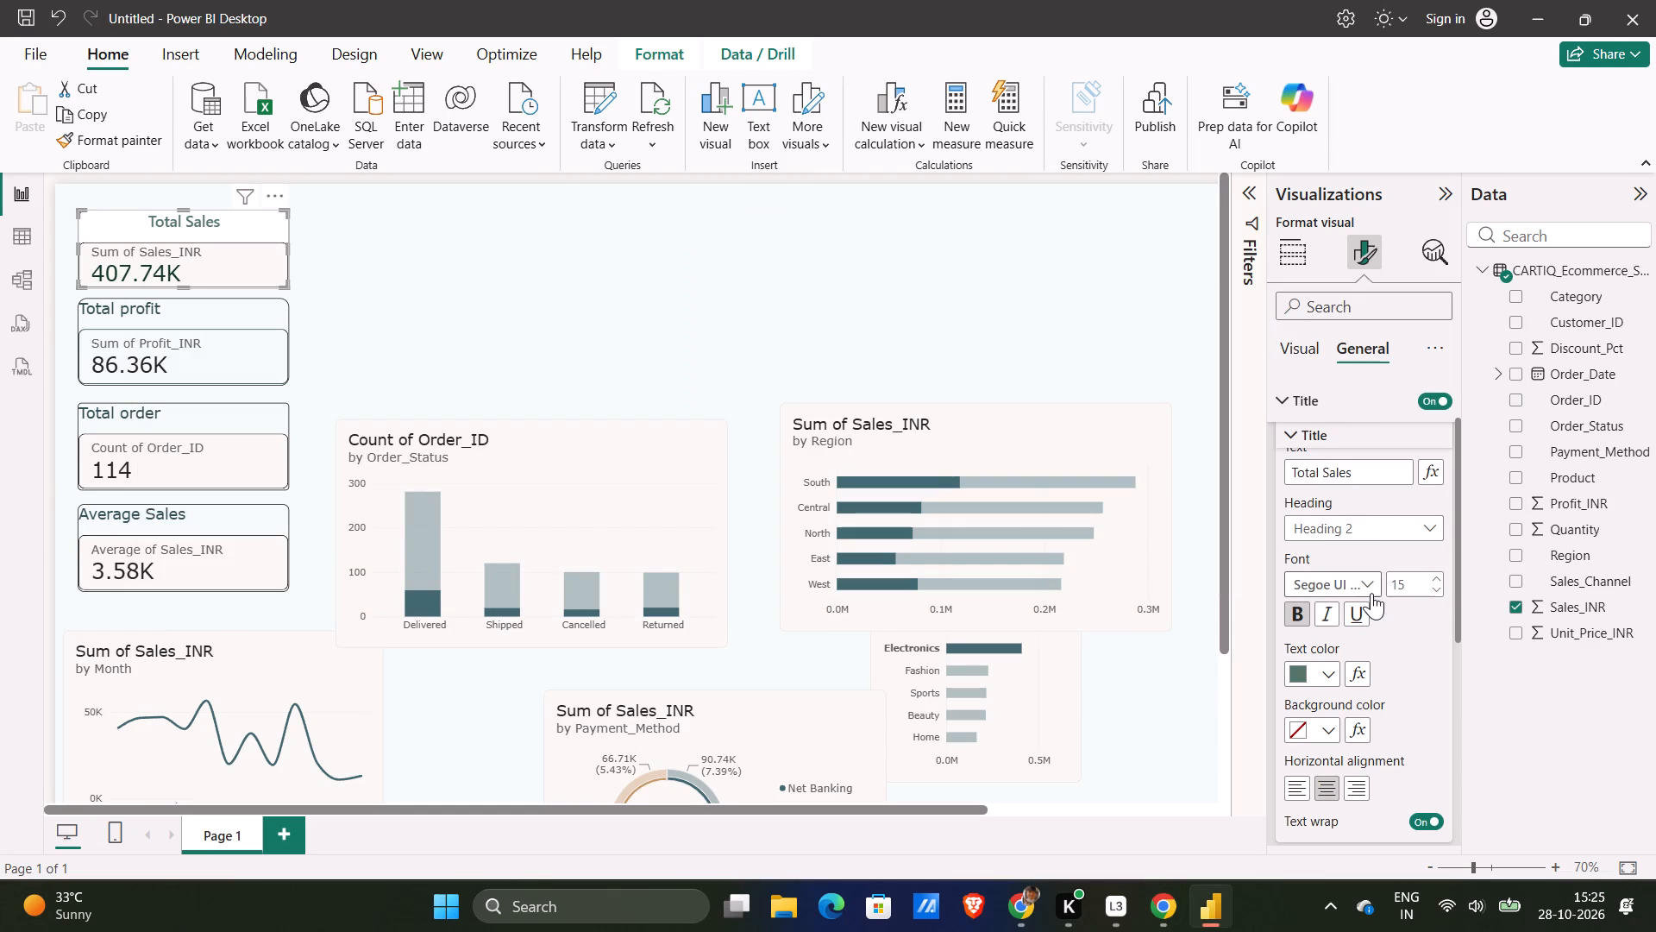
click(1368, 586)
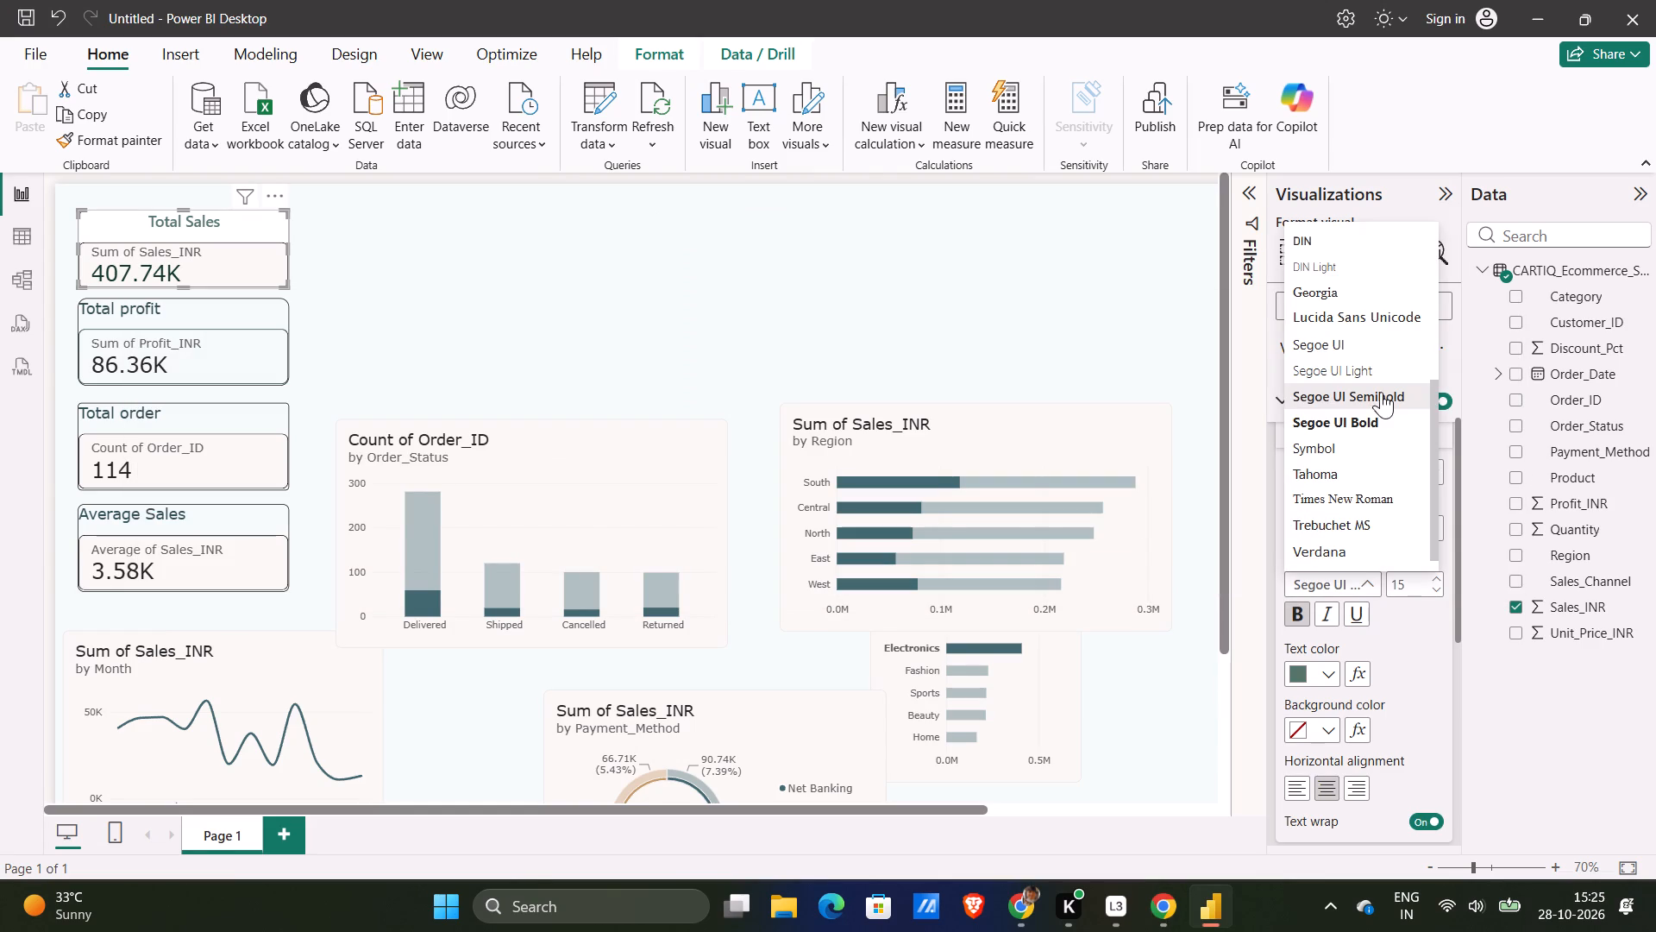
click(1360, 337)
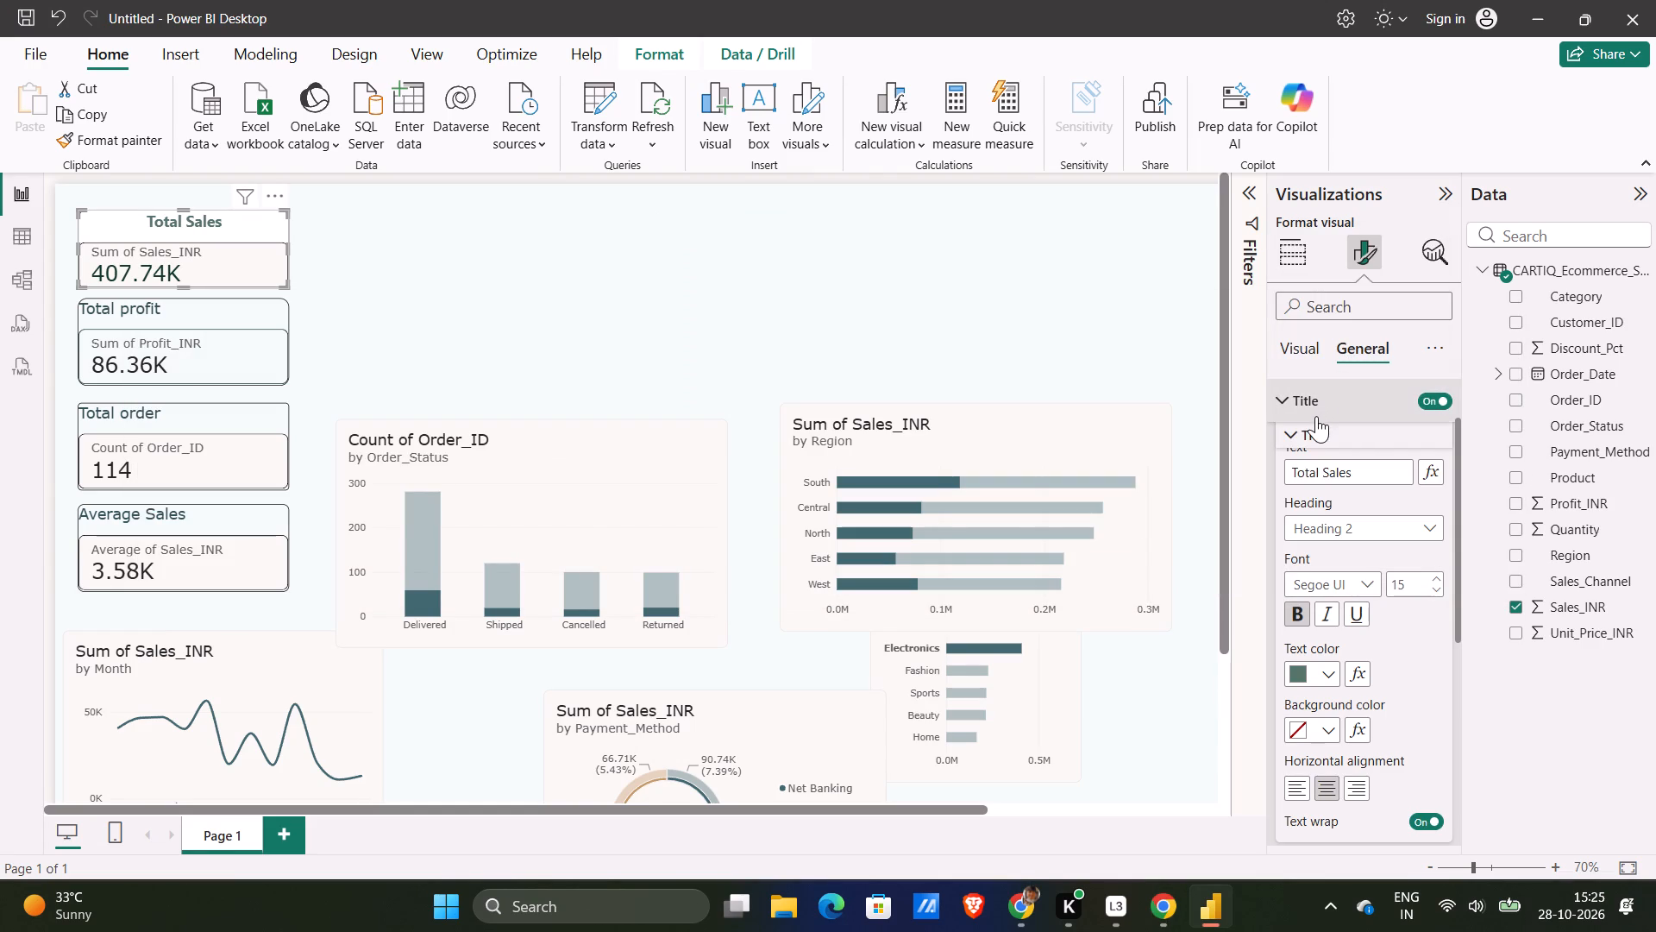
Check the recommended main title size in ChatGPT, and set the Total Sales card's title font size to 28 in Power BI.
key(alt+Tab)
click(1178, 468)
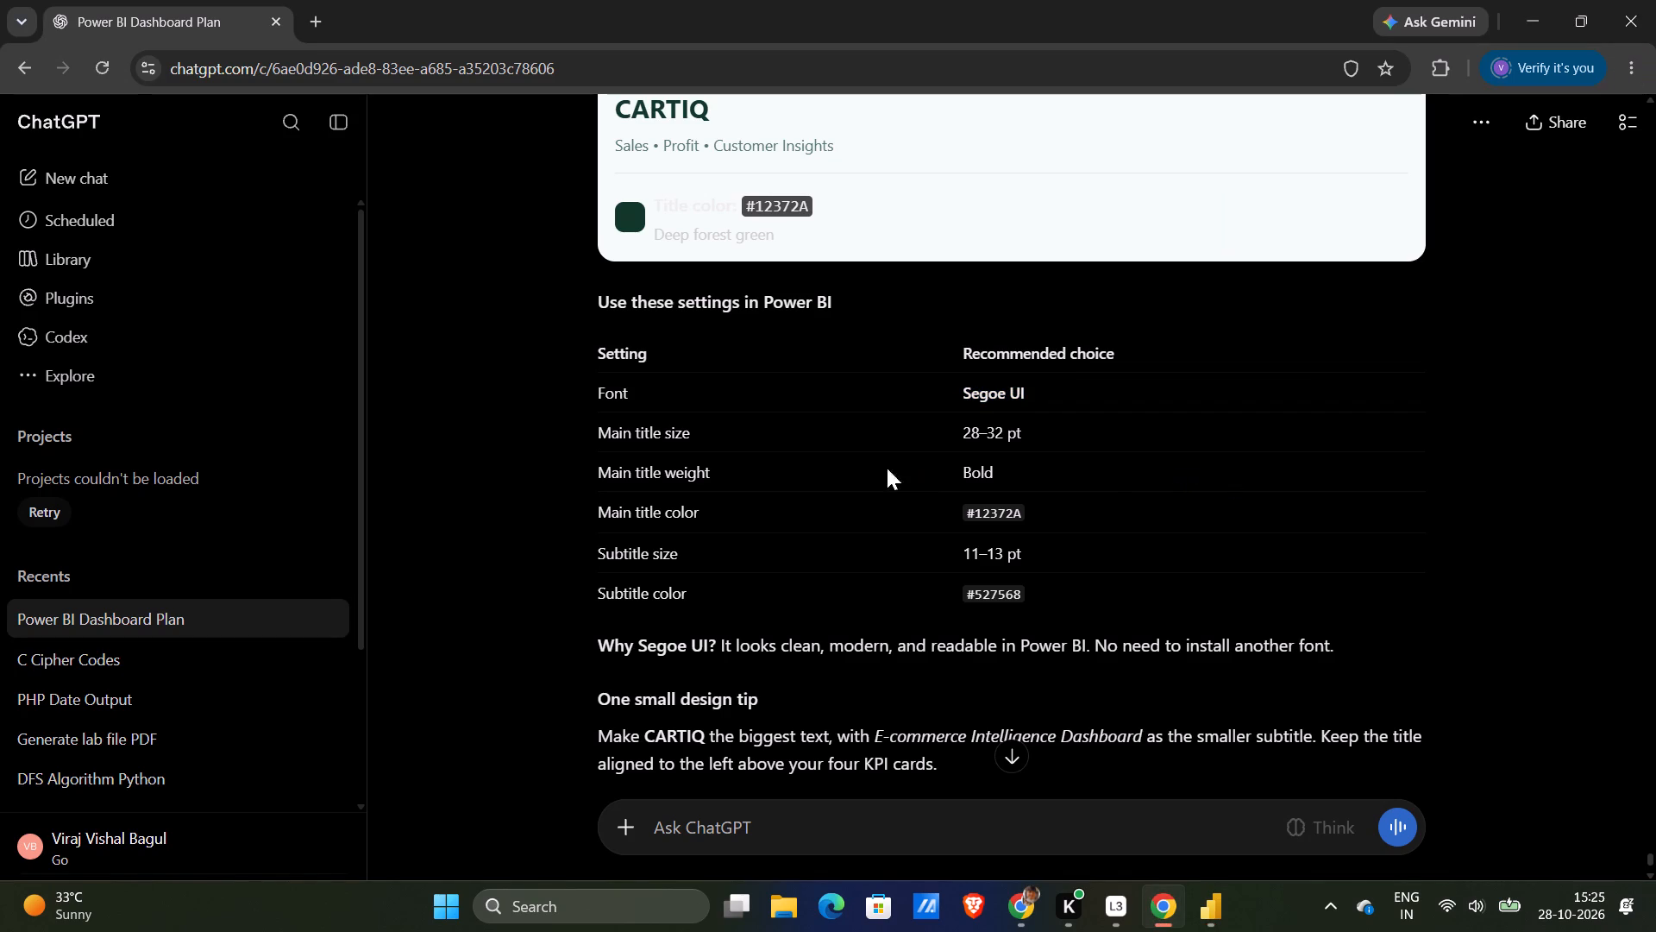
key(alt+Tab)
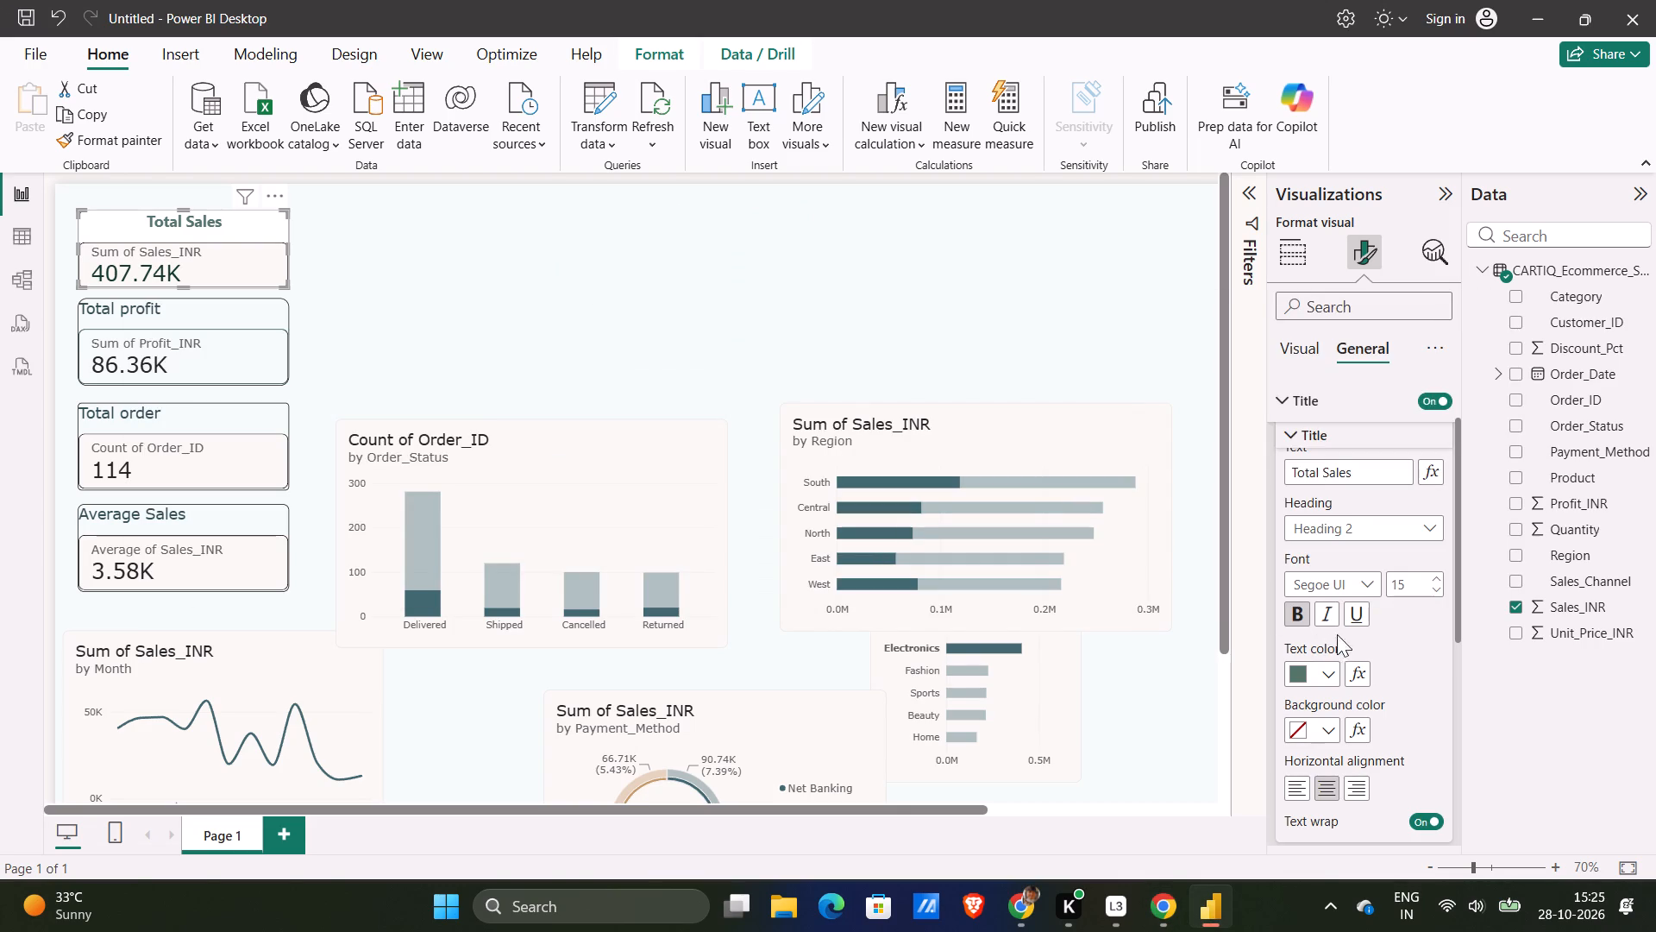
triple_click(1434, 581)
double_click(1434, 581)
key(alt+Tab)
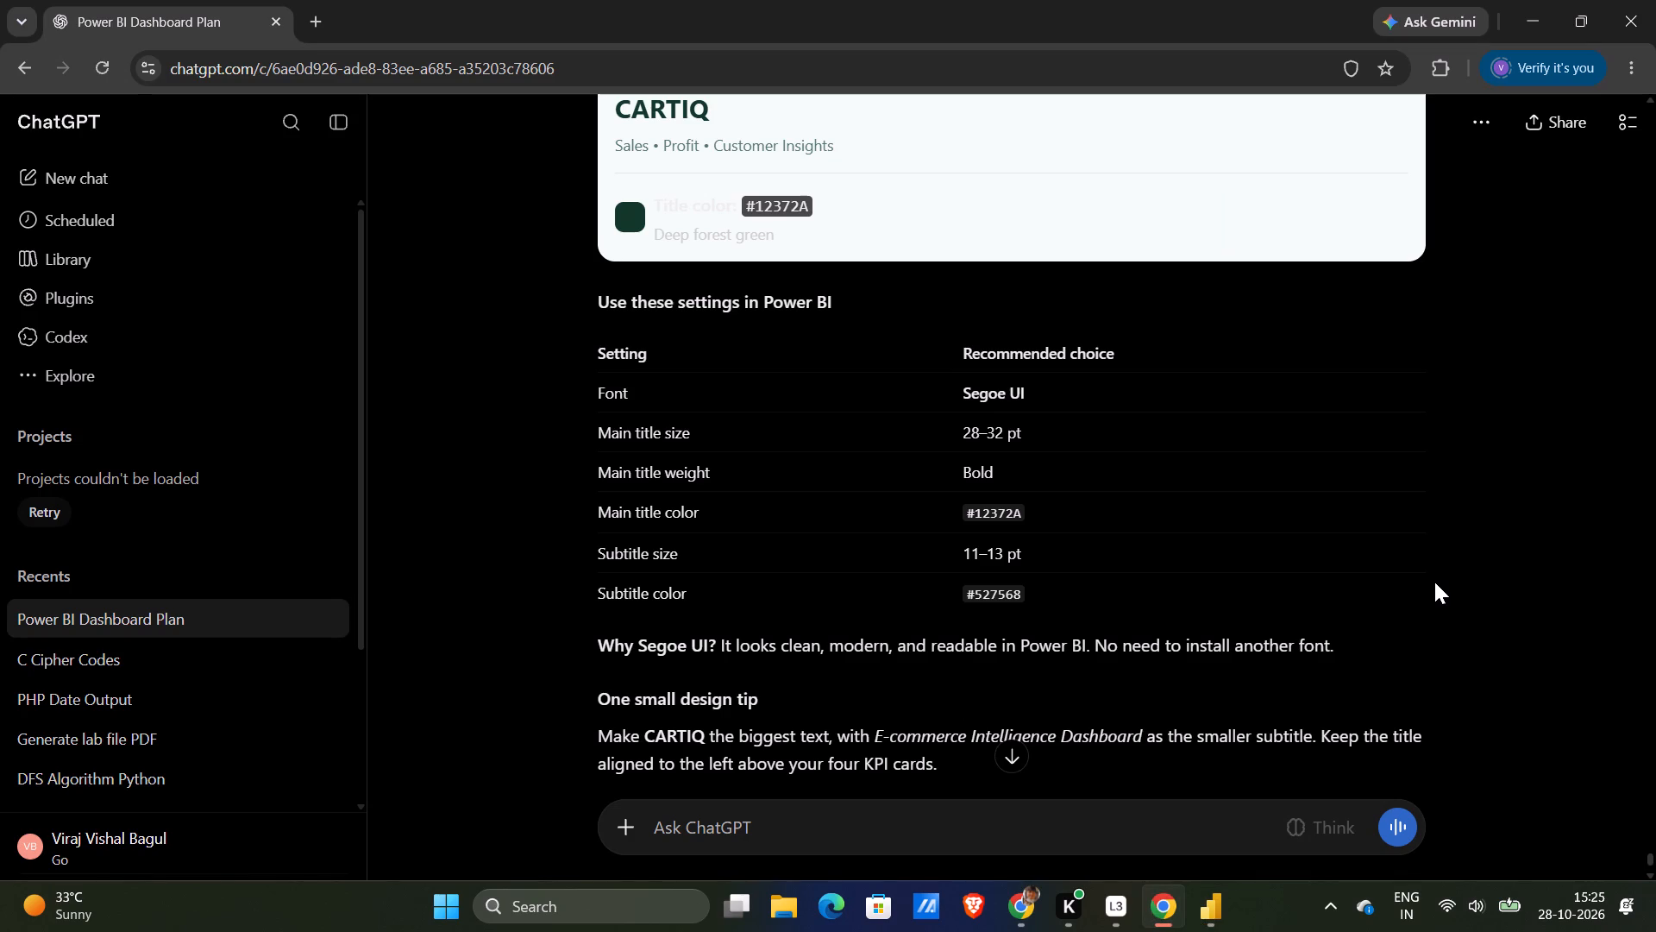
key(alt+Tab)
double_click(1414, 581)
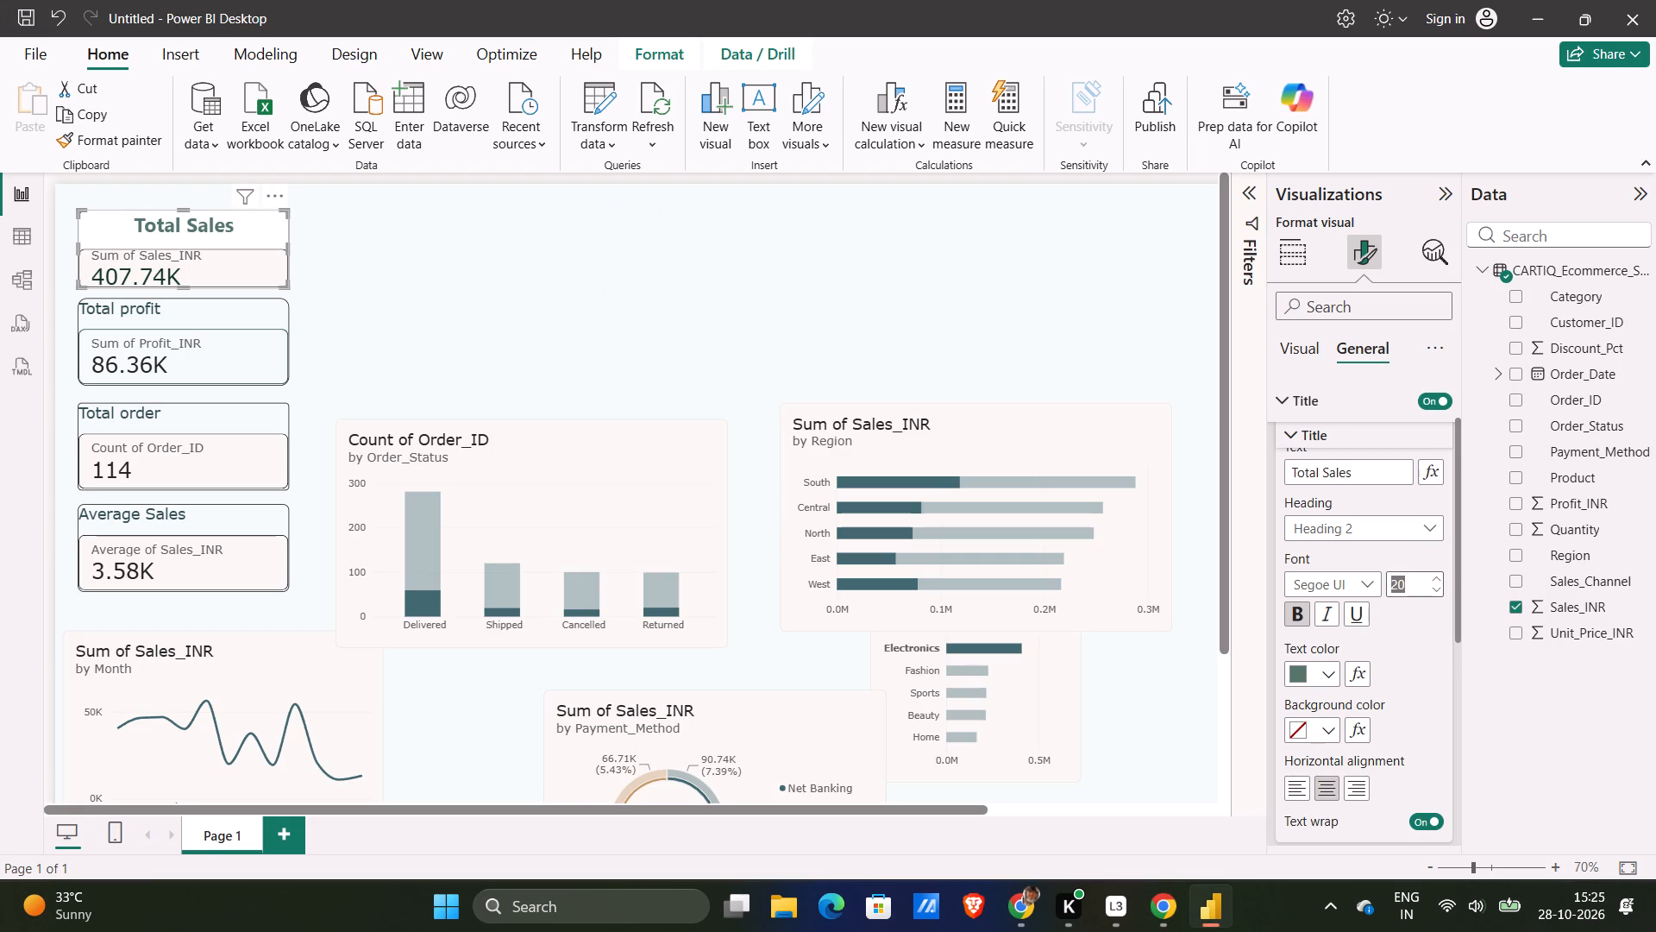
text(28)
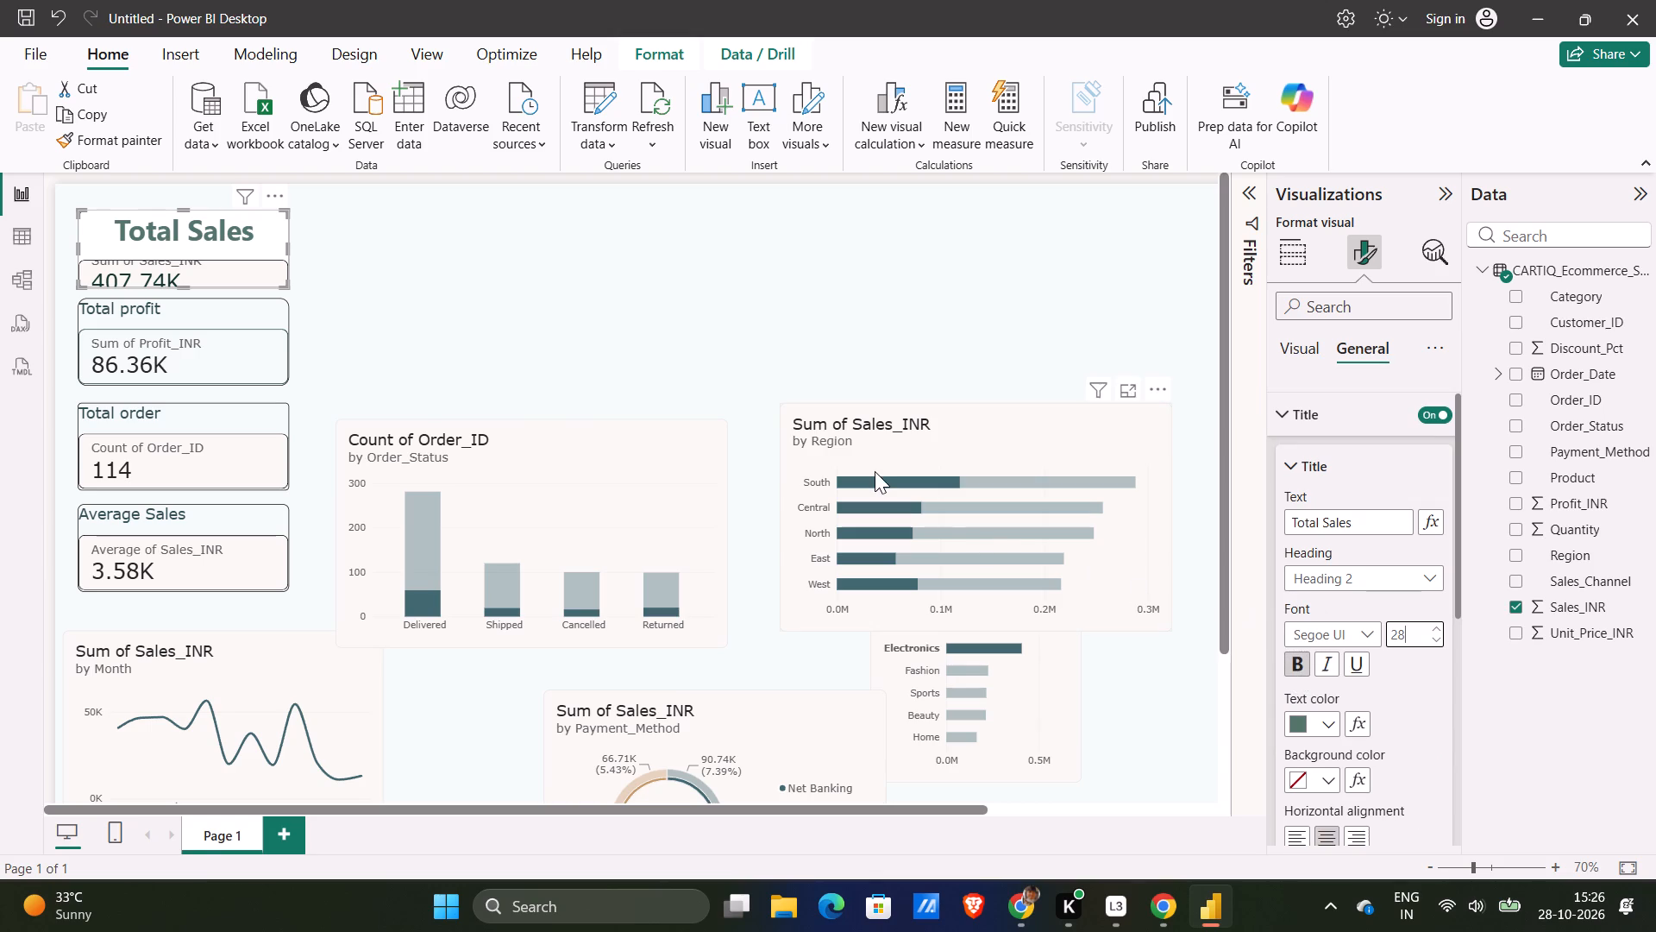
Enlarge the Total Sales card in width and height so its larger title and the value both fit.
drag(282, 282, 315, 315)
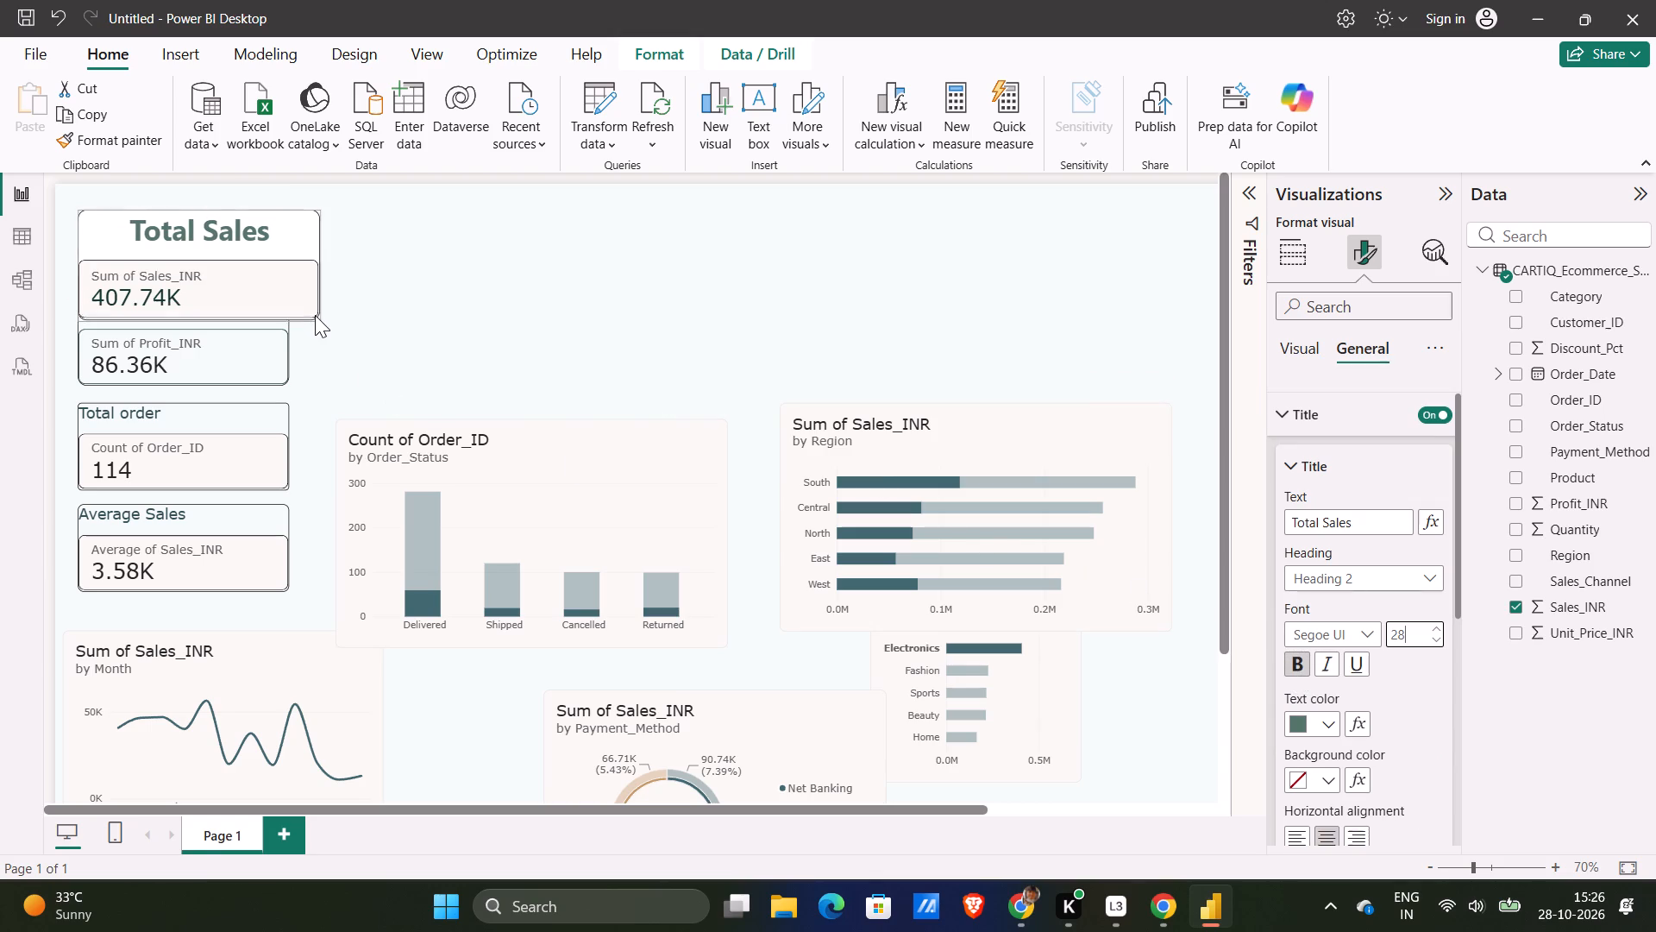
drag(315, 315, 315, 317)
click(402, 334)
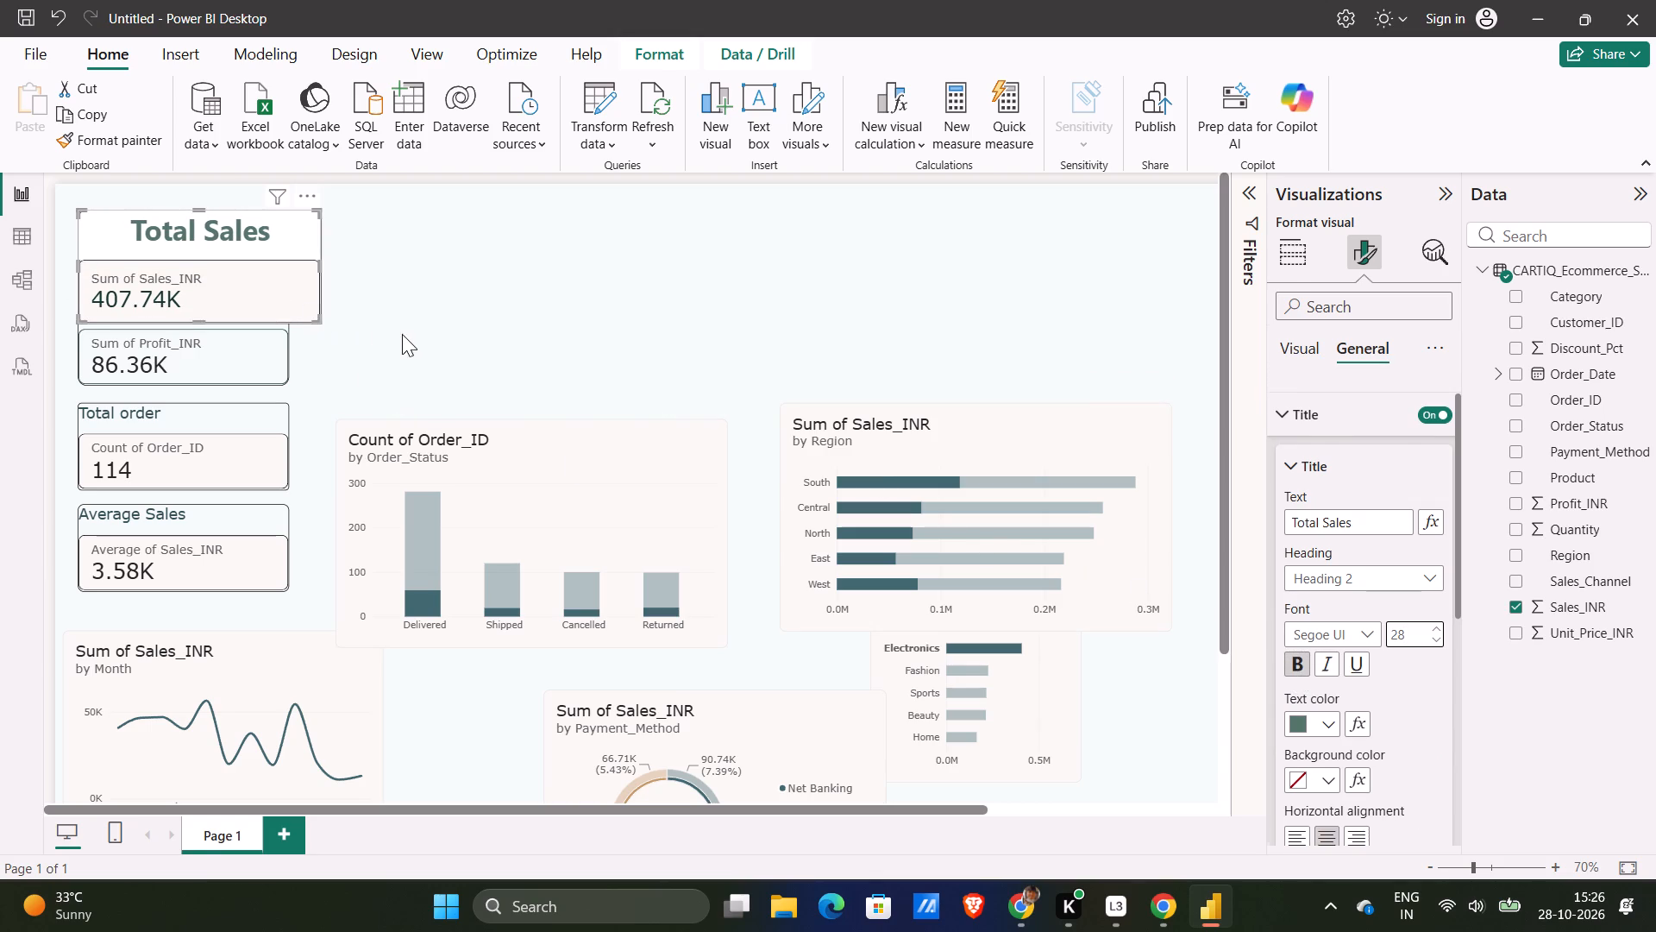
Arrange the Total Sales, Total profit, Total order and Average Sales cards in a row across the top of the page.
drag(263, 278, 636, 278)
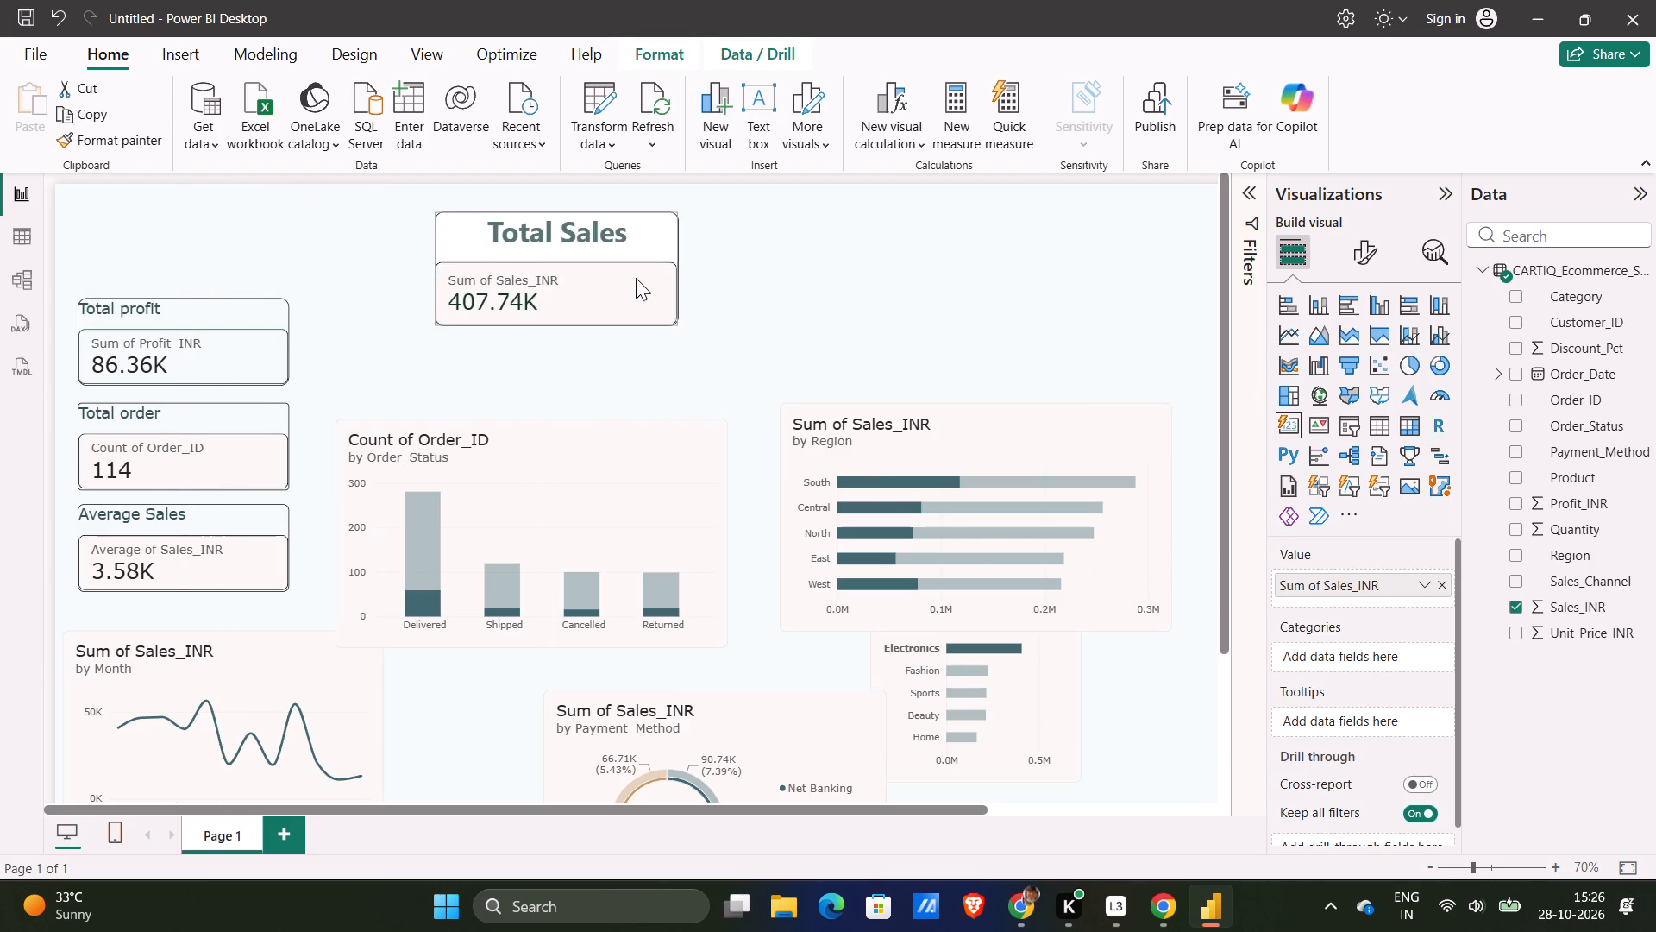
drag(636, 278, 640, 278)
drag(257, 342, 645, 360)
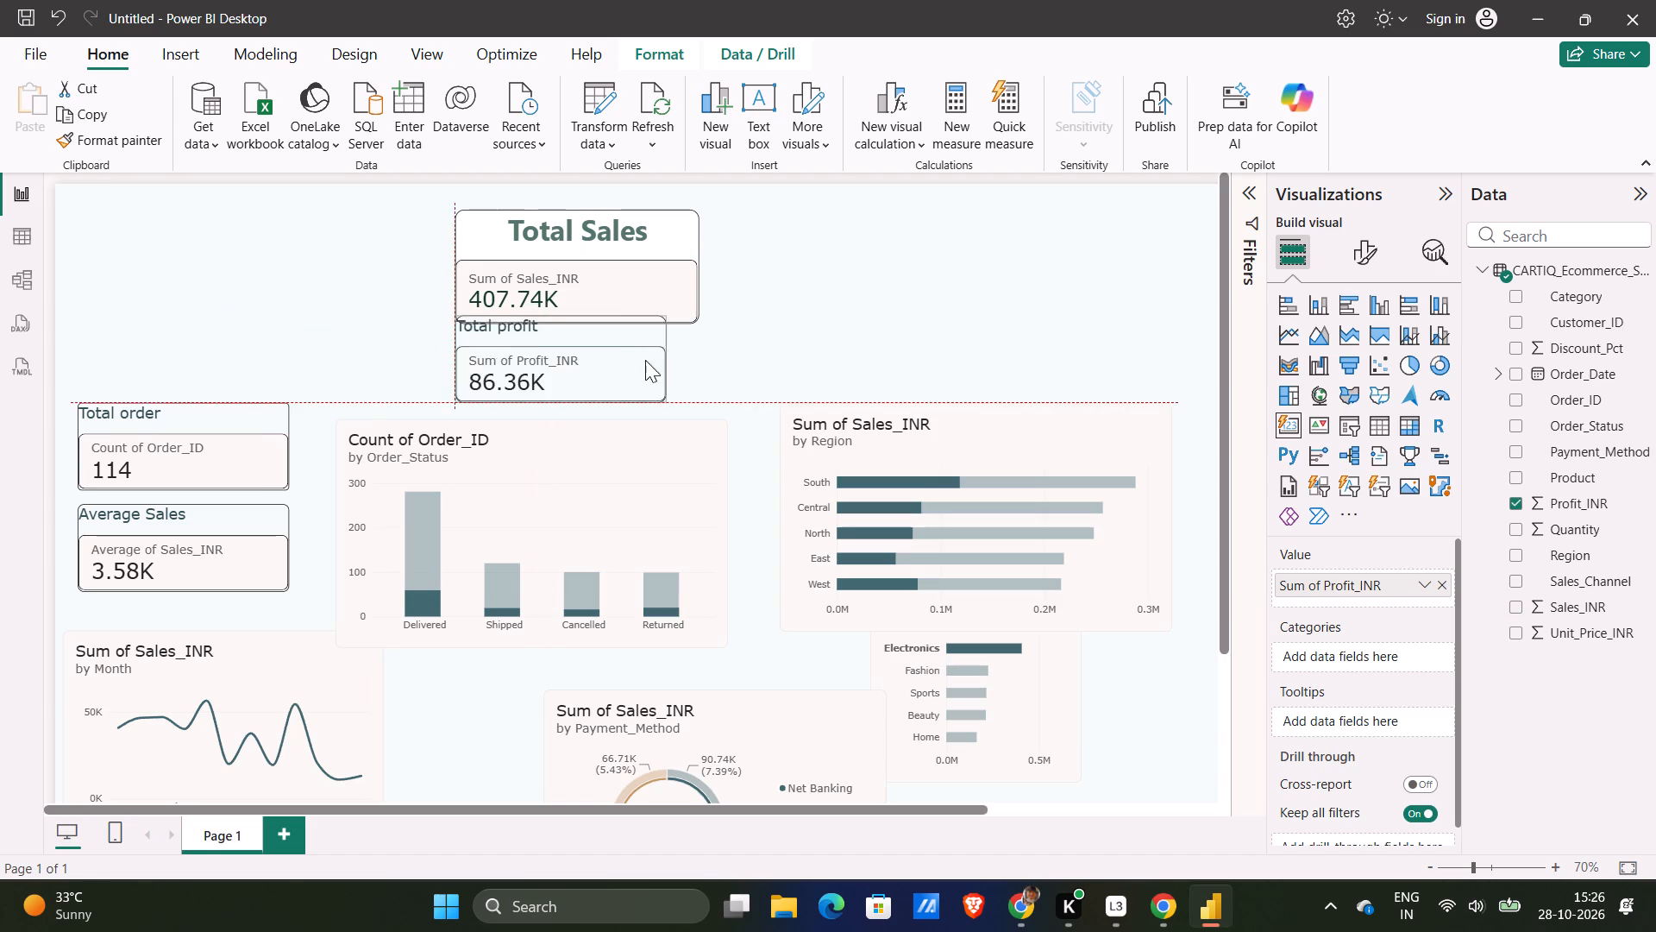
drag(645, 360, 891, 311)
drag(637, 265, 270, 270)
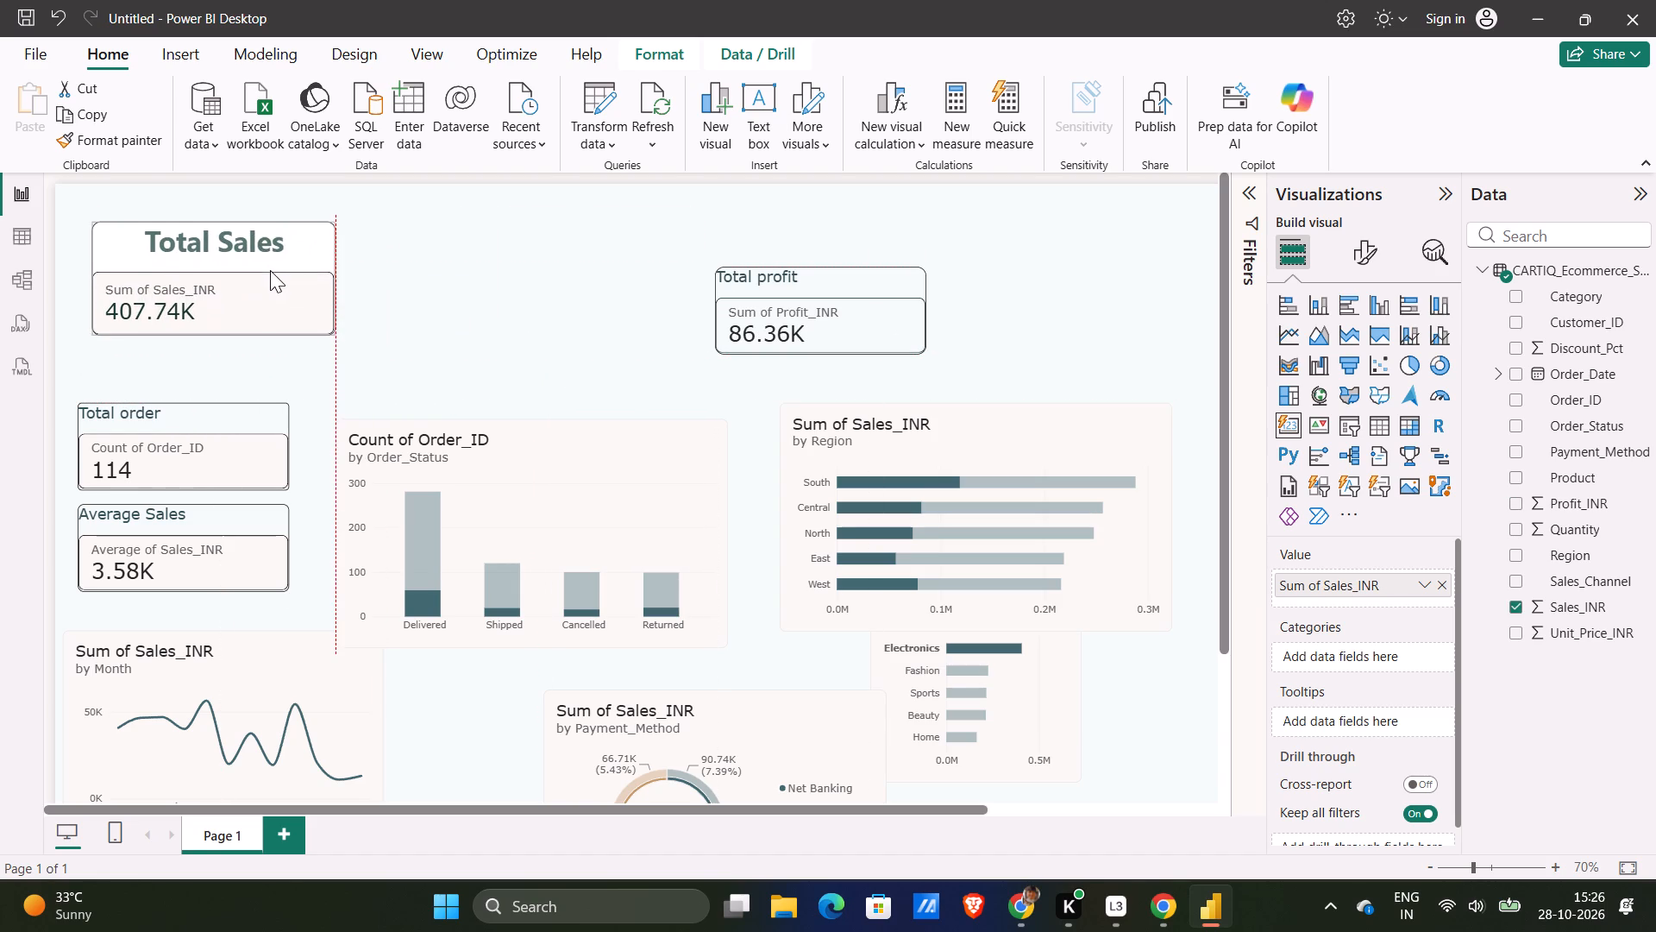
drag(270, 270, 270, 269)
click(711, 315)
drag(764, 315, 424, 265)
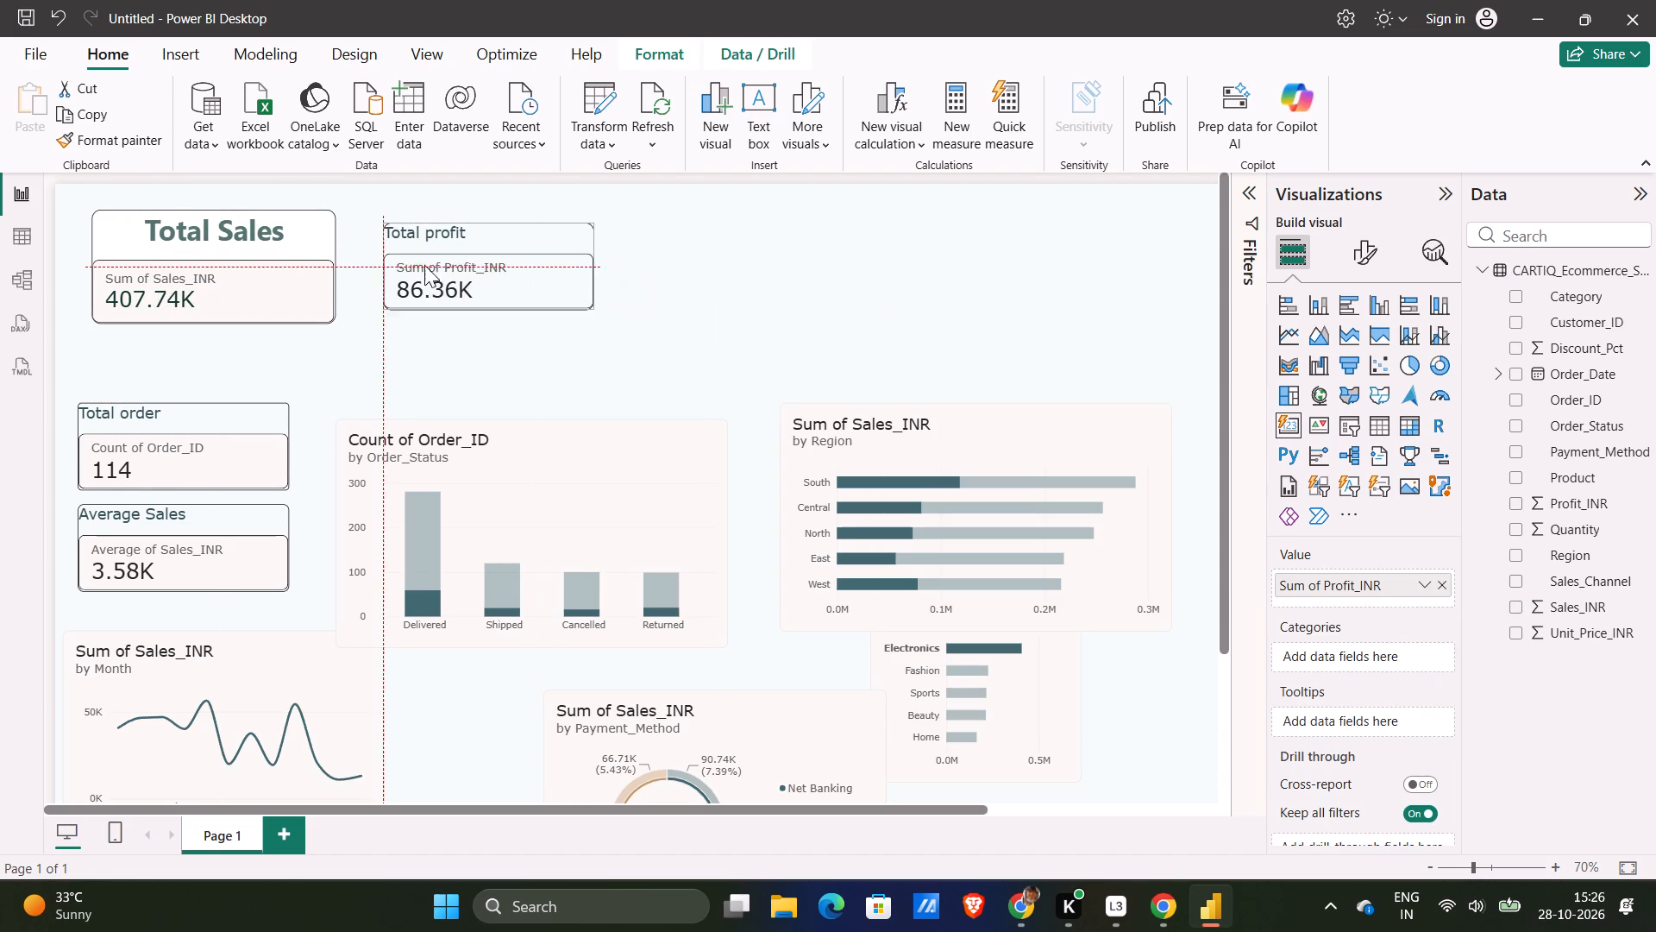
drag(424, 265, 430, 268)
drag(244, 425, 817, 255)
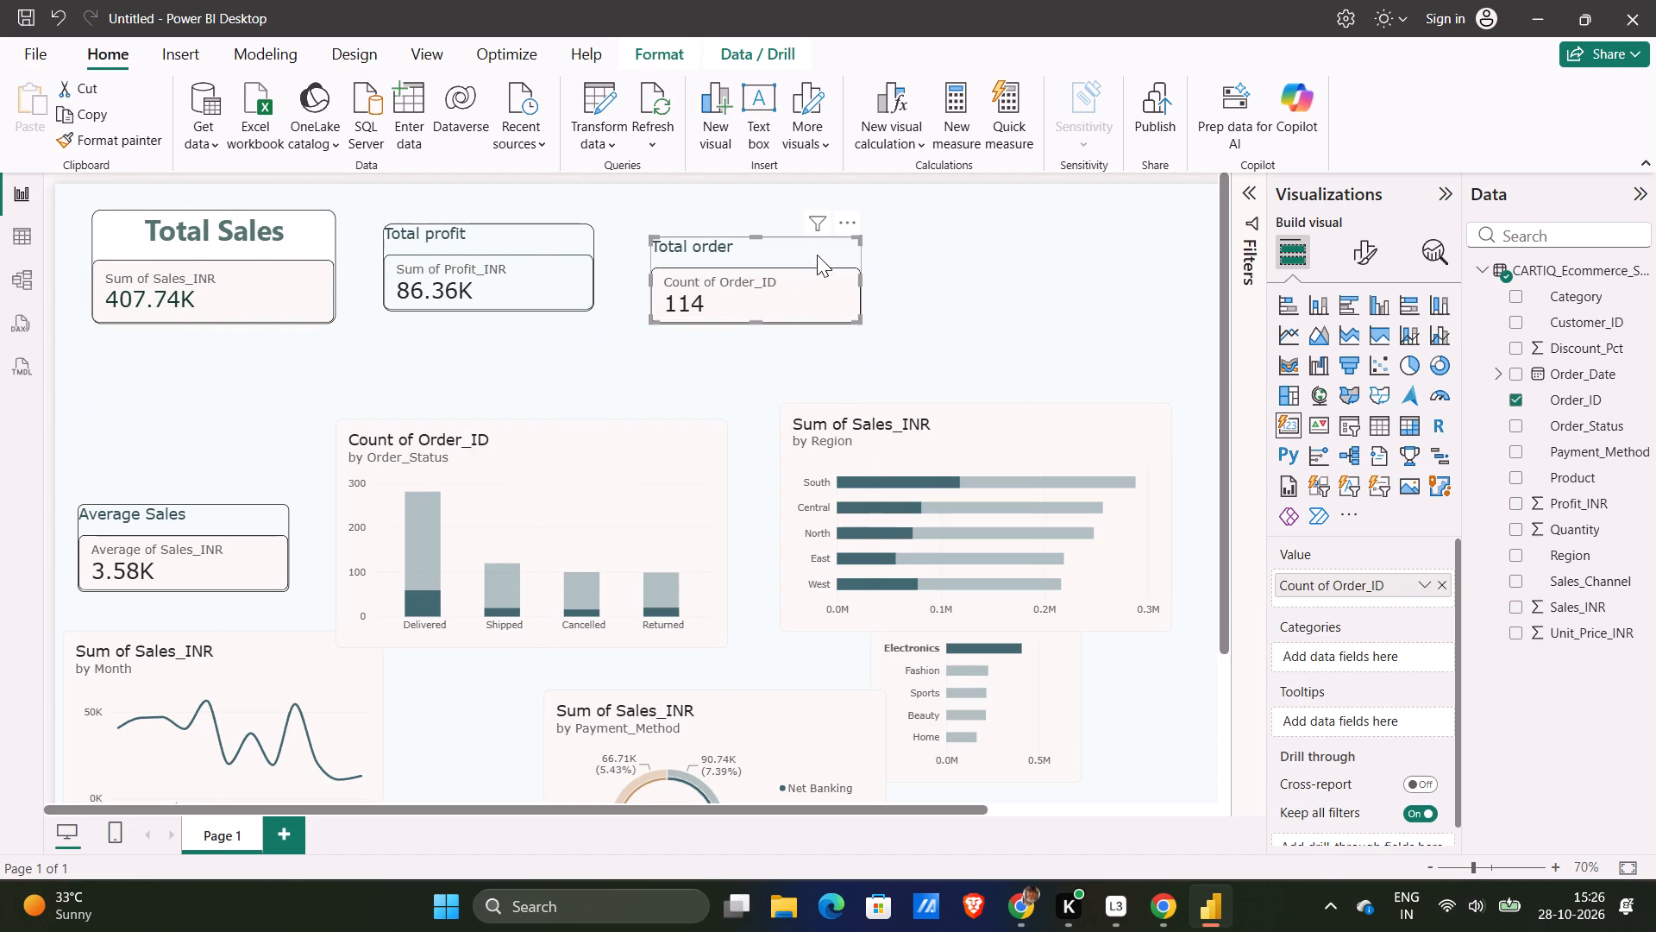
drag(215, 530, 1033, 256)
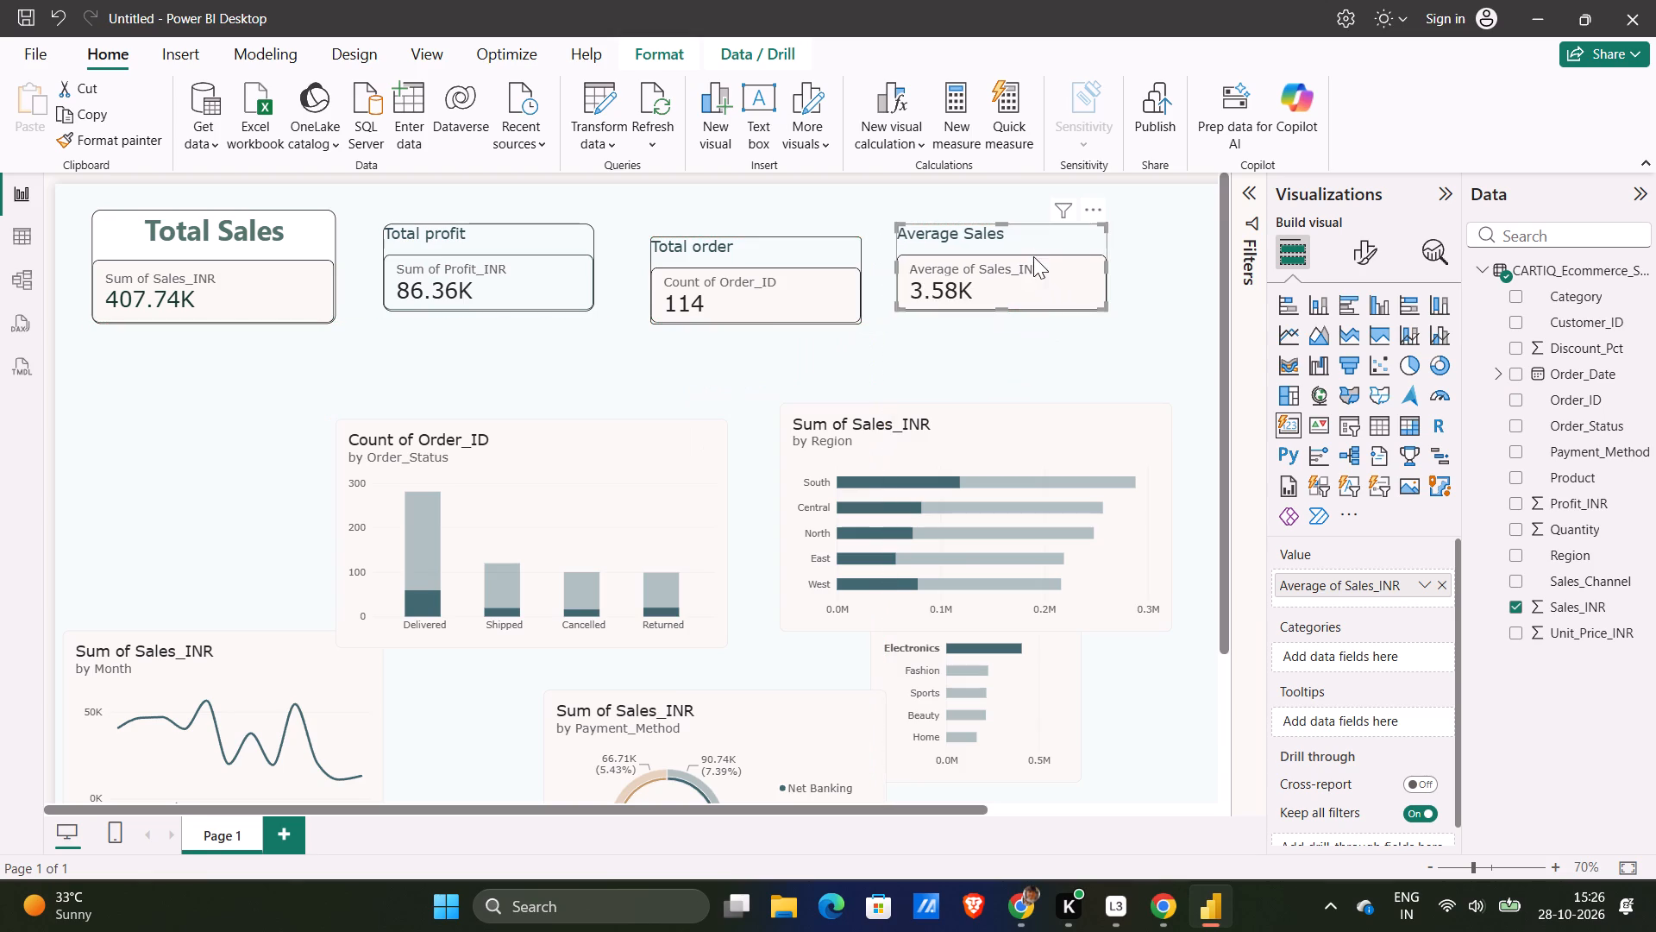
Enlarge the Total Sales card slightly and move it closer to the page's upper-left corner, clear of the Total profit card.
click(163, 276)
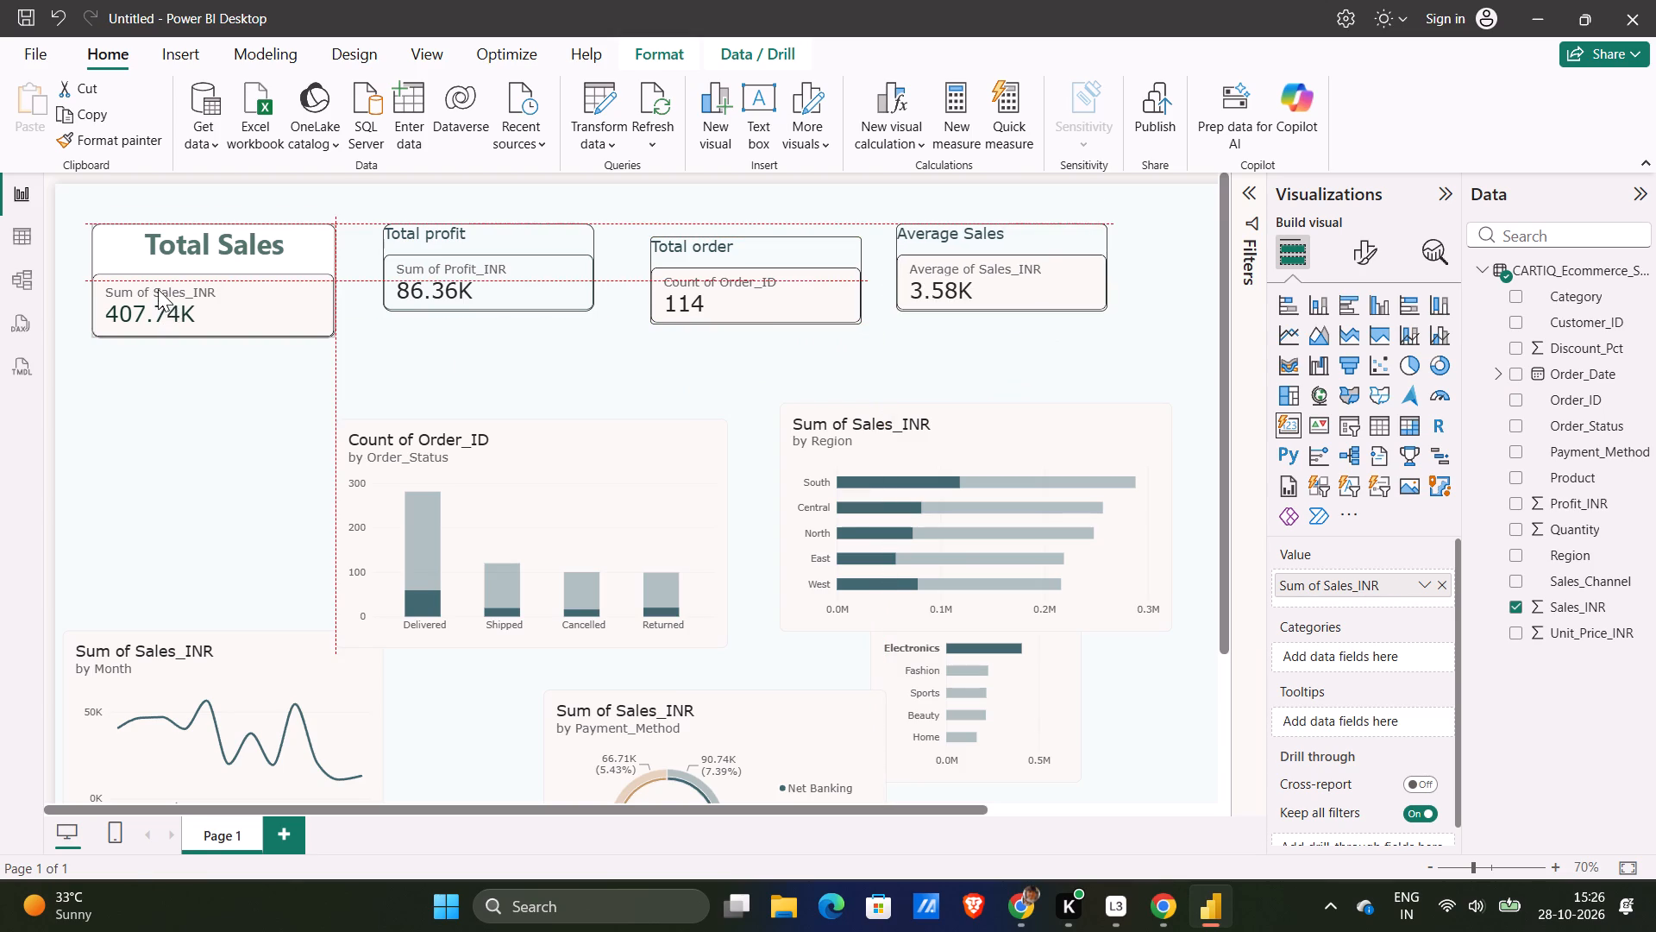
drag(330, 321, 354, 335)
drag(316, 297, 305, 297)
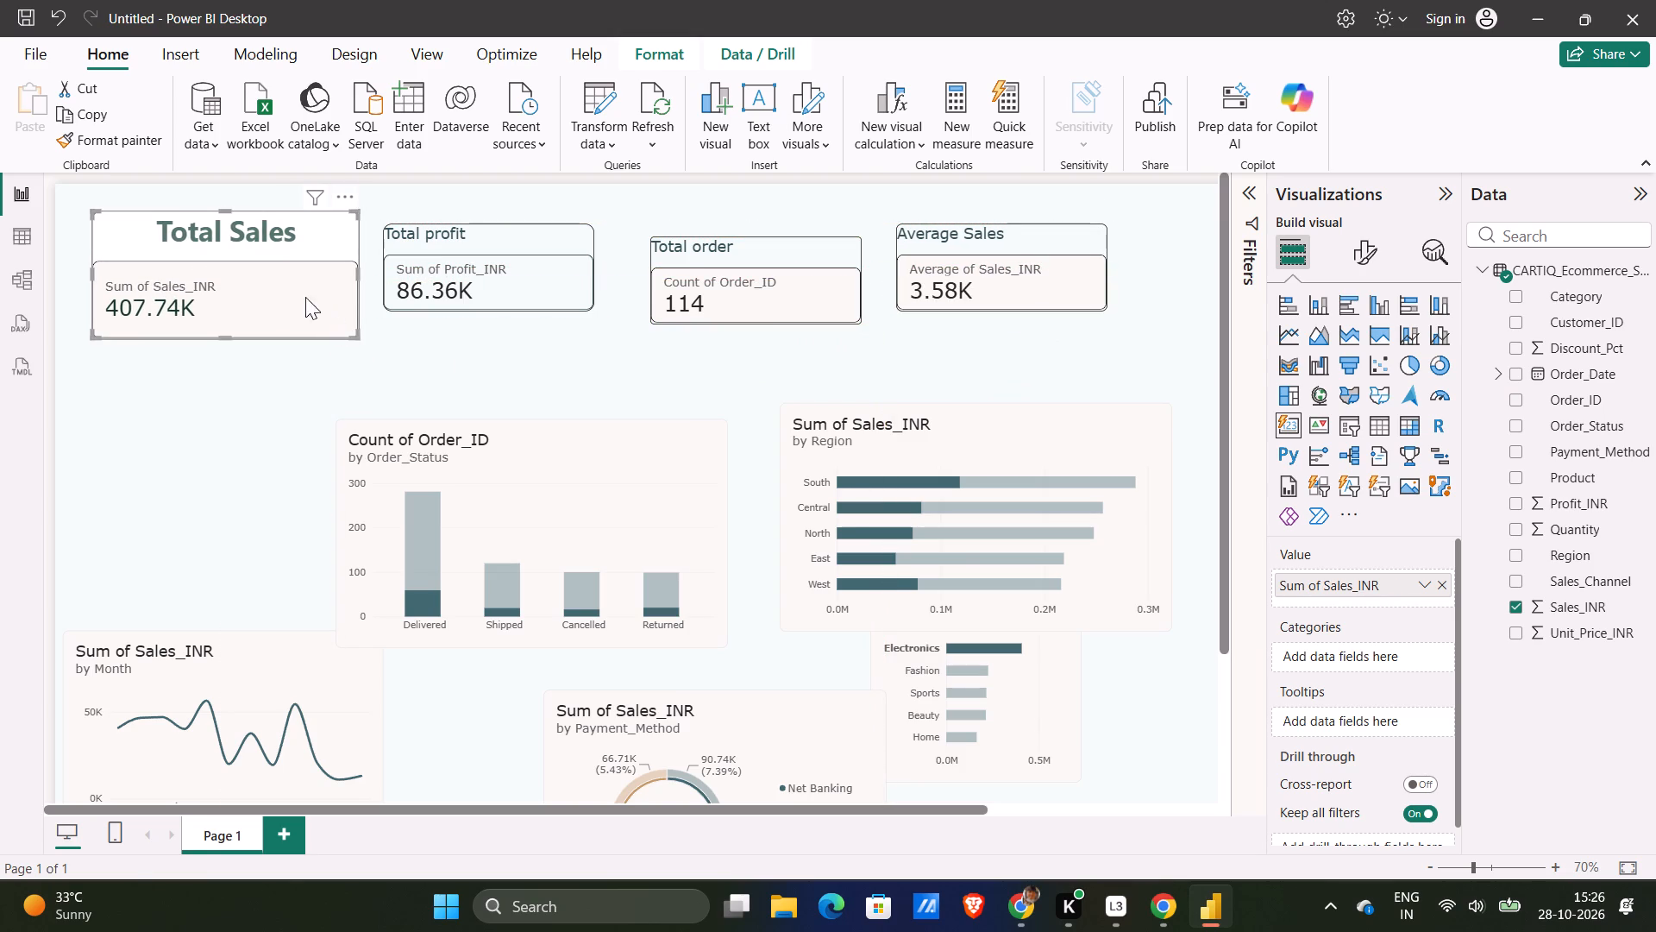
drag(305, 297, 293, 295)
click(328, 307)
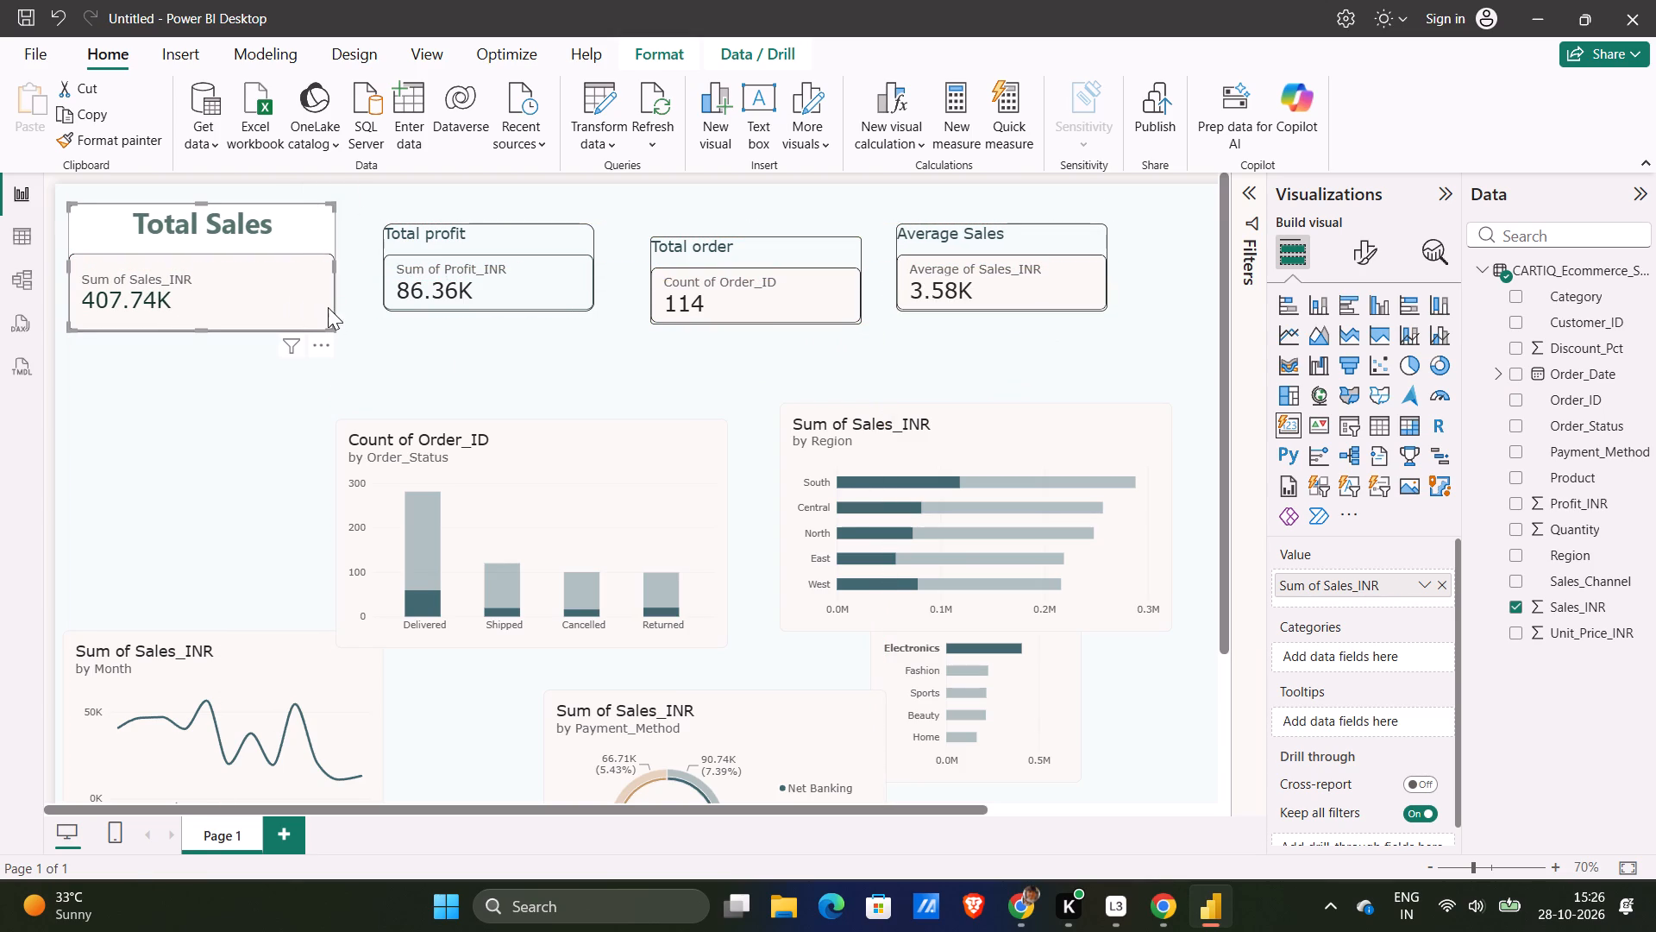
drag(336, 269, 328, 269)
click(328, 281)
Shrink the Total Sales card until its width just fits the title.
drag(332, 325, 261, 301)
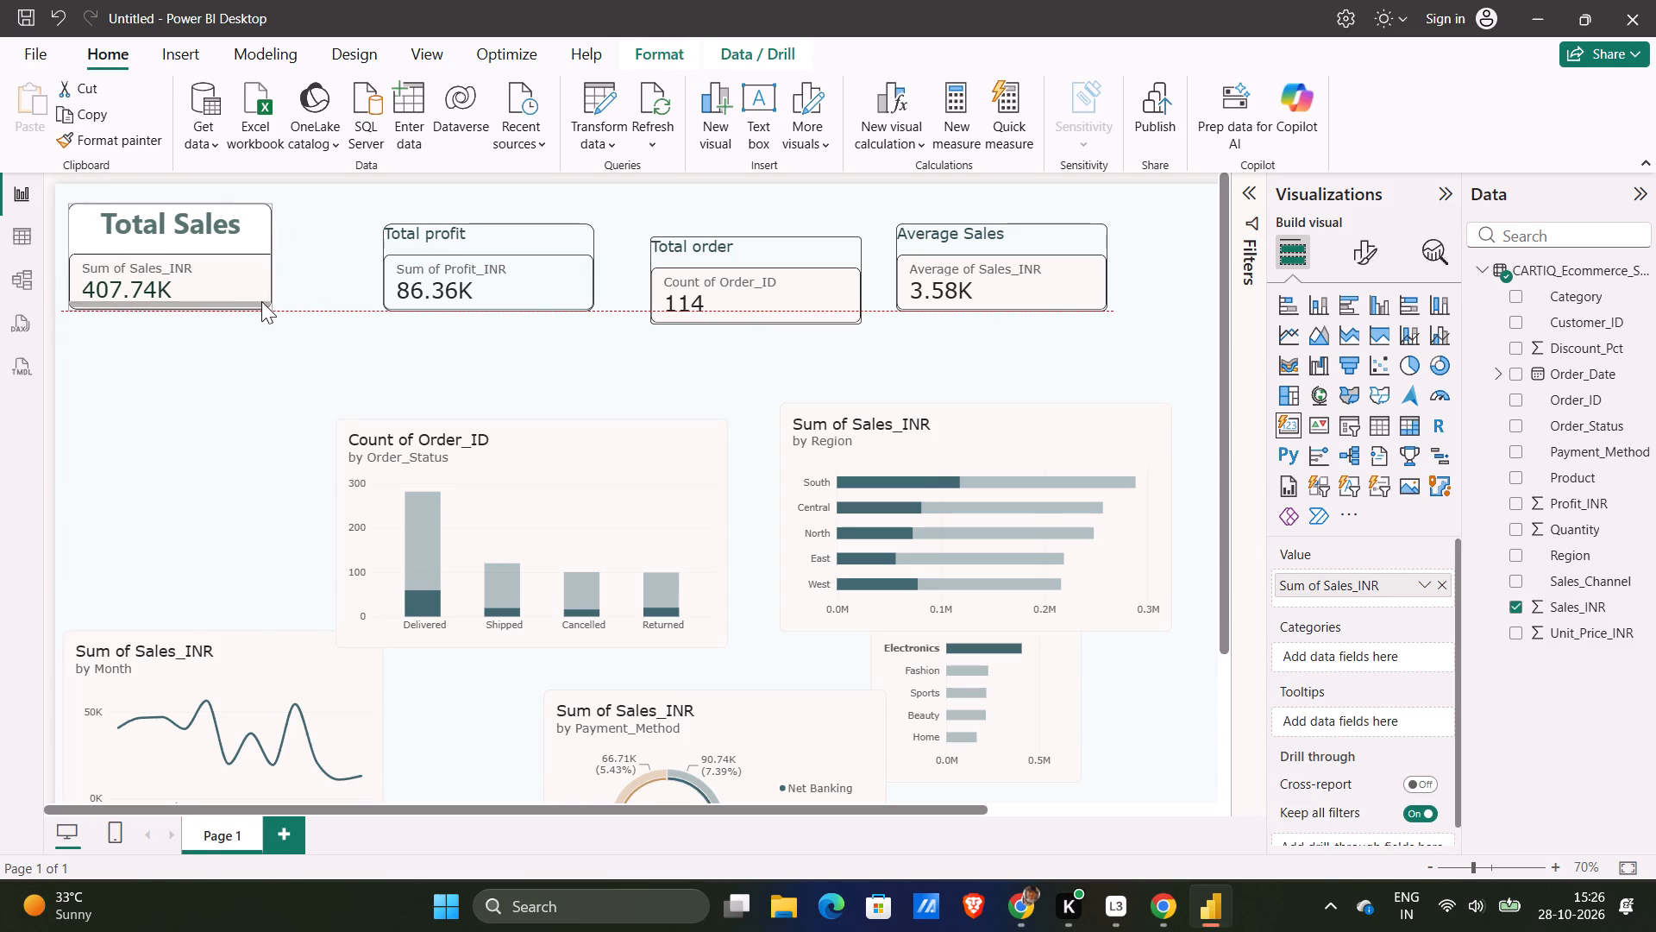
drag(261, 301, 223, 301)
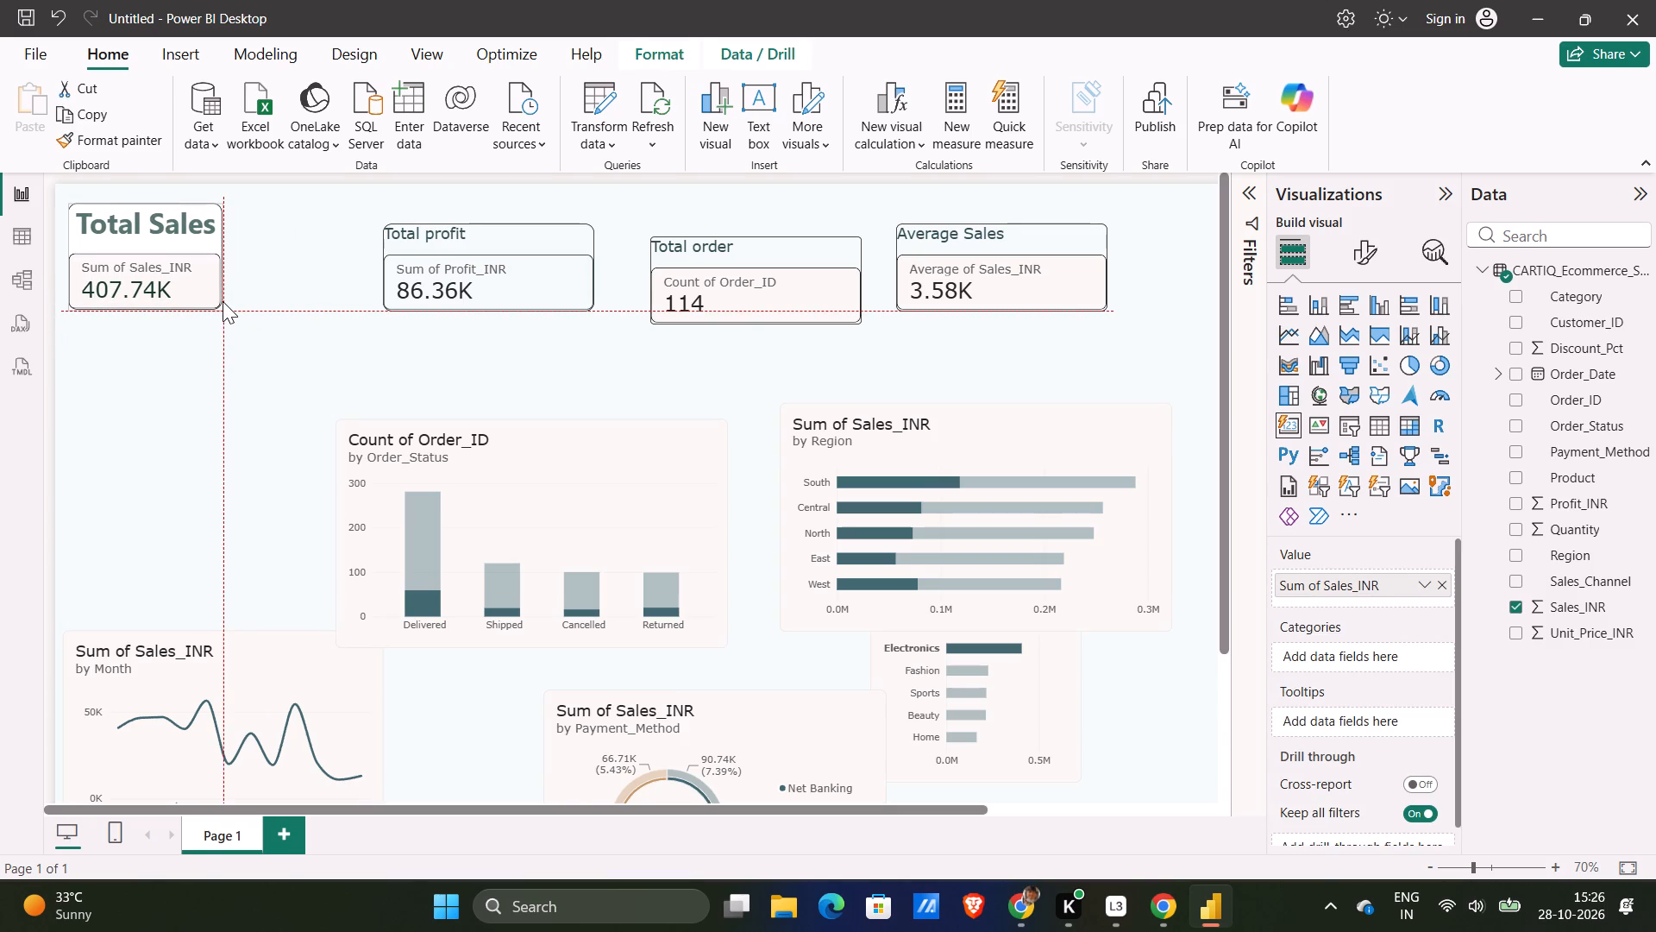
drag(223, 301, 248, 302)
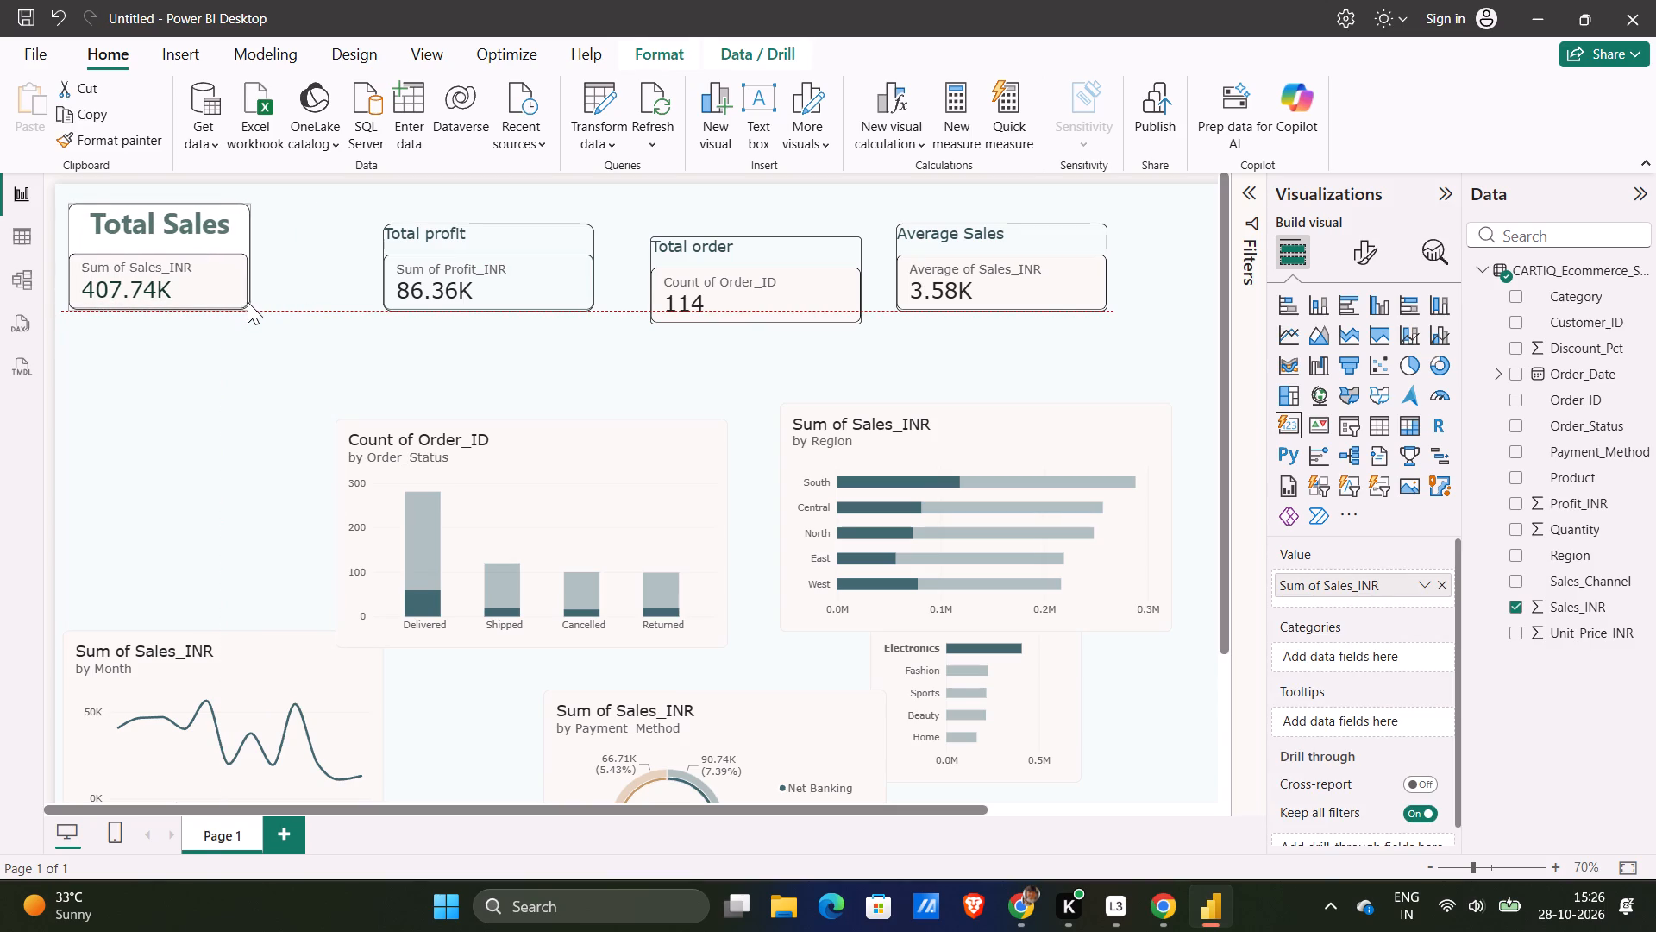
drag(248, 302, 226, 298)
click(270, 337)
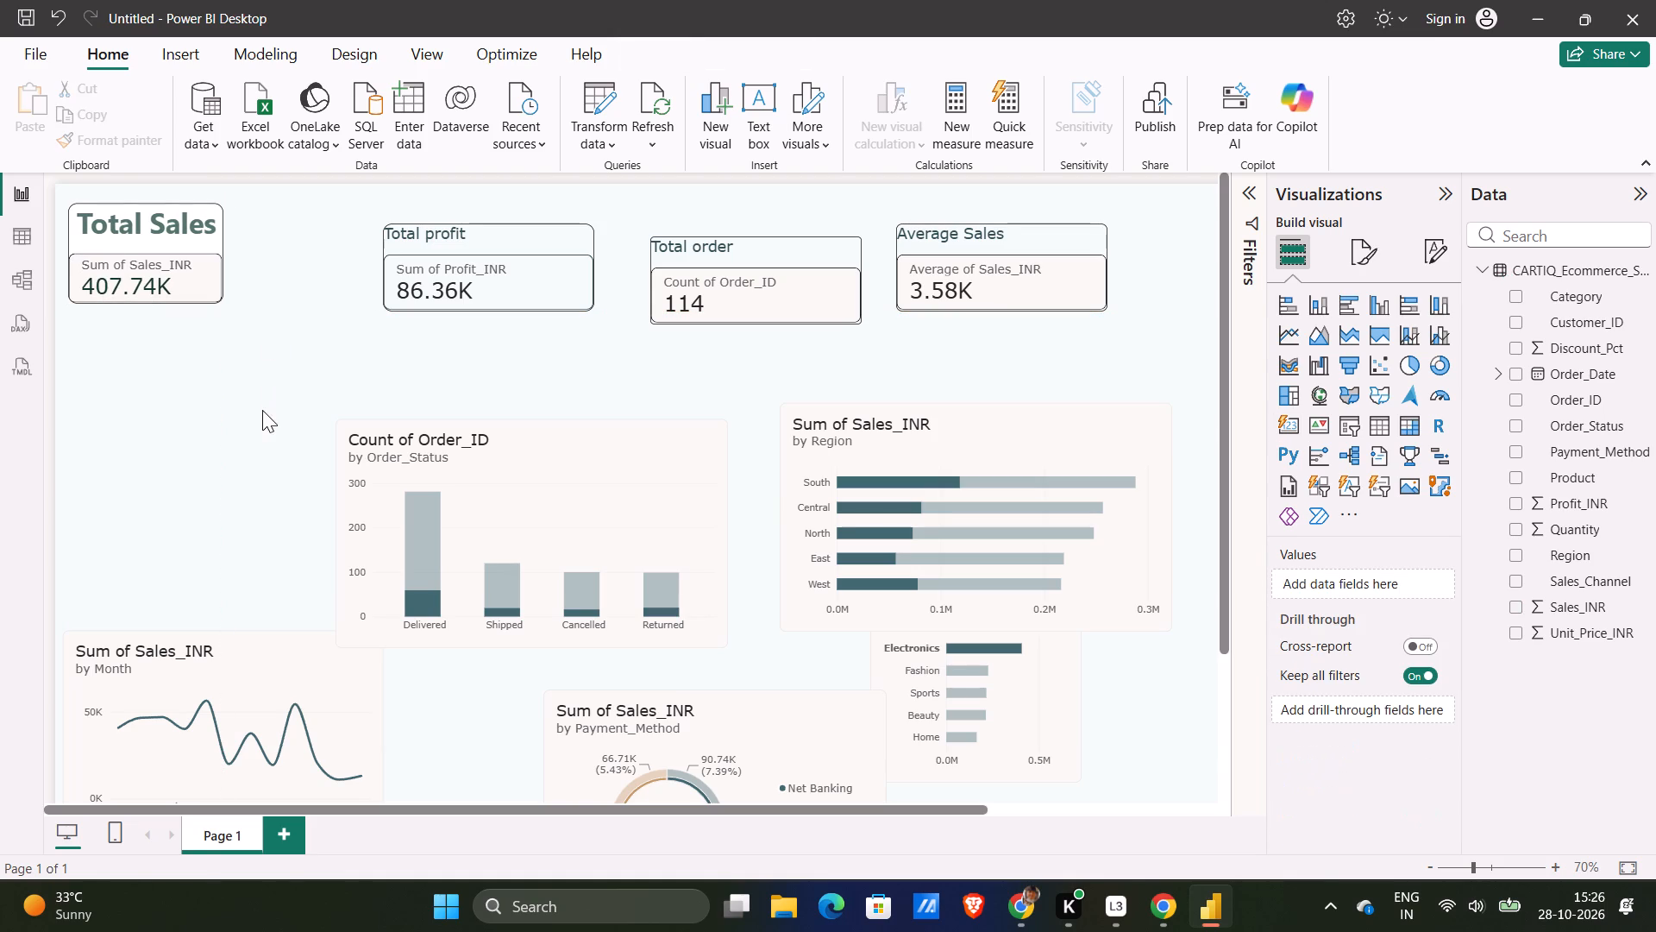
Recheck the title style advice in ChatGPT, and widen the Total Sales card in Power BI, aligning its bottom edge with the Total order card.
key(alt+Tab)
scroll(699, 362, down, 1)
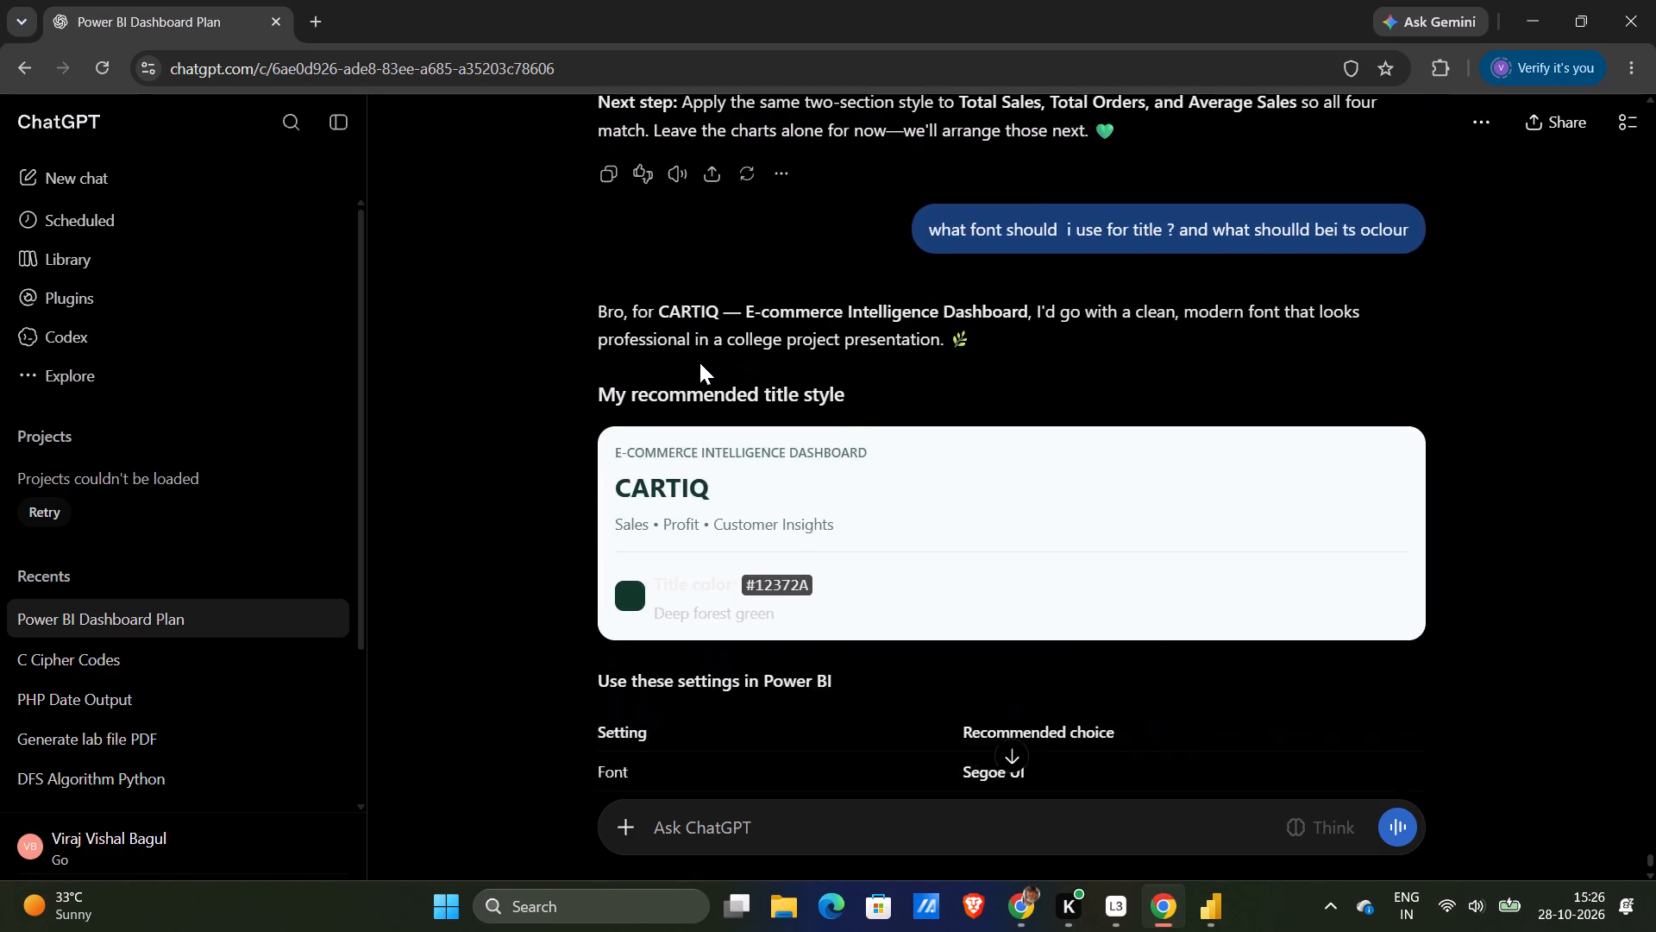
scroll(699, 362, down, 1)
key(alt+Tab)
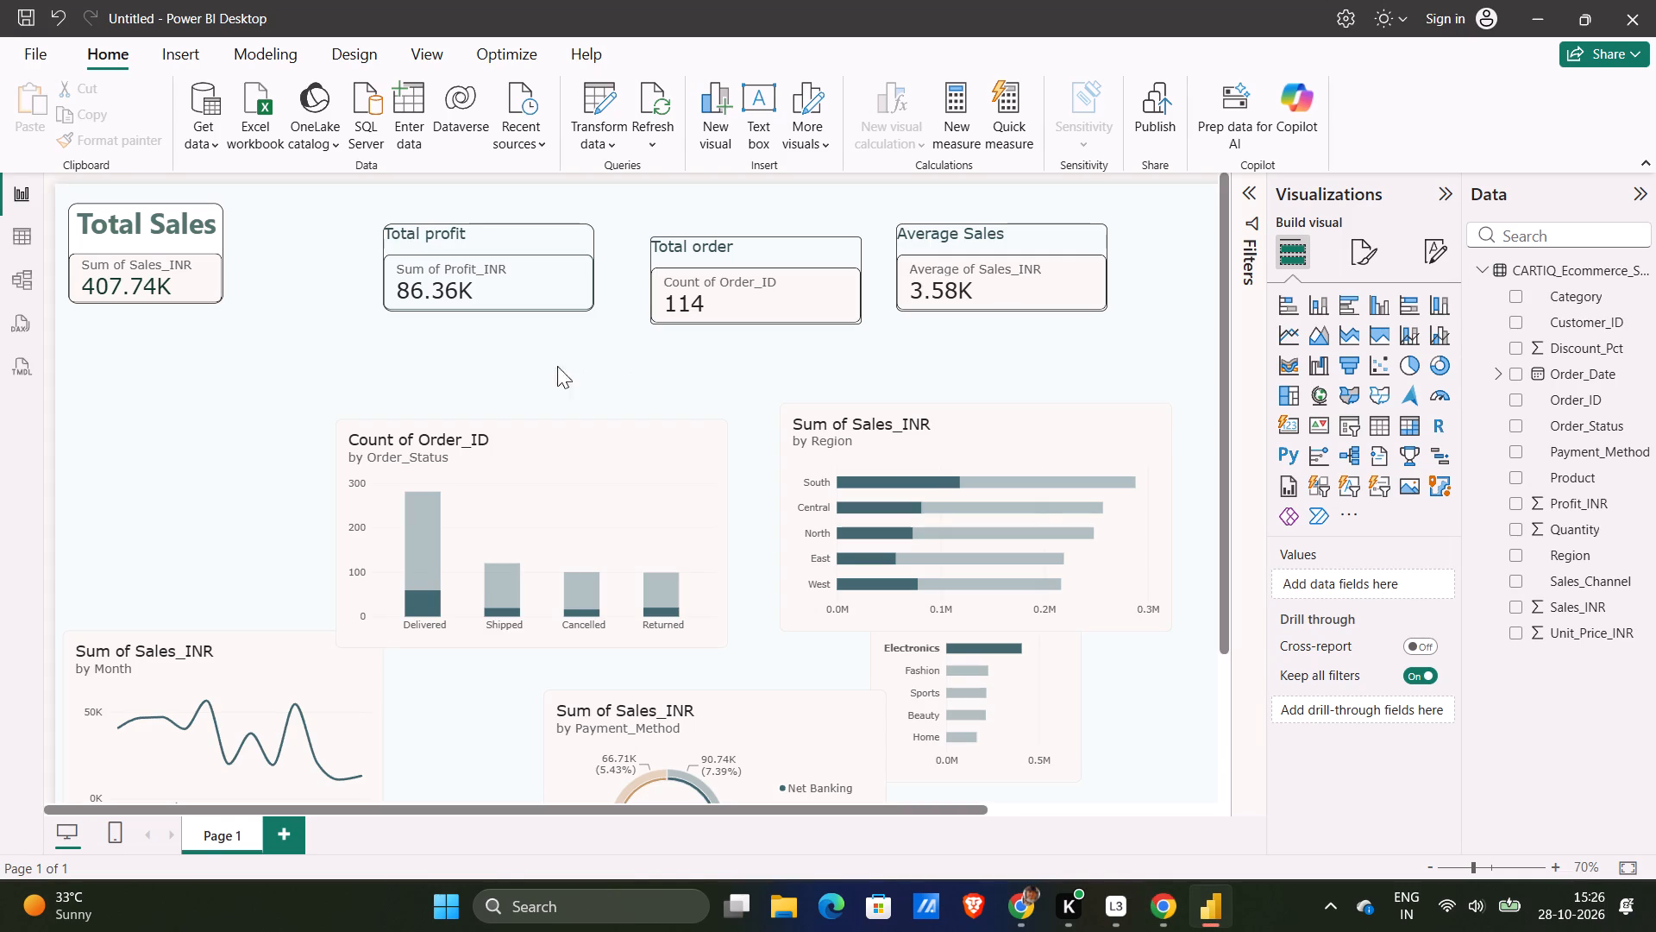
click(213, 287)
drag(218, 299, 296, 331)
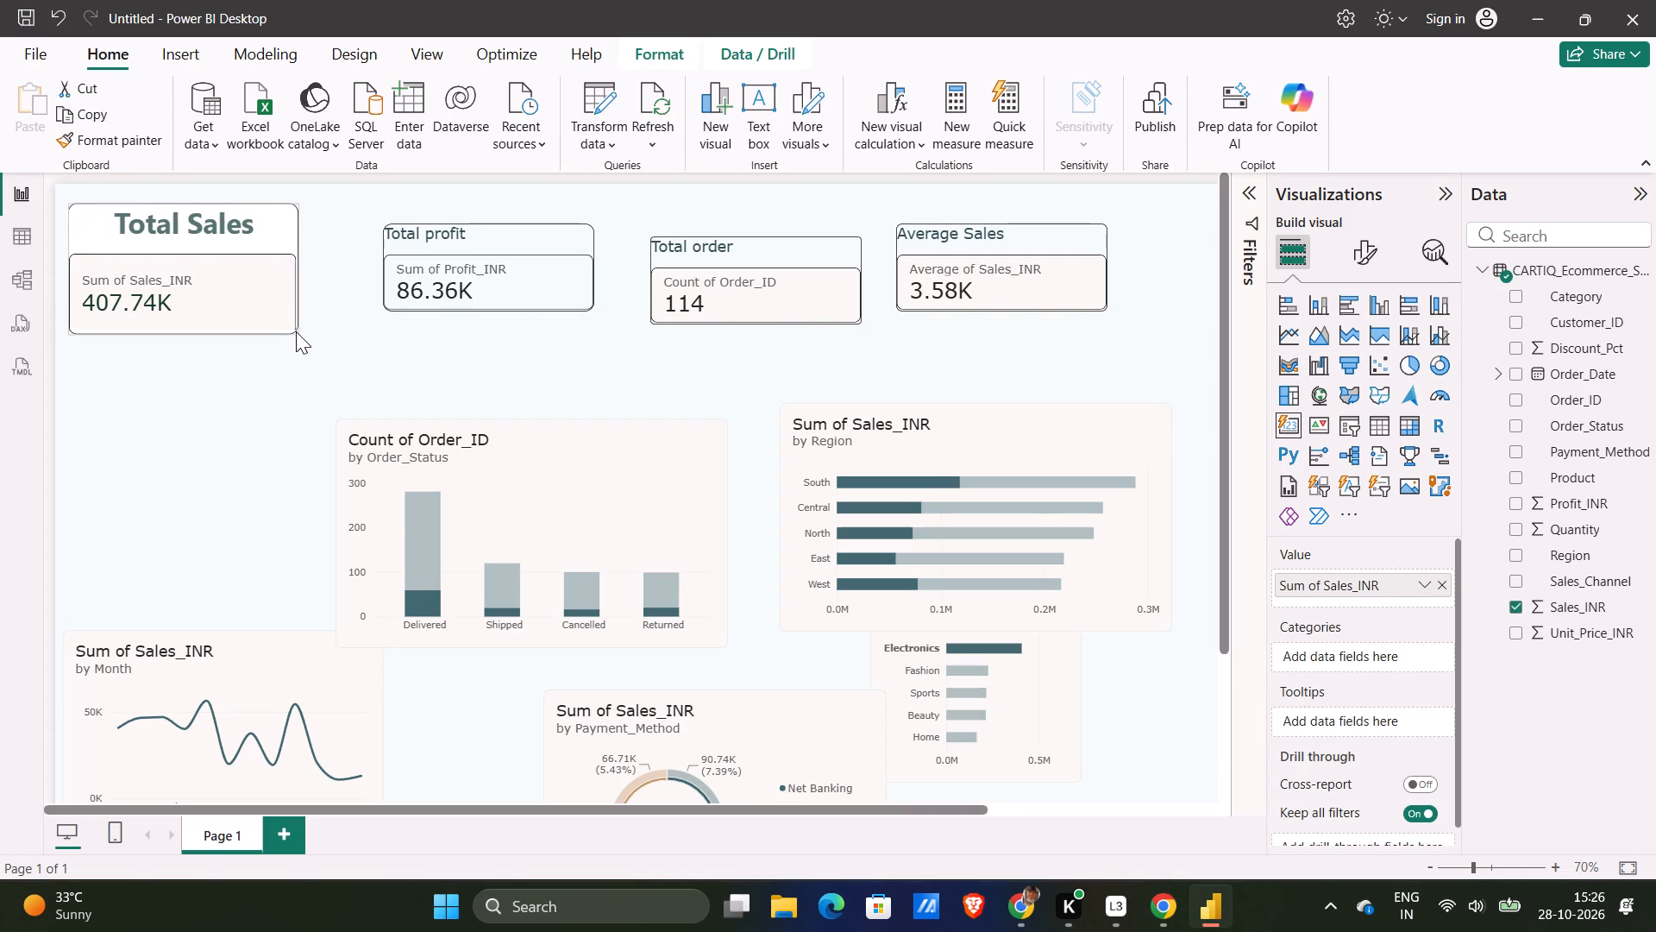
drag(296, 331, 293, 280)
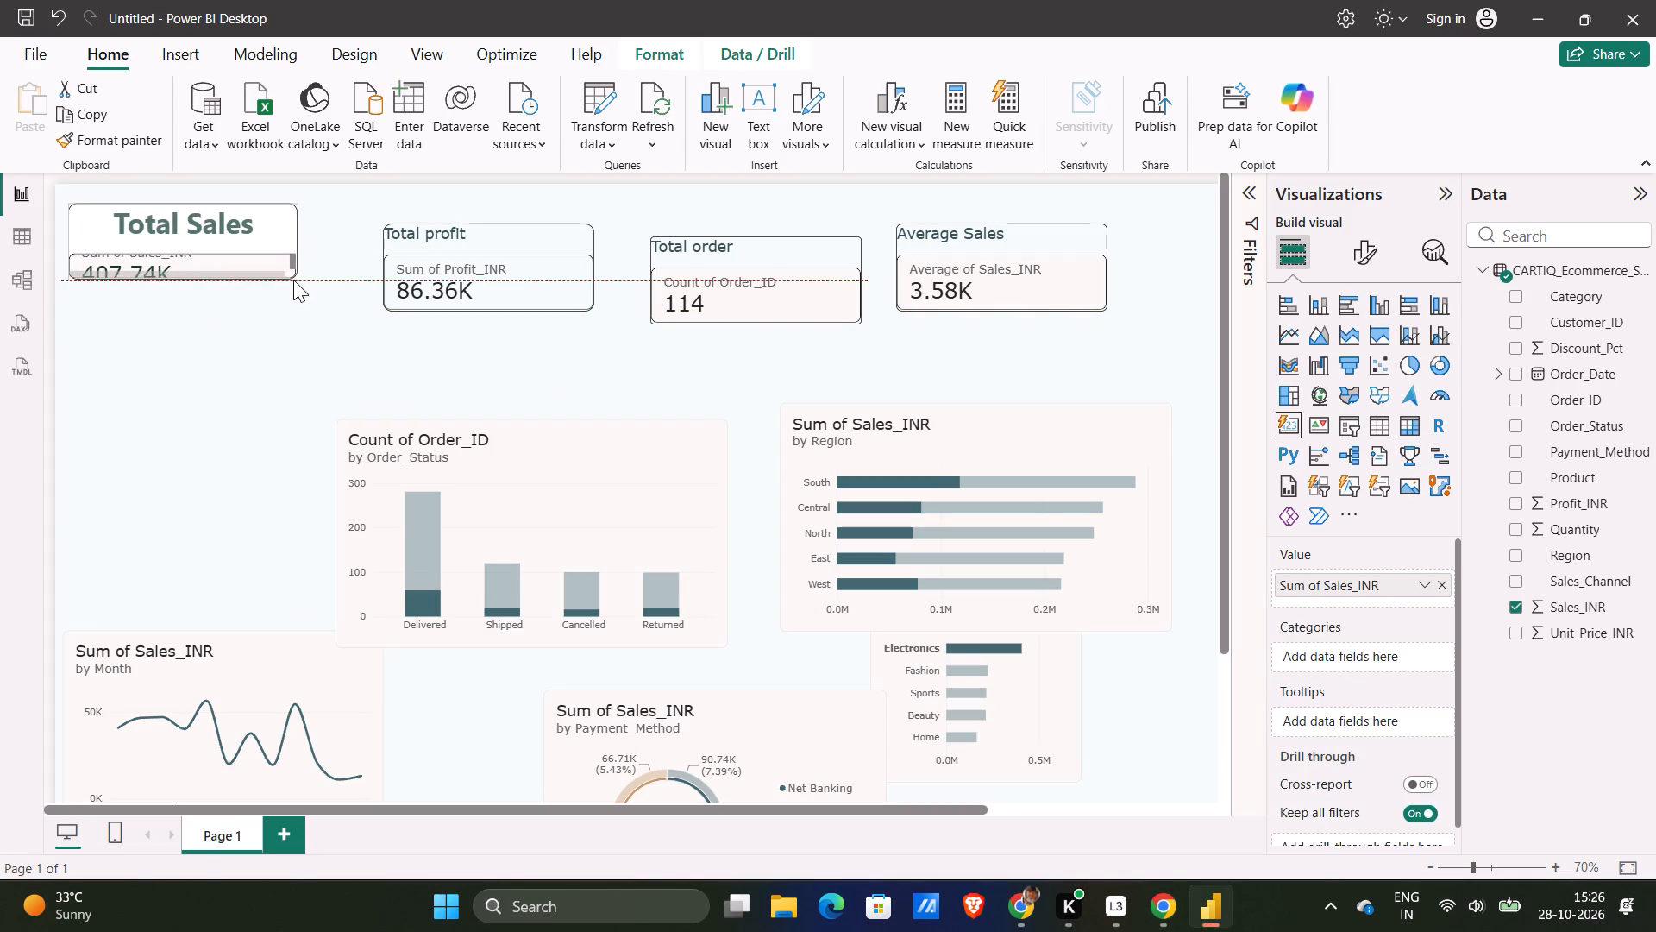
drag(293, 280, 293, 308)
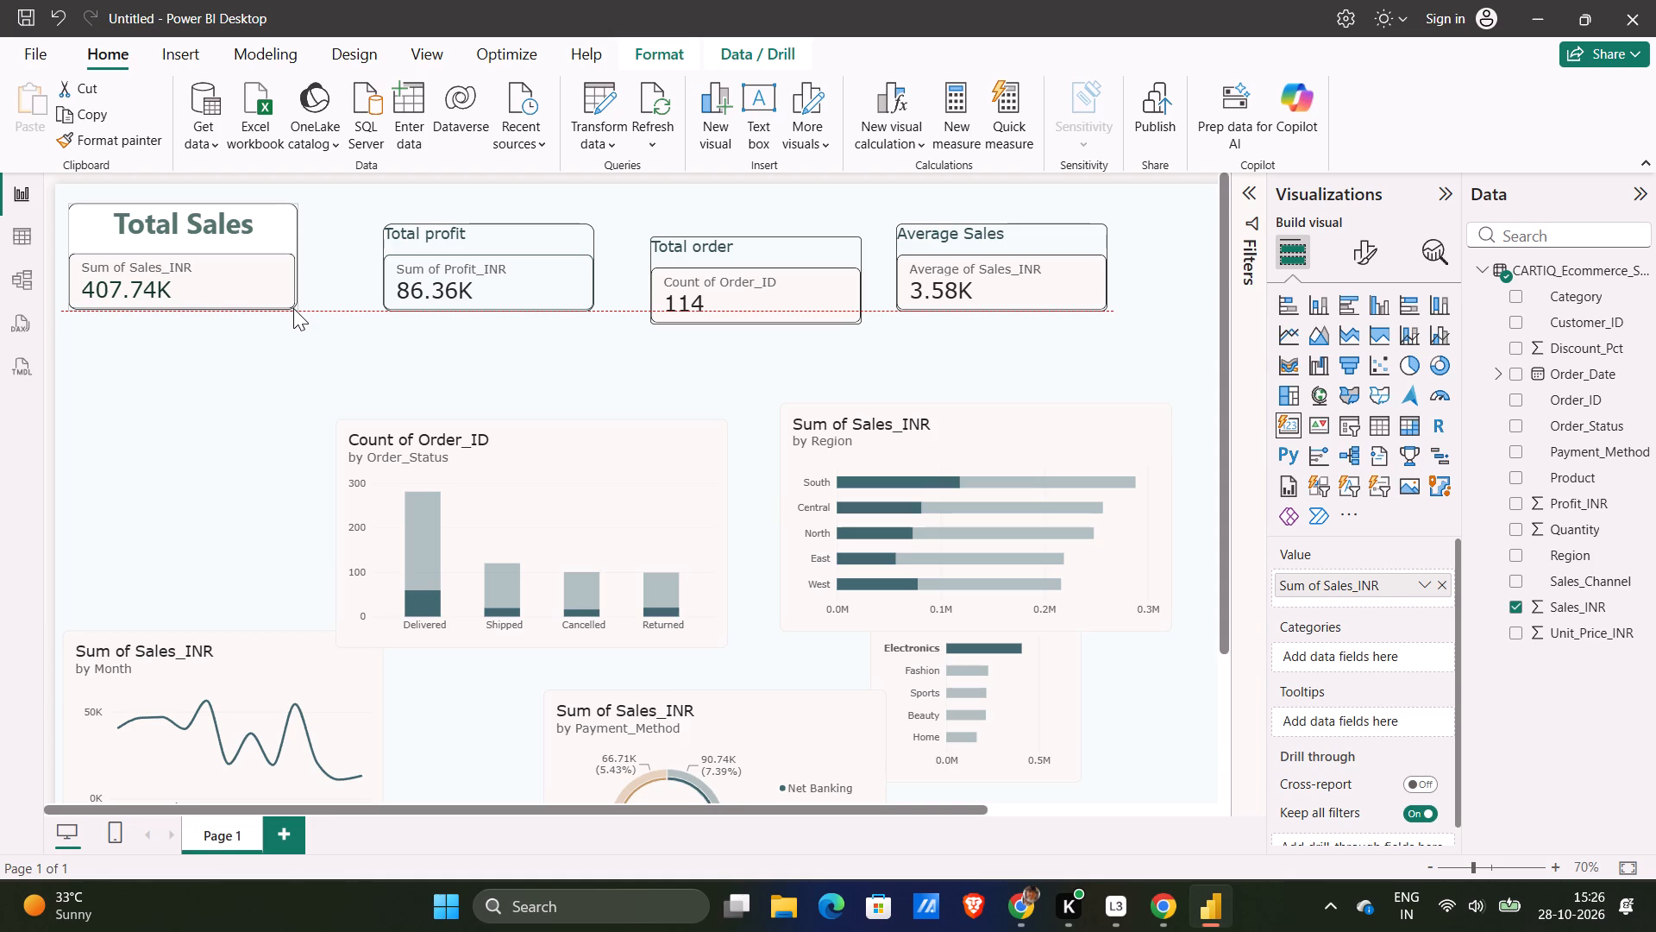
drag(293, 308, 310, 311)
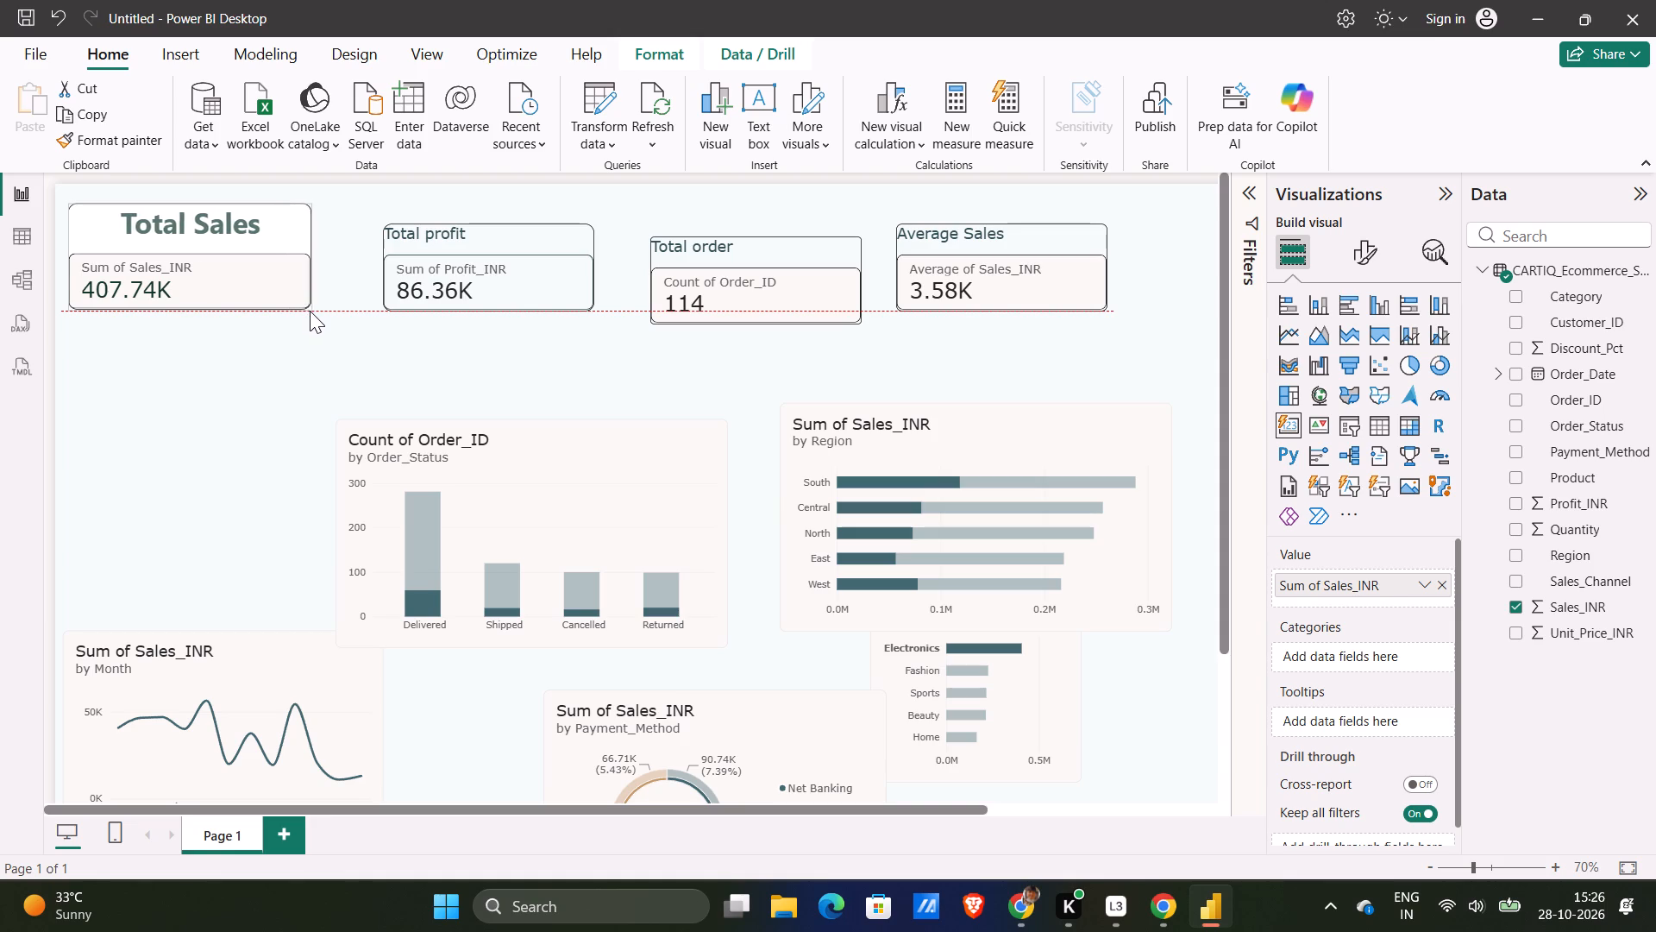
drag(310, 311, 317, 314)
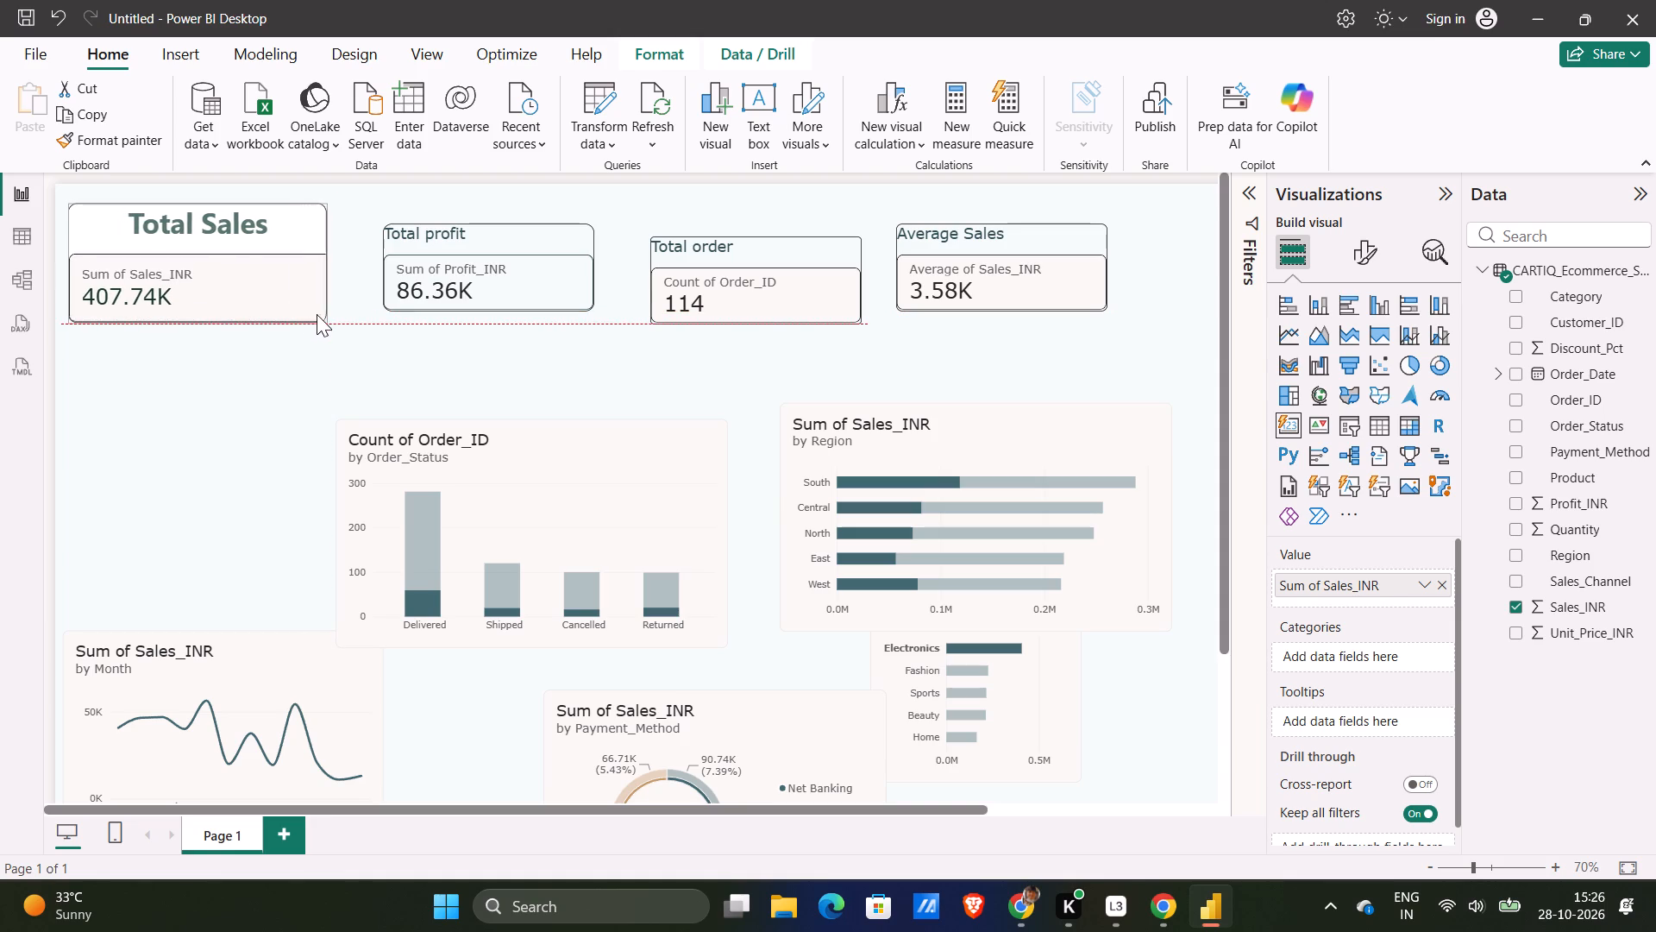
drag(317, 314, 294, 316)
click(242, 370)
Set the Total profit card's title font to Segoe UI and make it bold.
click(446, 266)
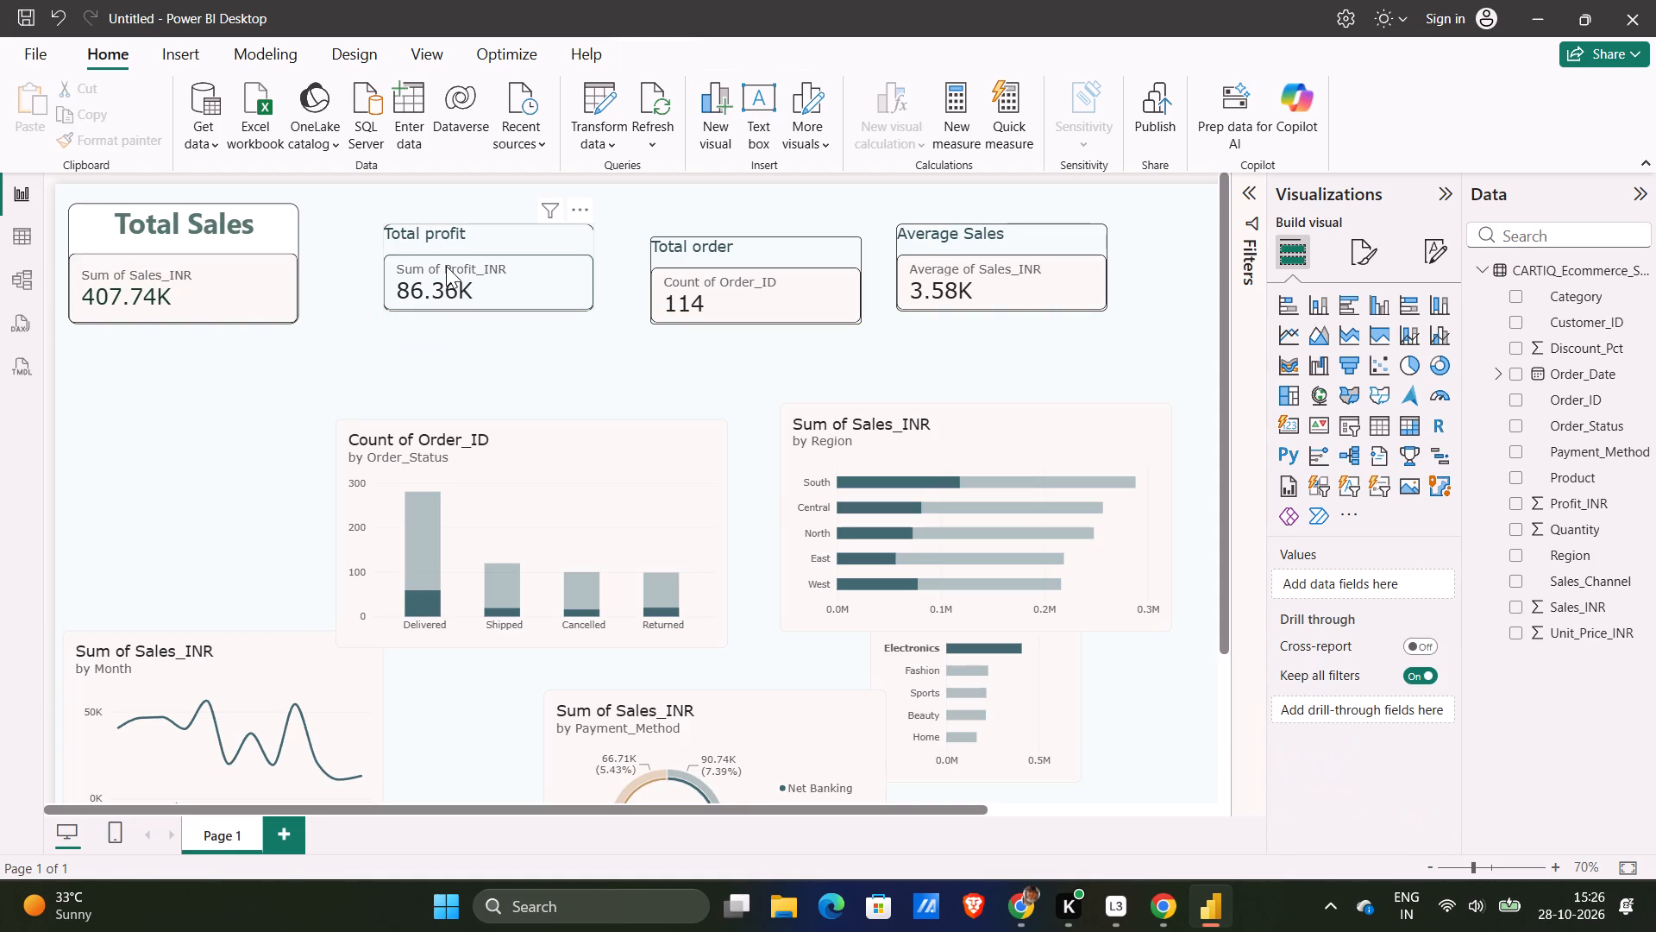
click(516, 255)
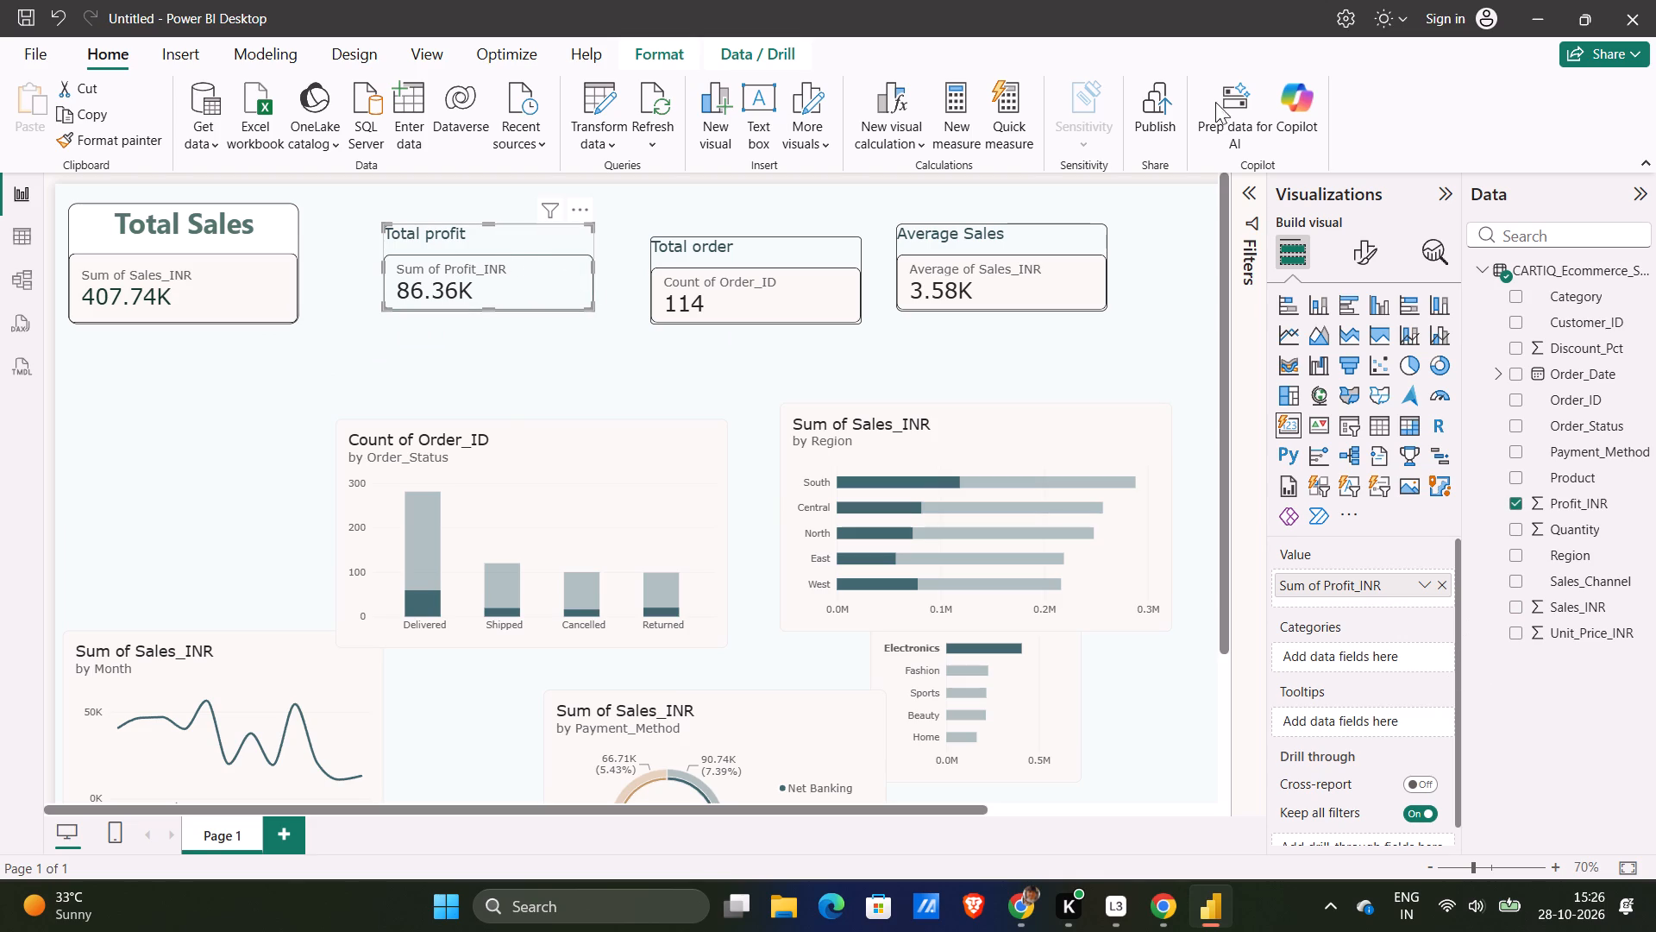
click(1360, 228)
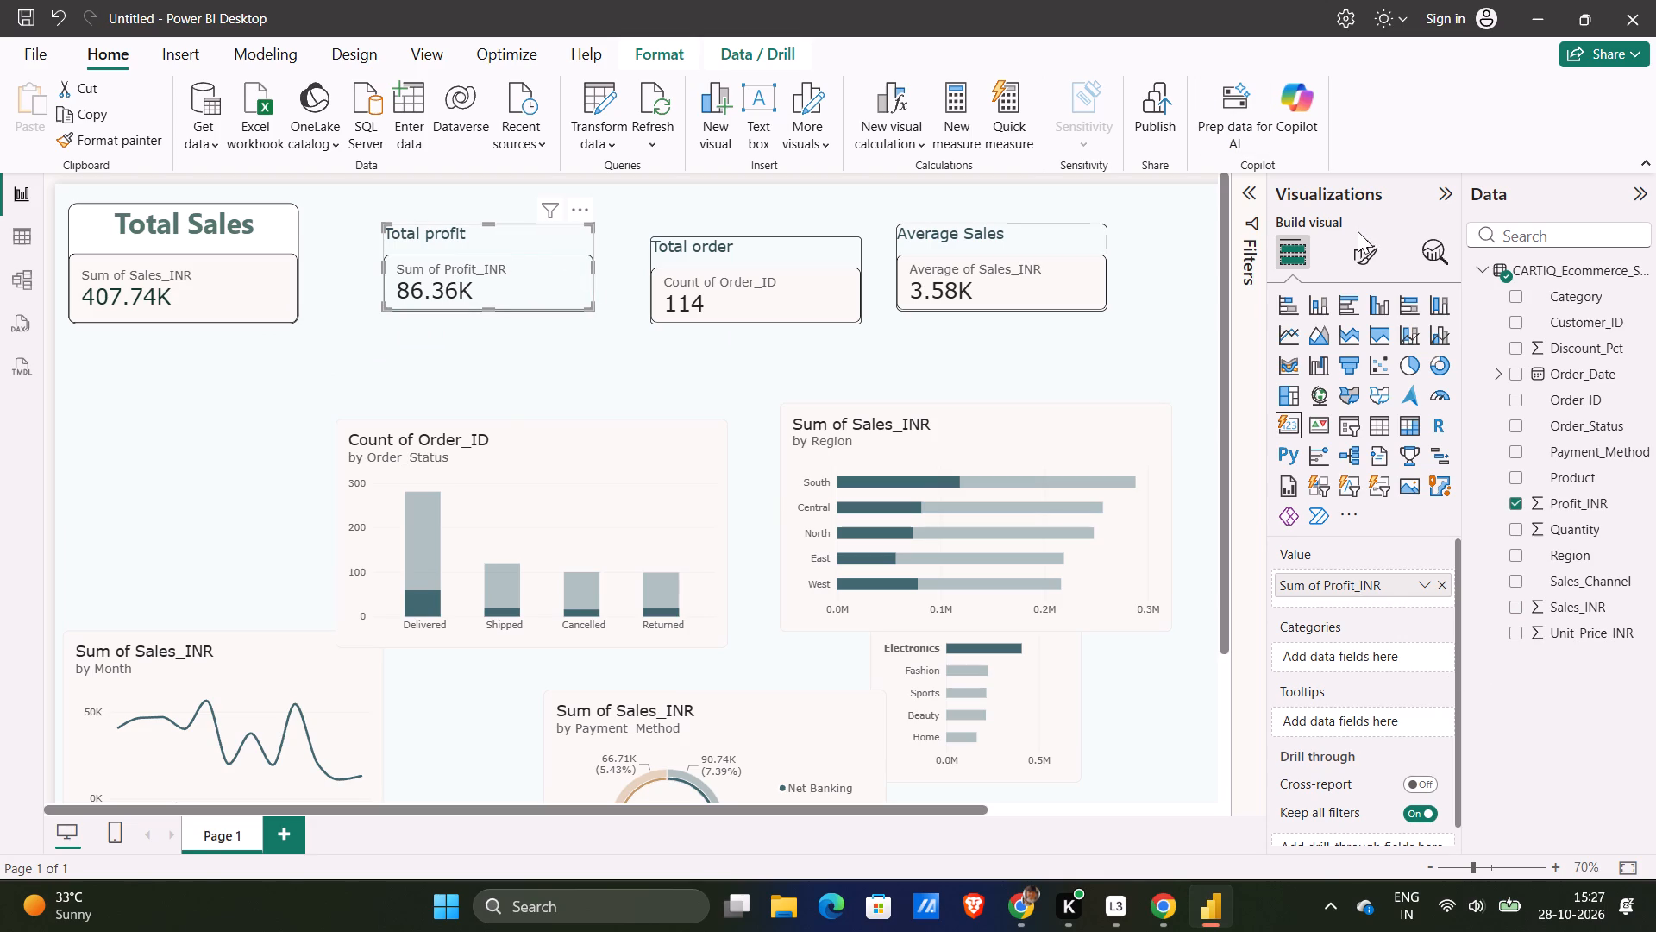
click(1355, 240)
click(1358, 343)
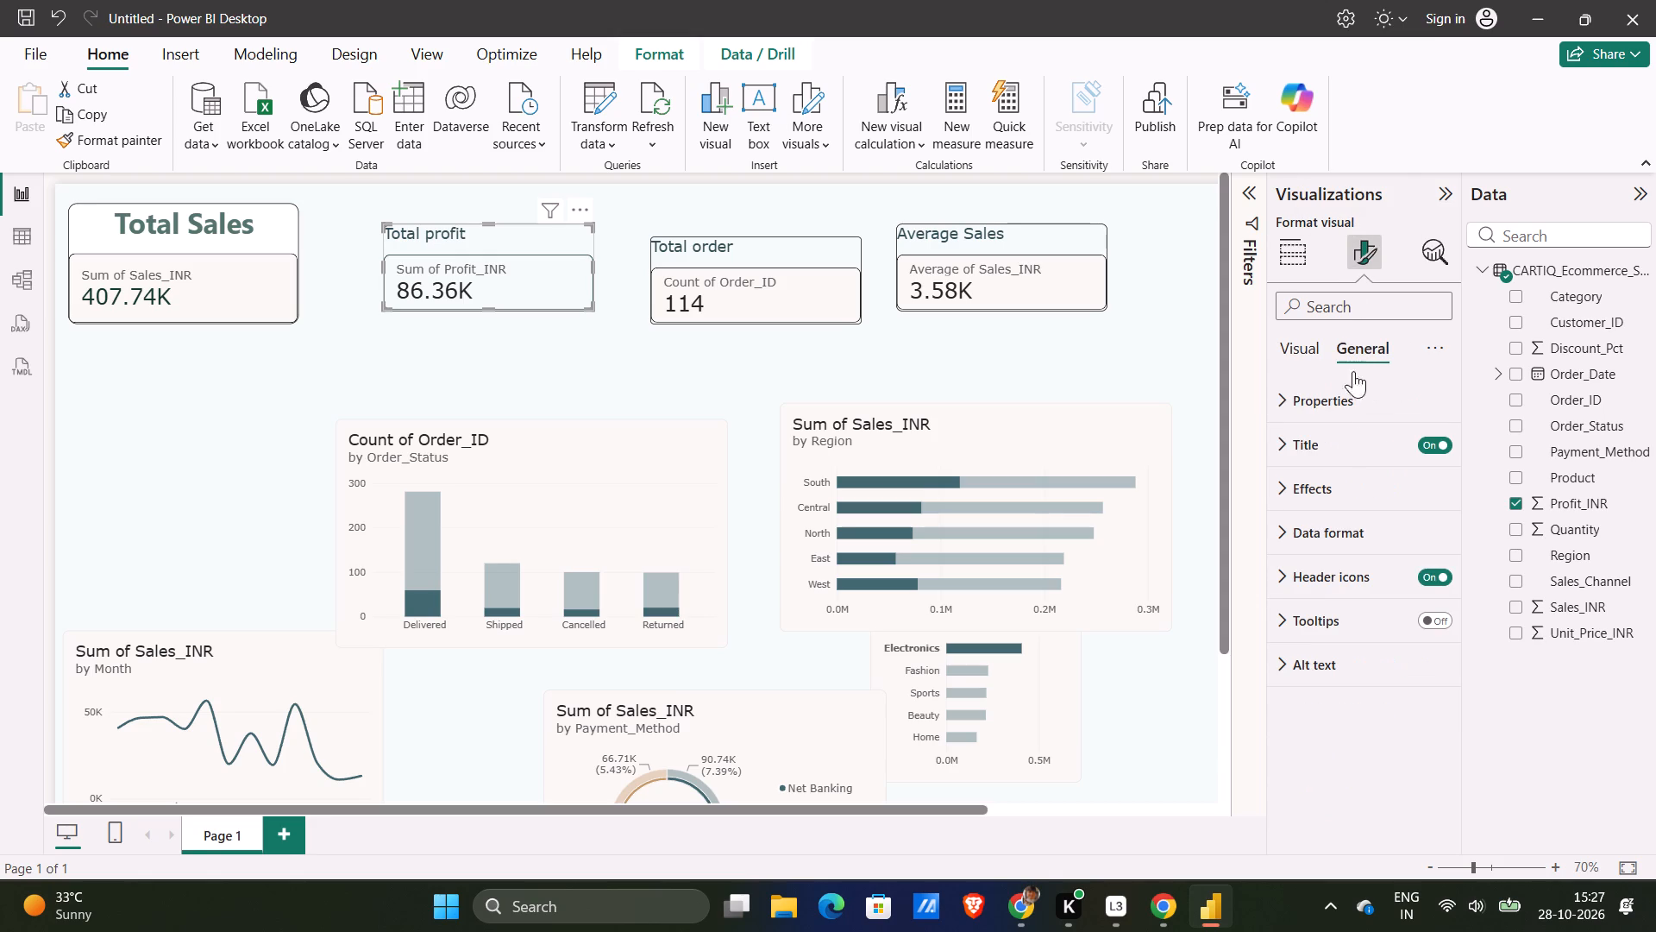
click(1333, 494)
click(1333, 494)
click(1340, 451)
click(1338, 664)
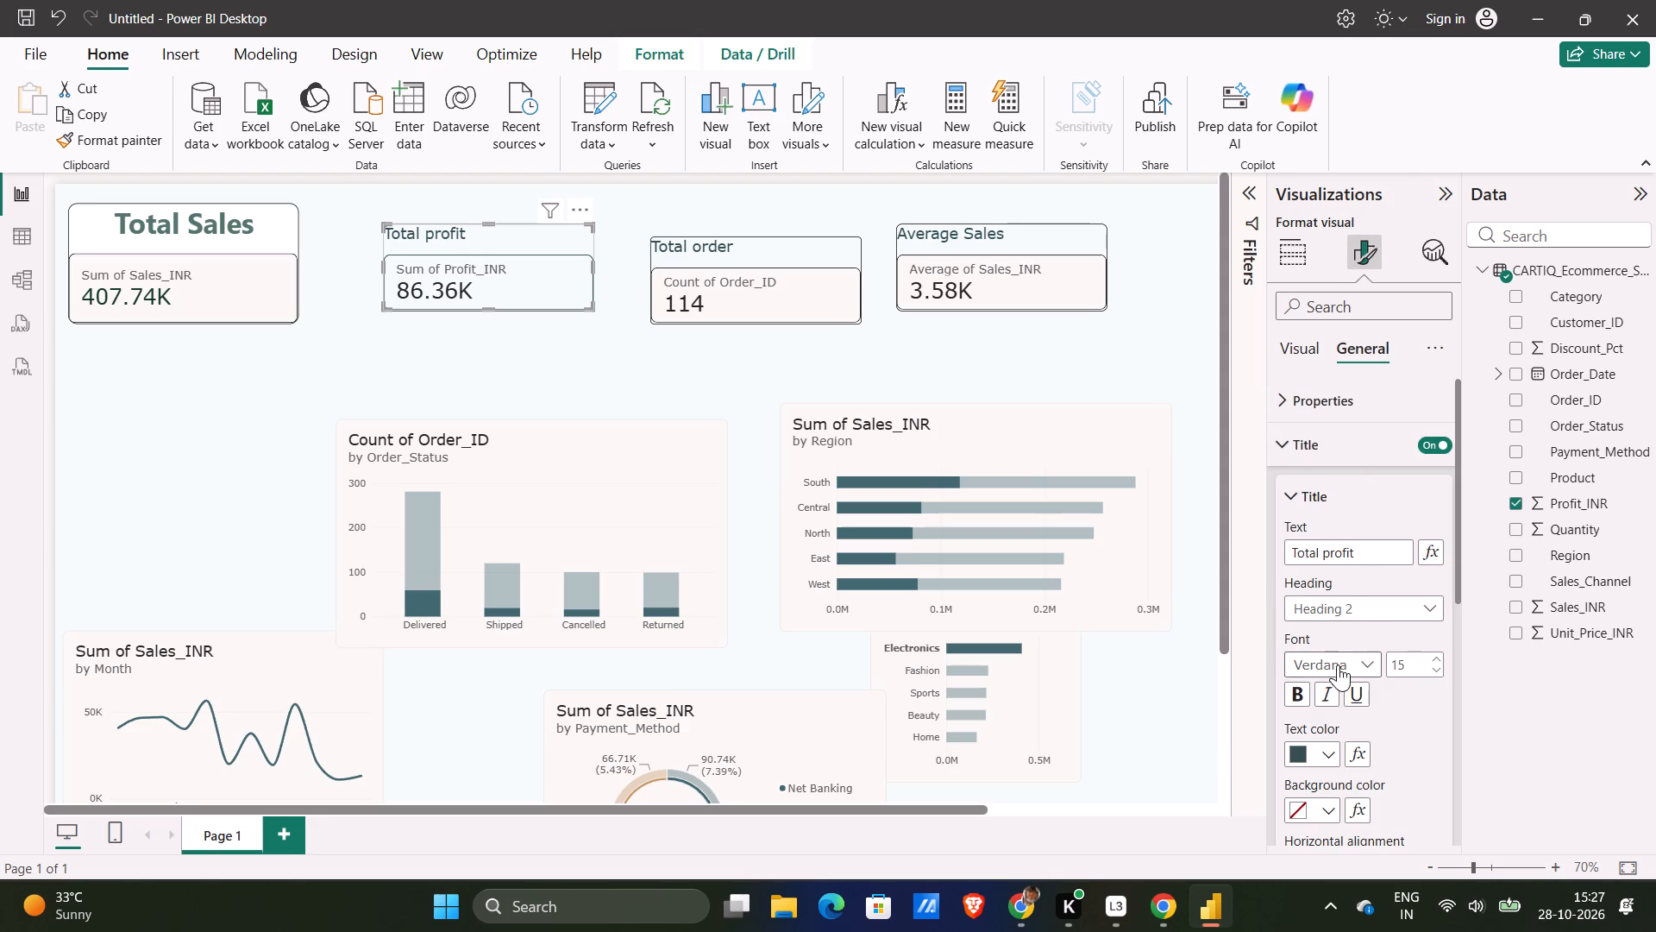
click(1348, 407)
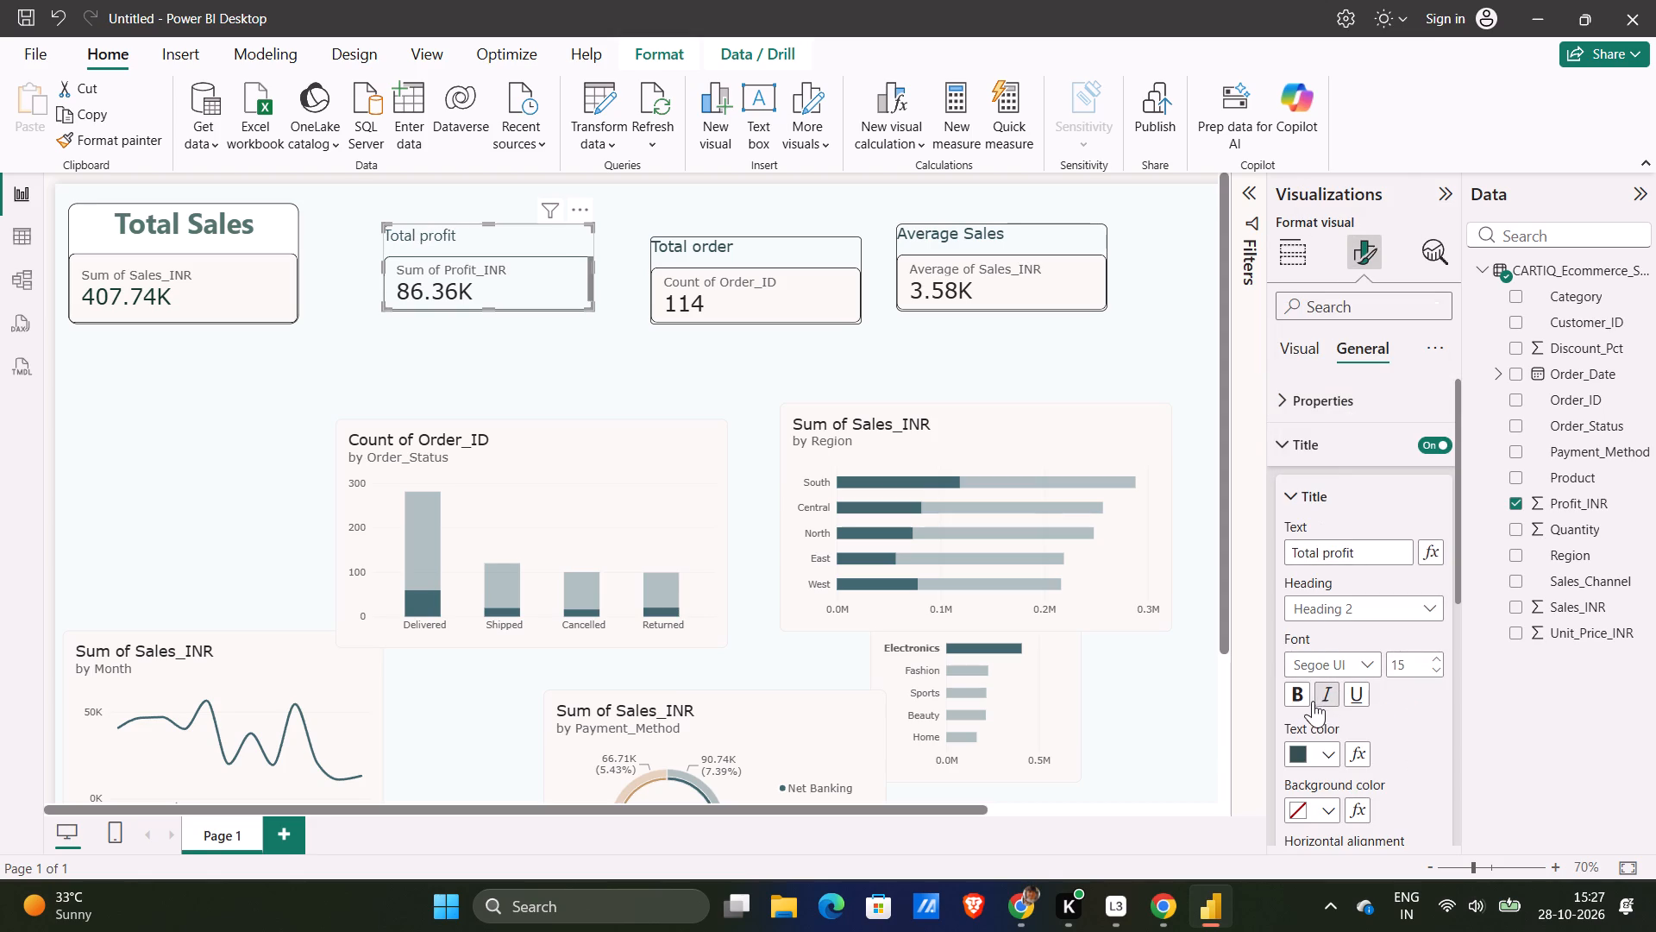
click(1305, 693)
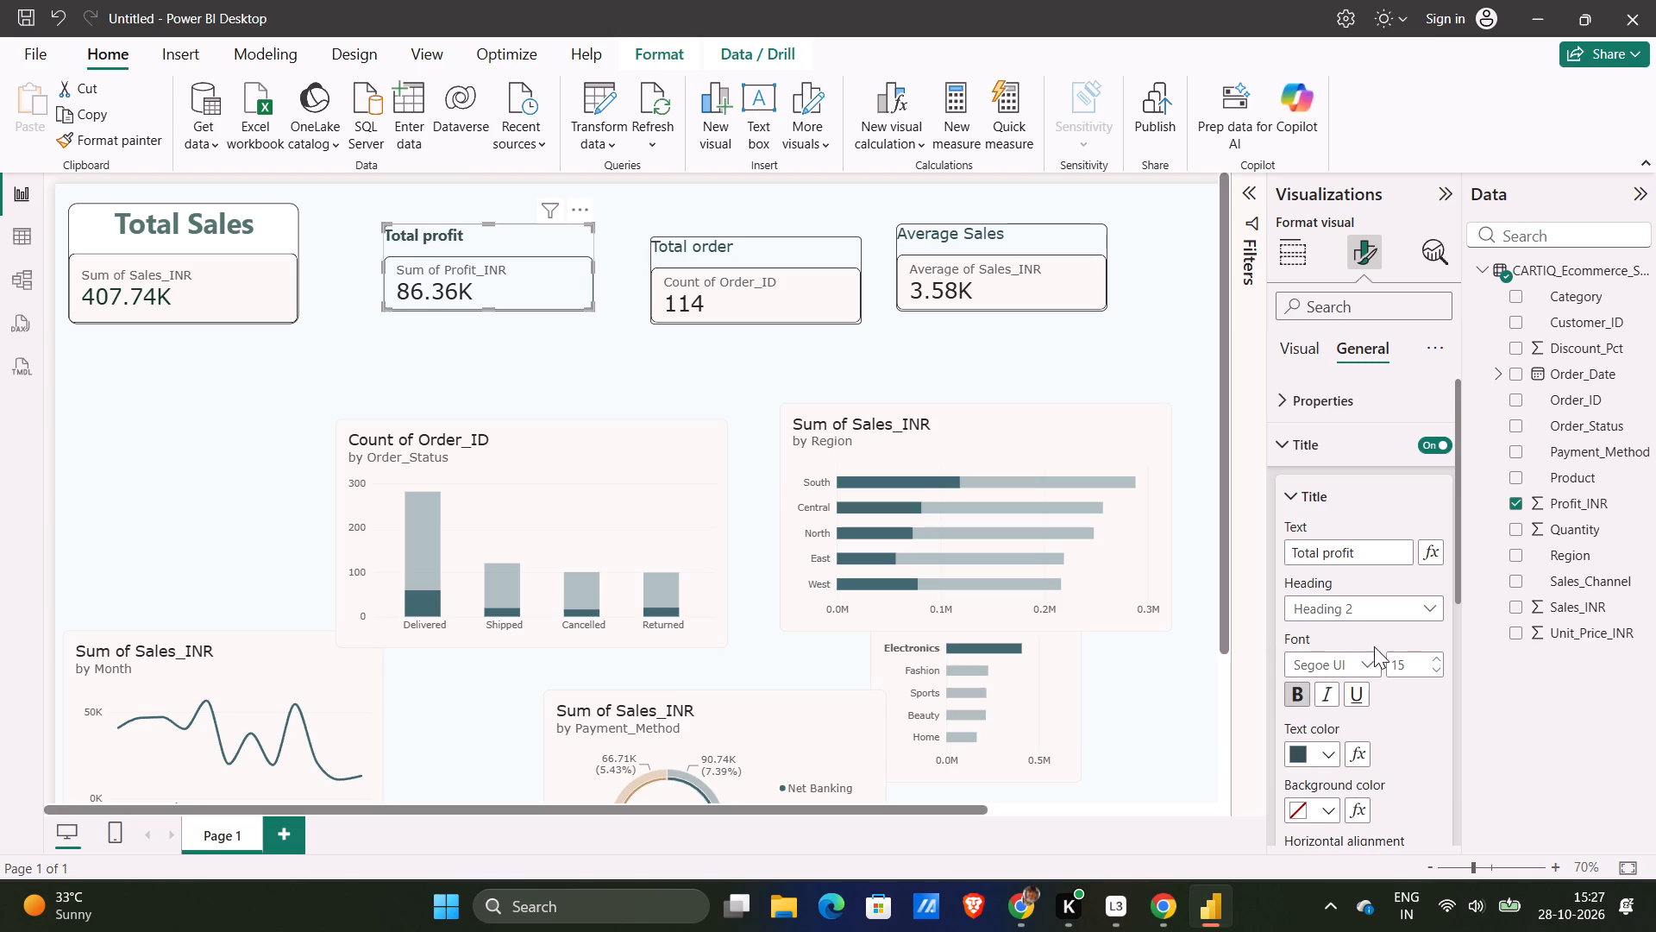
Centre the Total profit card's title and colour it the same muted green as the Total Sales title.
scroll(1349, 772, down, 1)
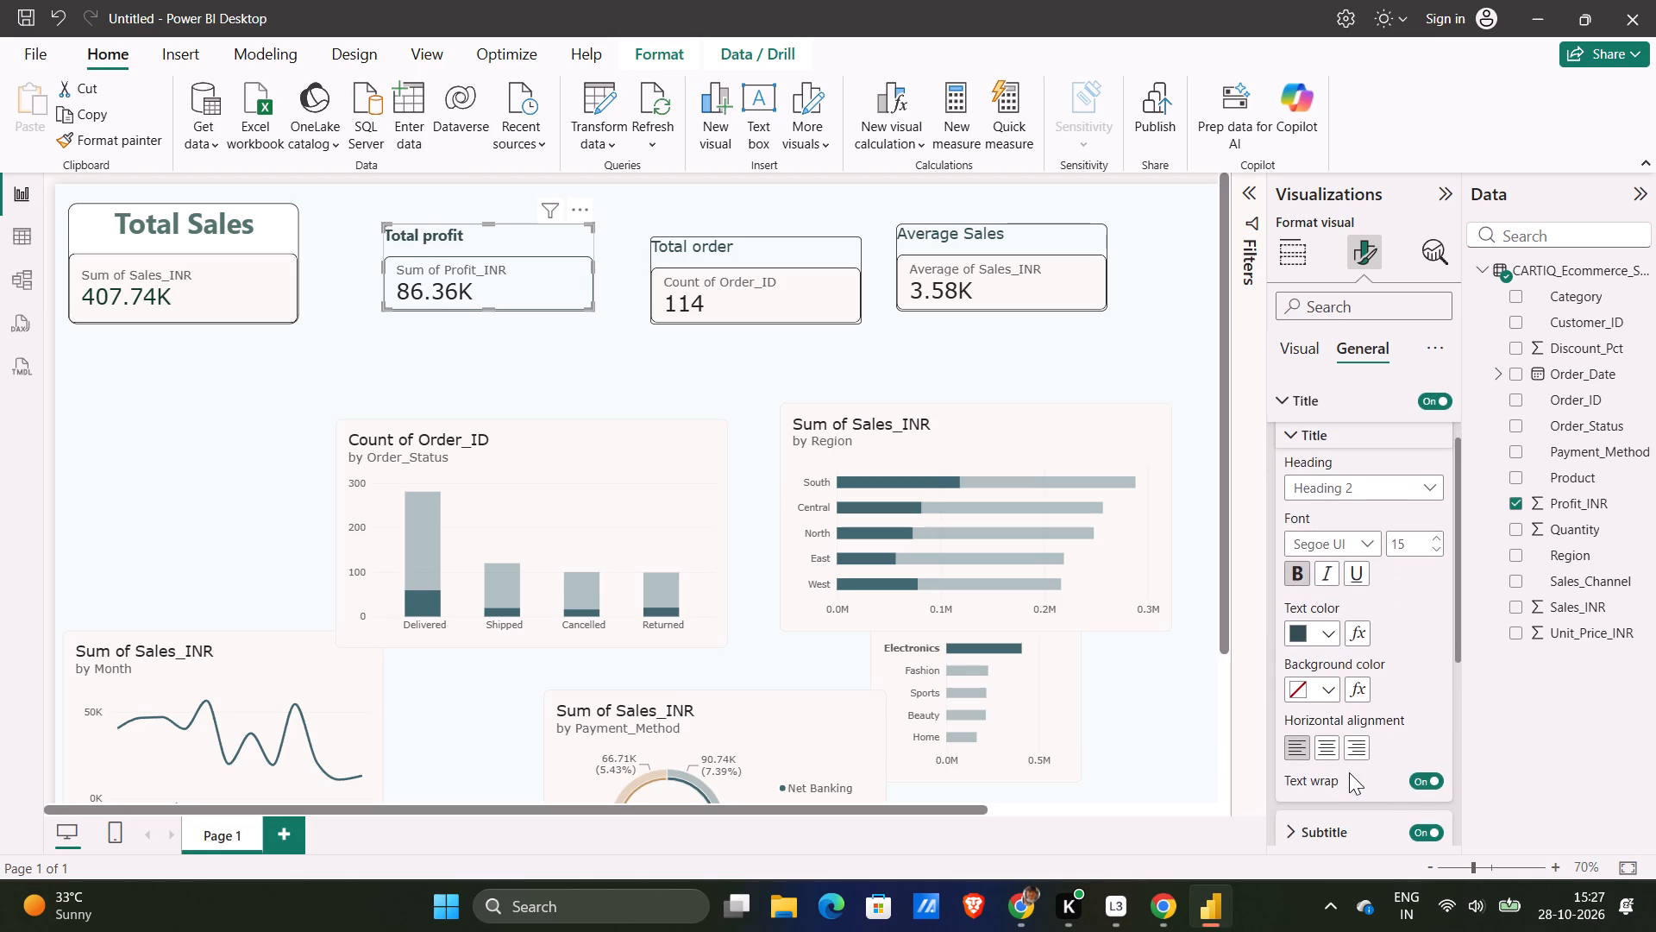
click(1327, 749)
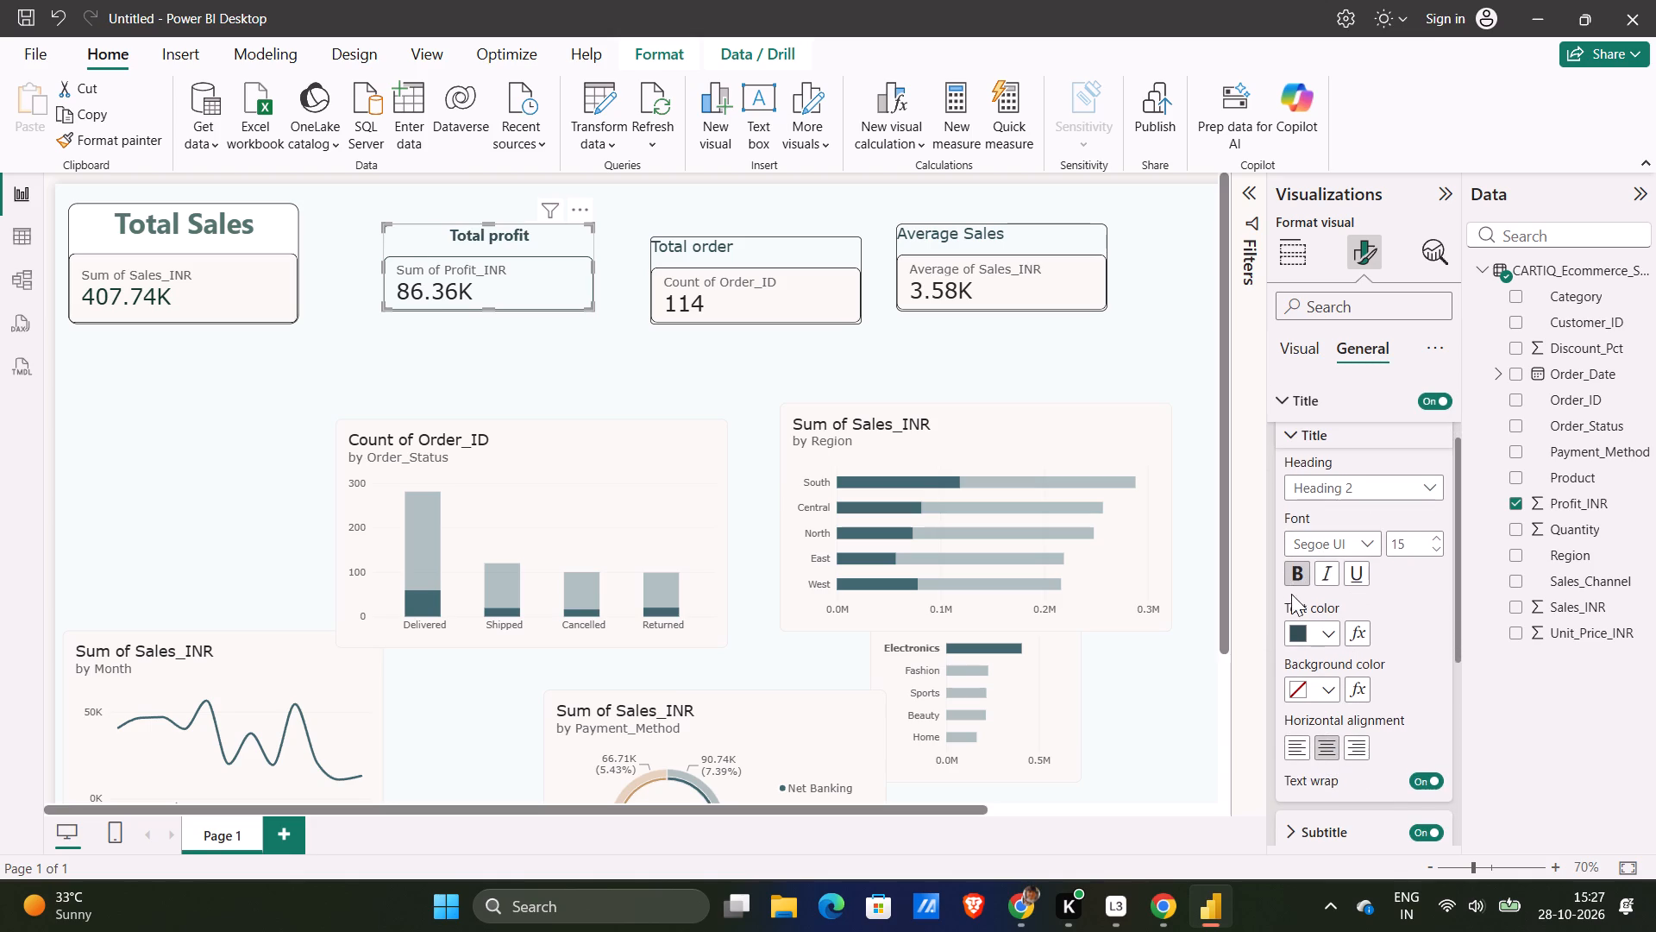
click(1314, 636)
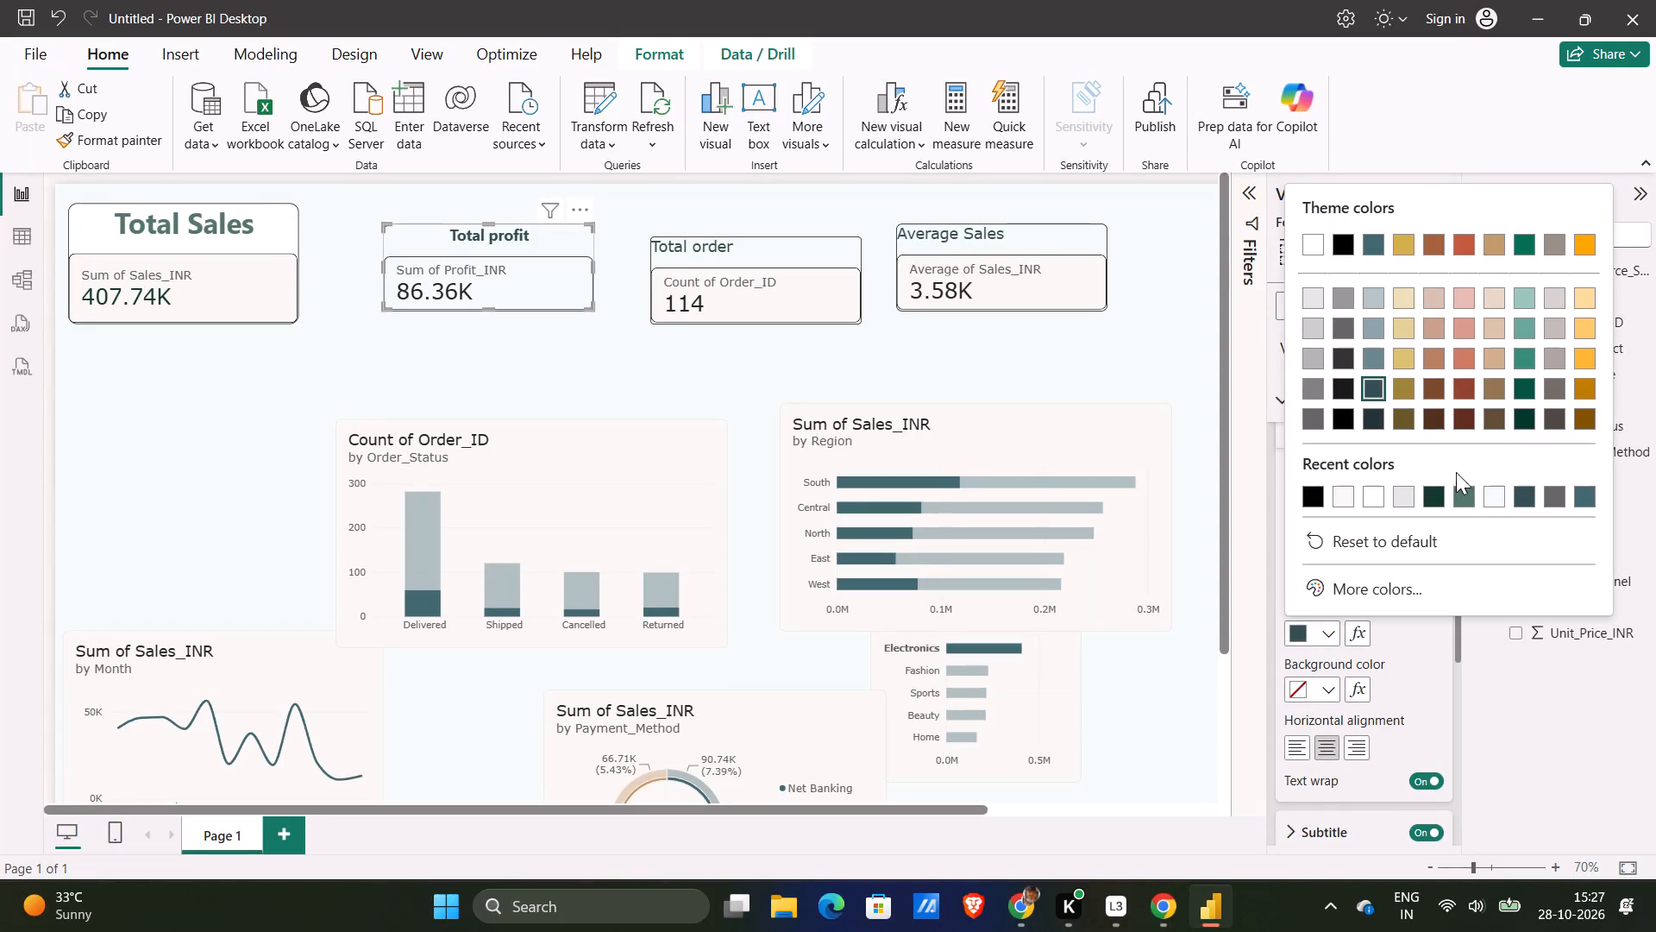
click(1467, 493)
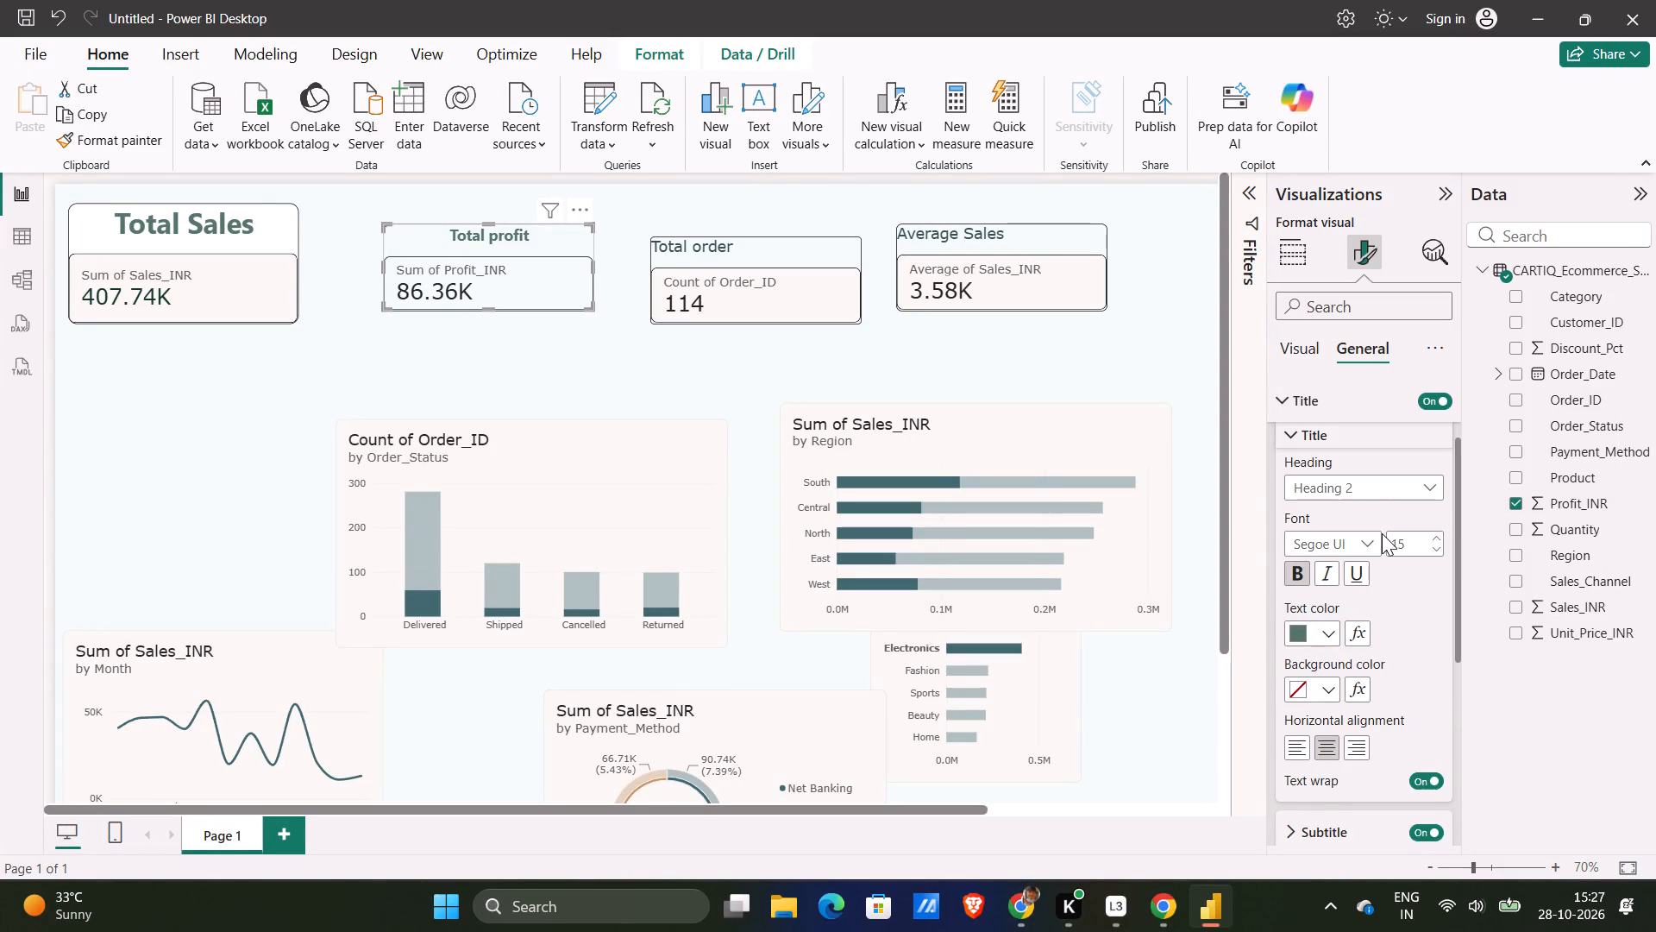
Set the Total profit card's title font size to 28.
click(1408, 550)
text(28)
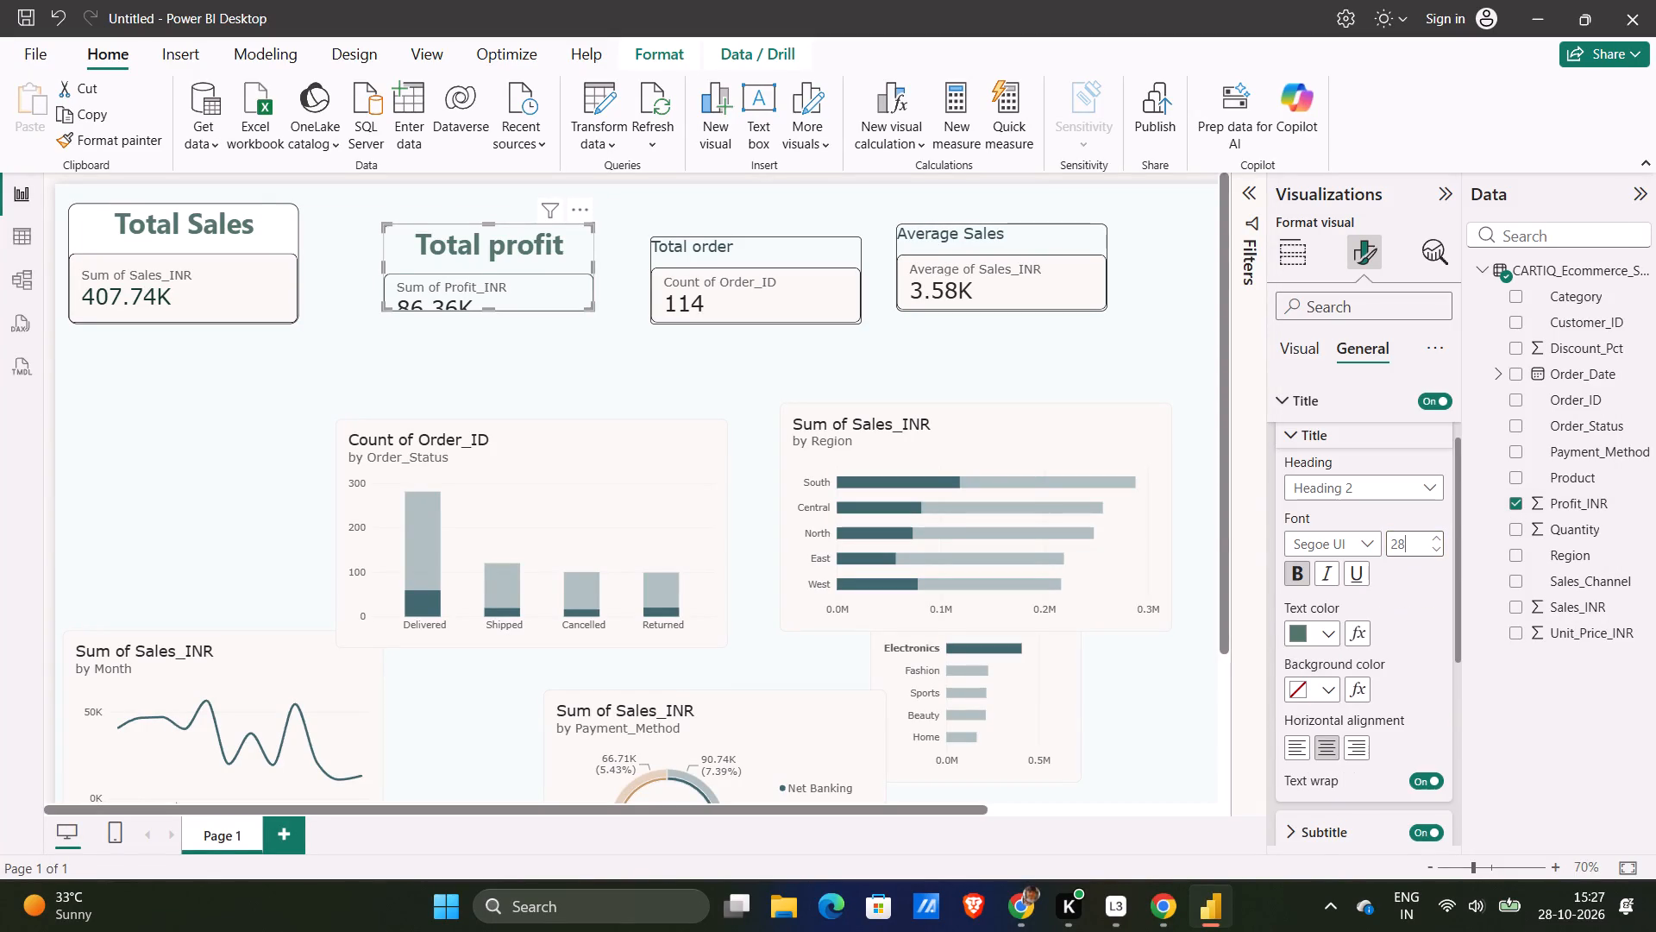
Enlarge the Total profit card so its title and value both fit, and move it closer to the Total Sales card.
drag(586, 307, 654, 344)
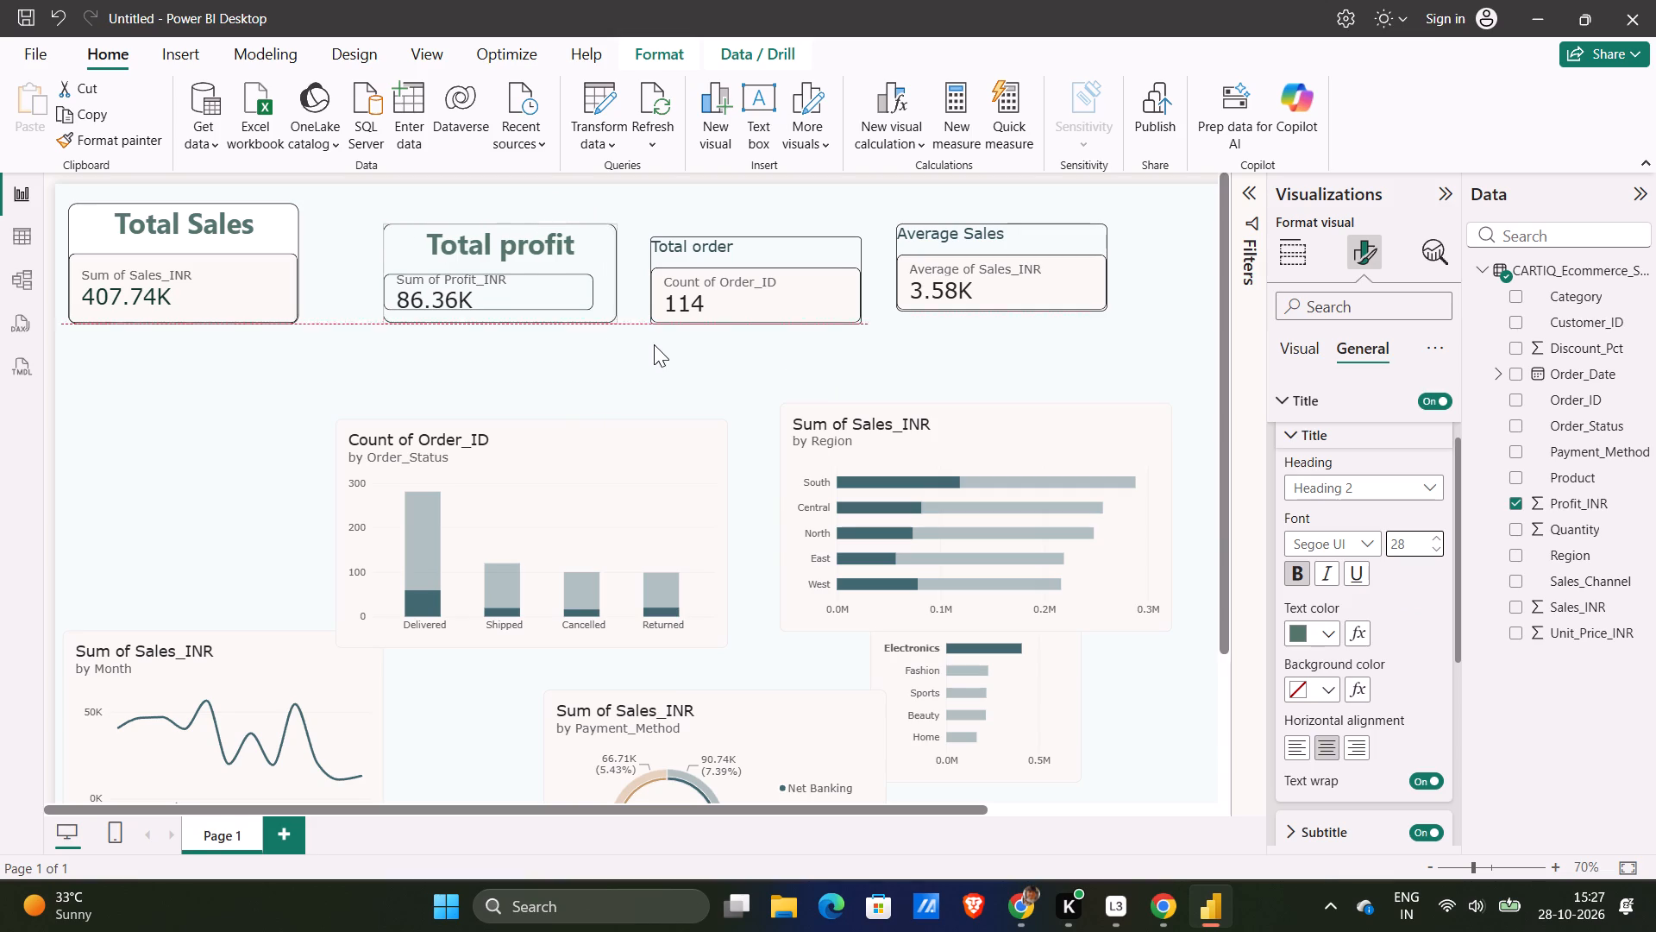
drag(654, 344, 656, 345)
drag(604, 325, 549, 310)
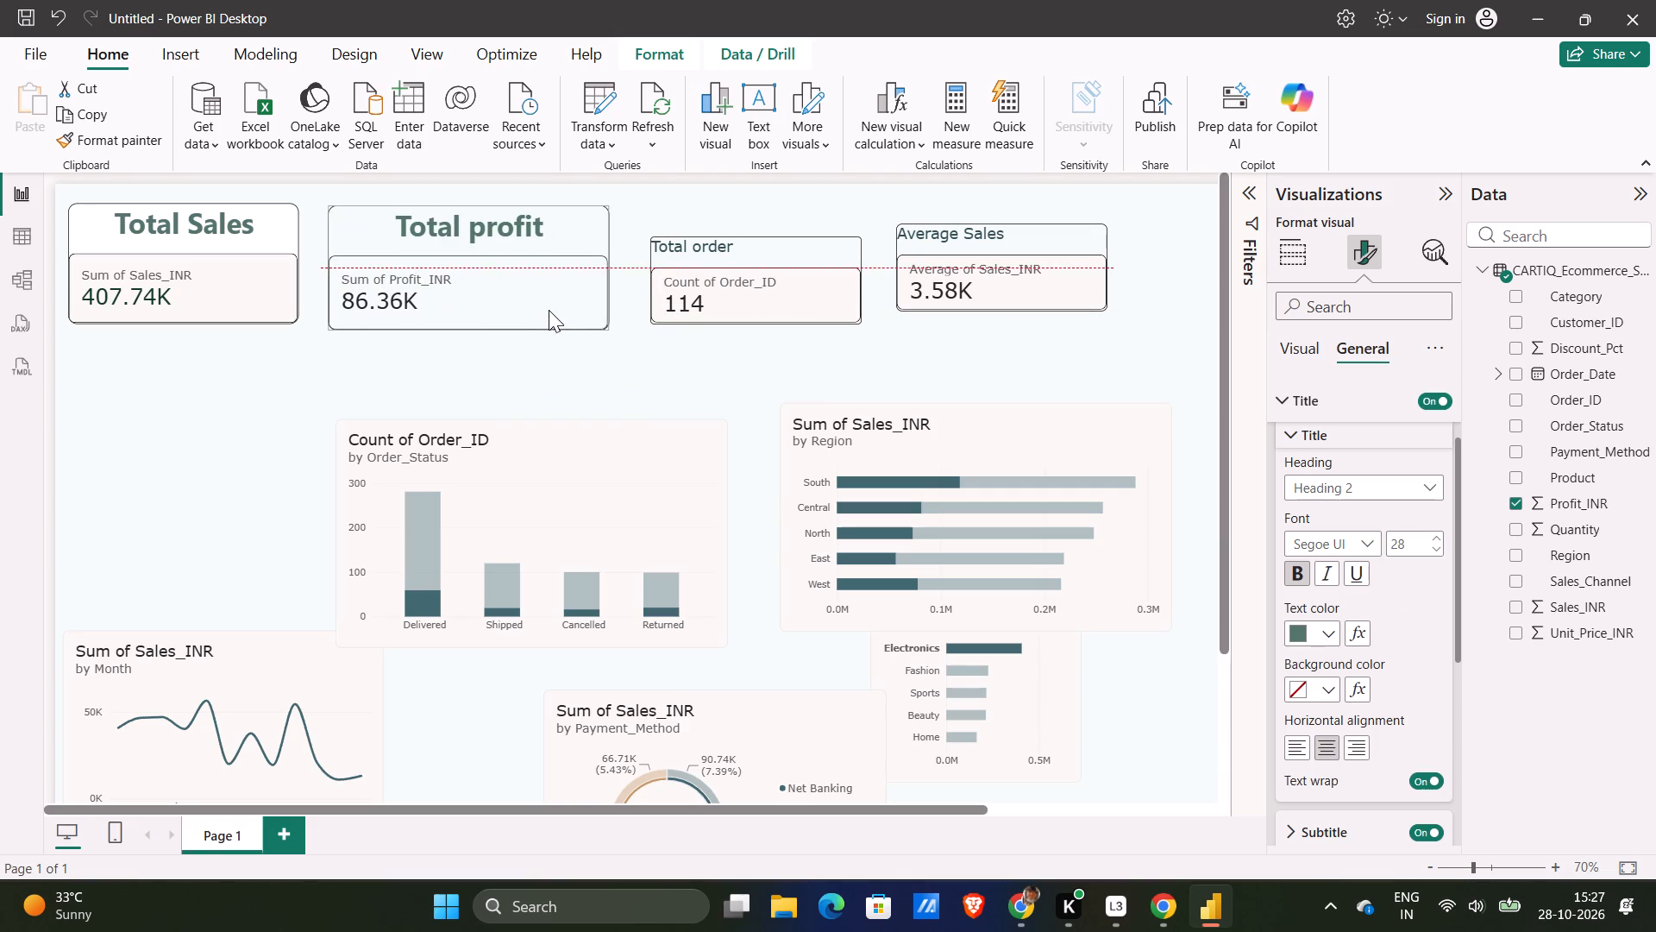
drag(549, 310, 549, 311)
click(612, 388)
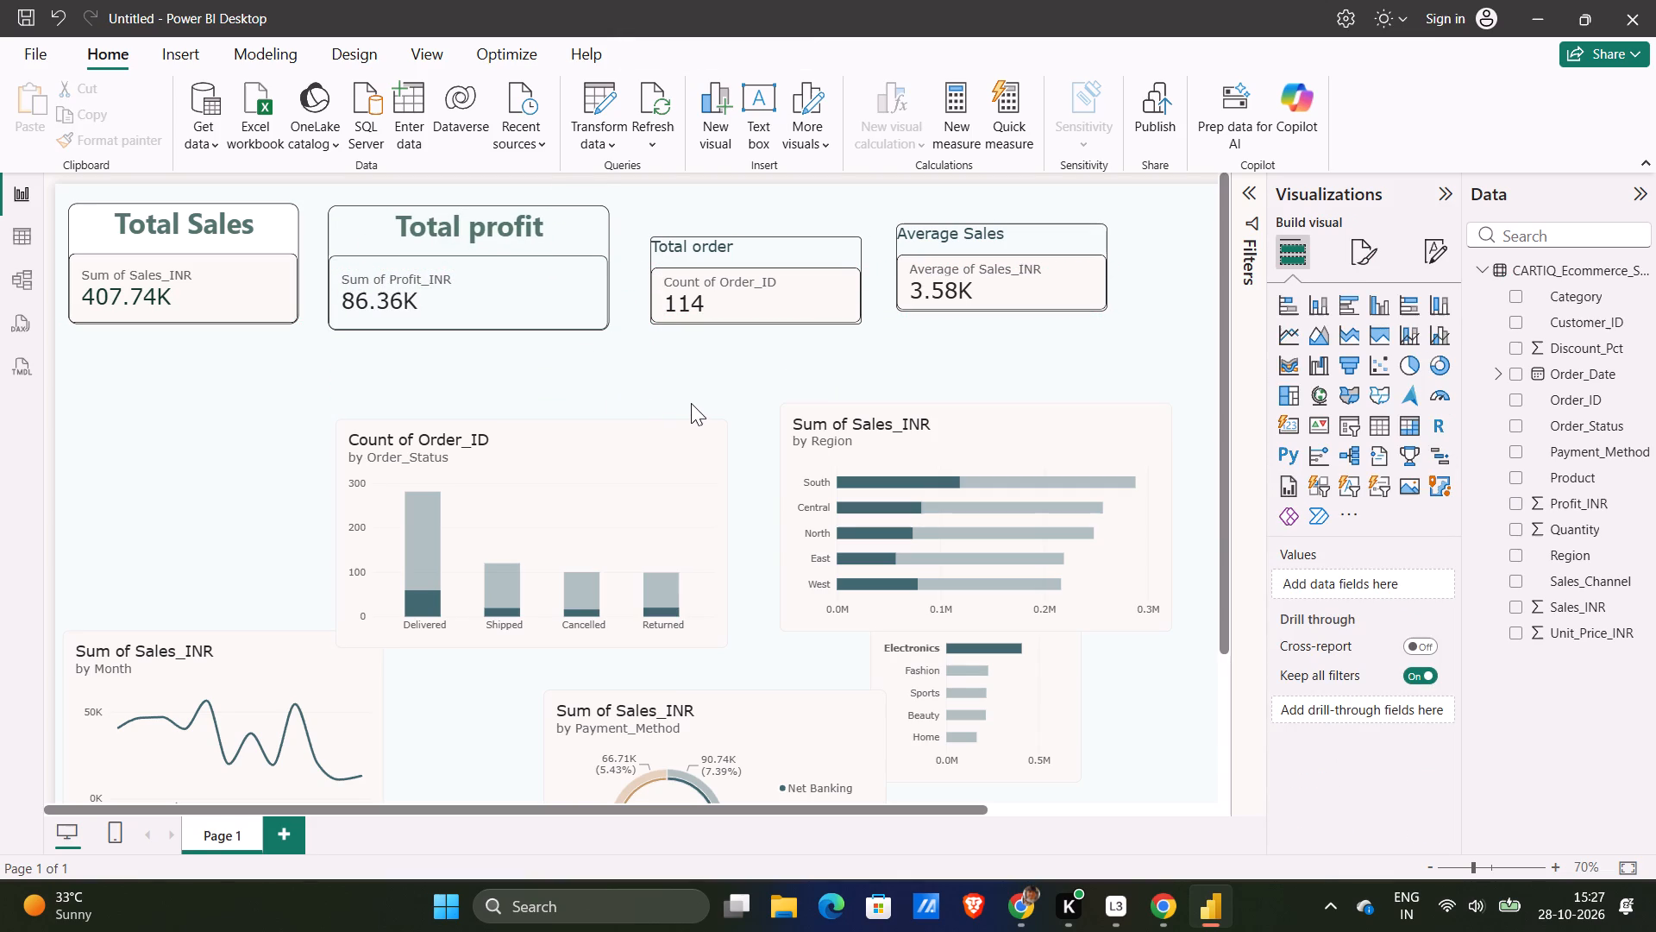
Place the Total profit card directly beneath the Total Sales card and narrow it to the same width.
click(497, 251)
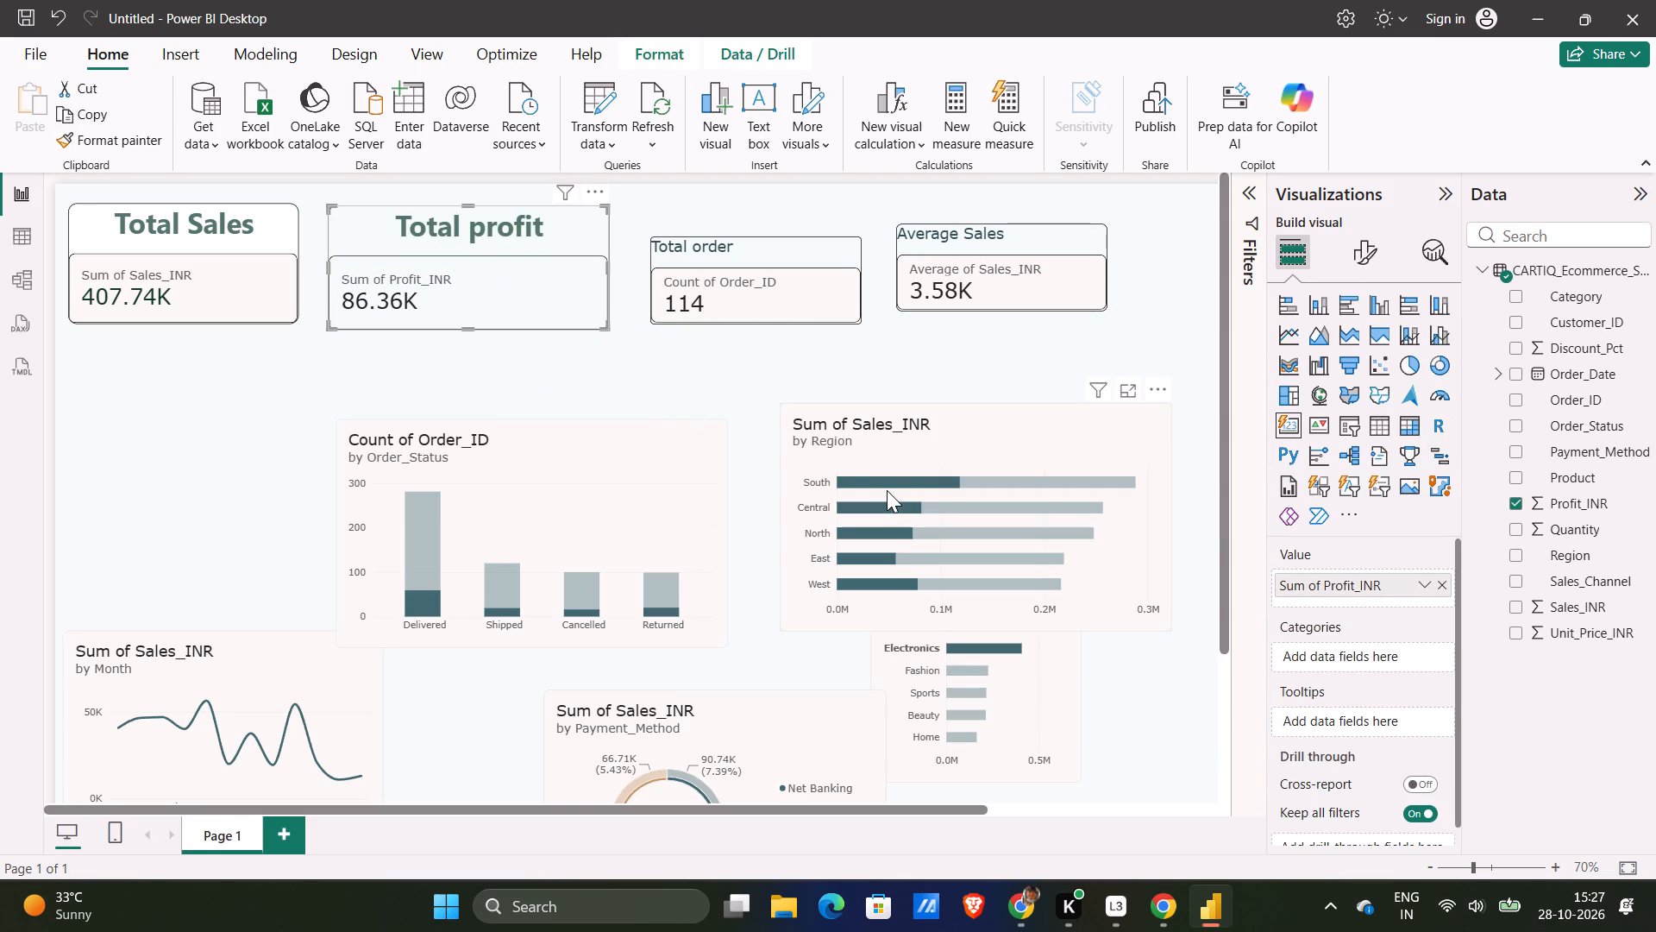
click(1377, 241)
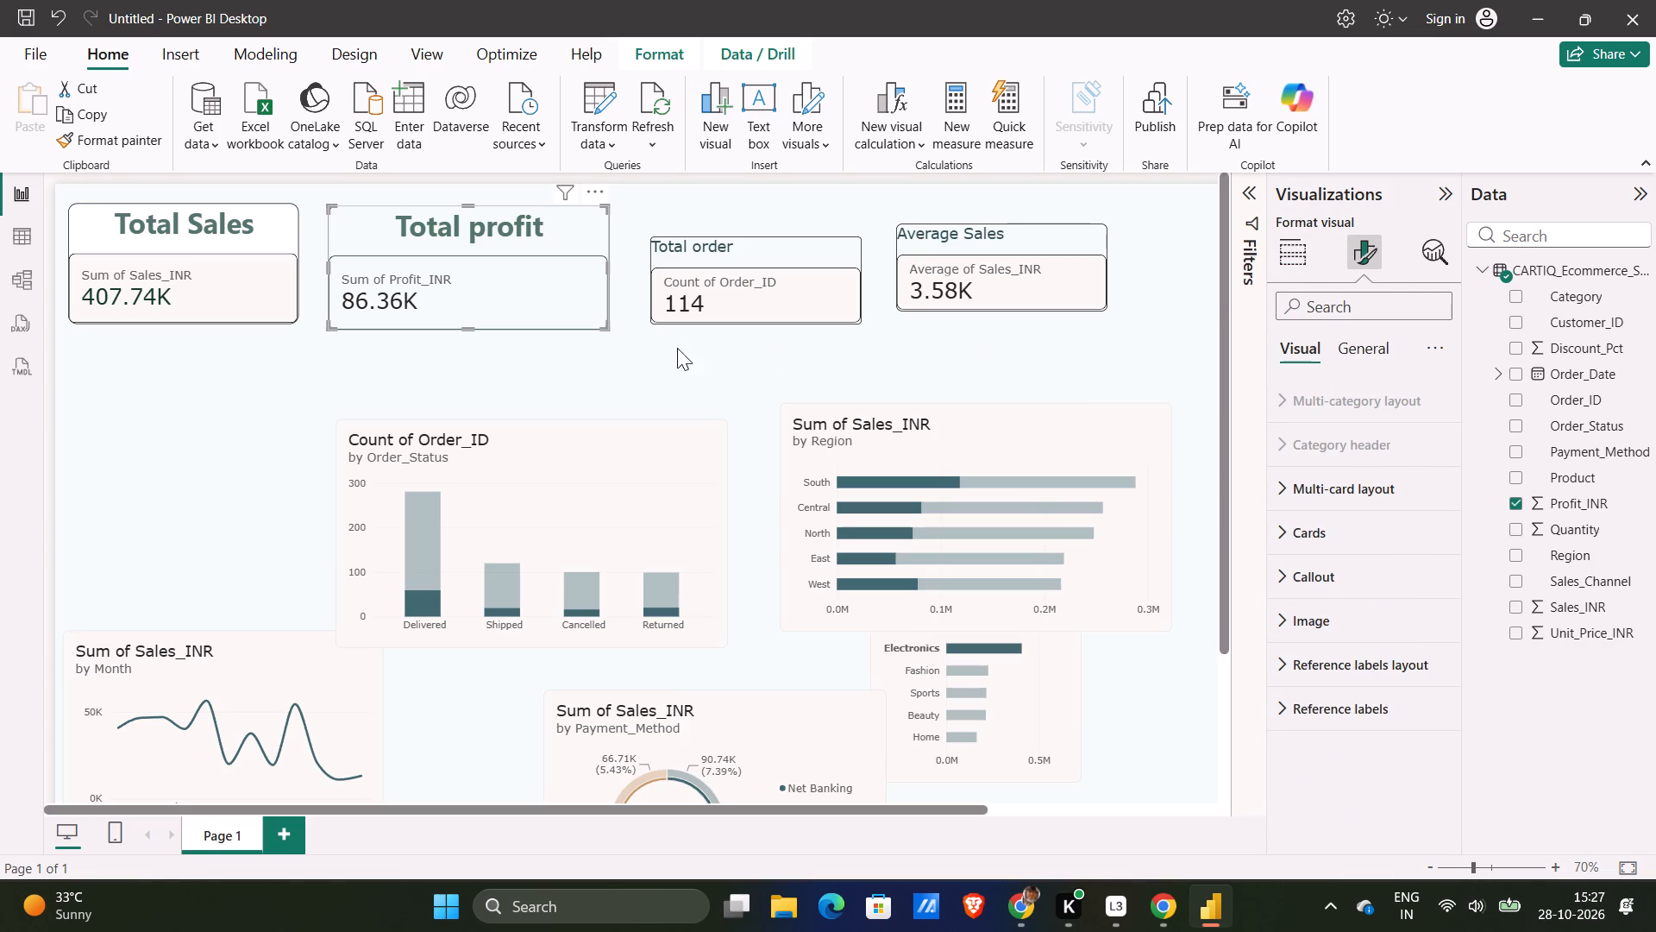
click(502, 228)
drag(550, 314, 363, 431)
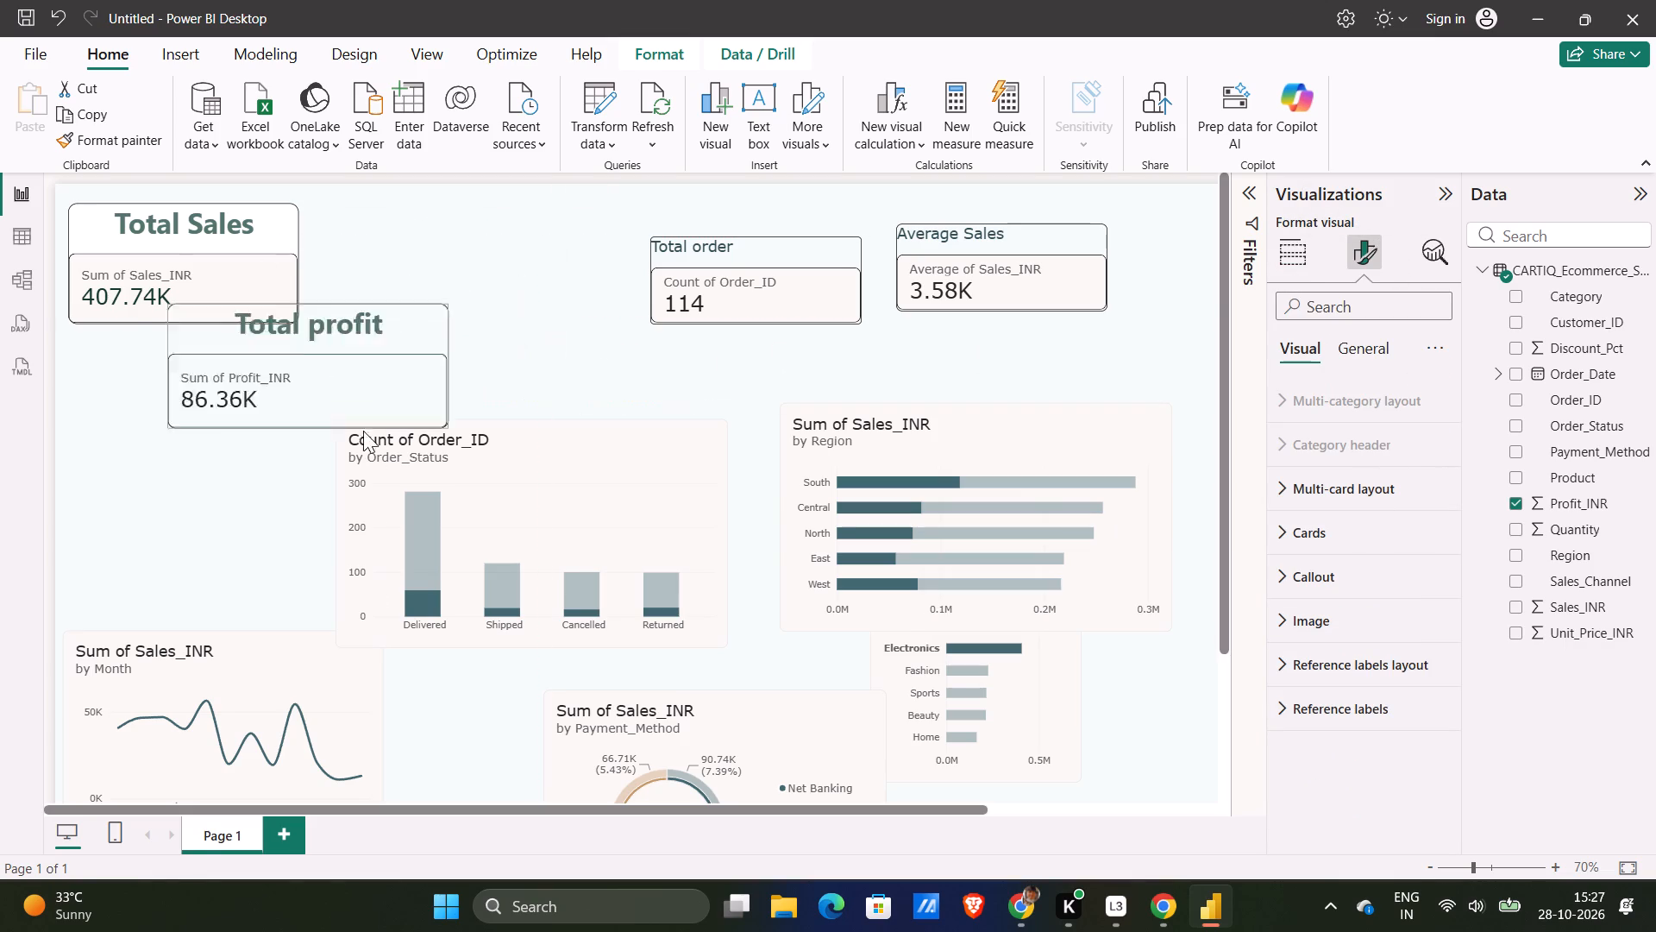
drag(363, 431, 293, 448)
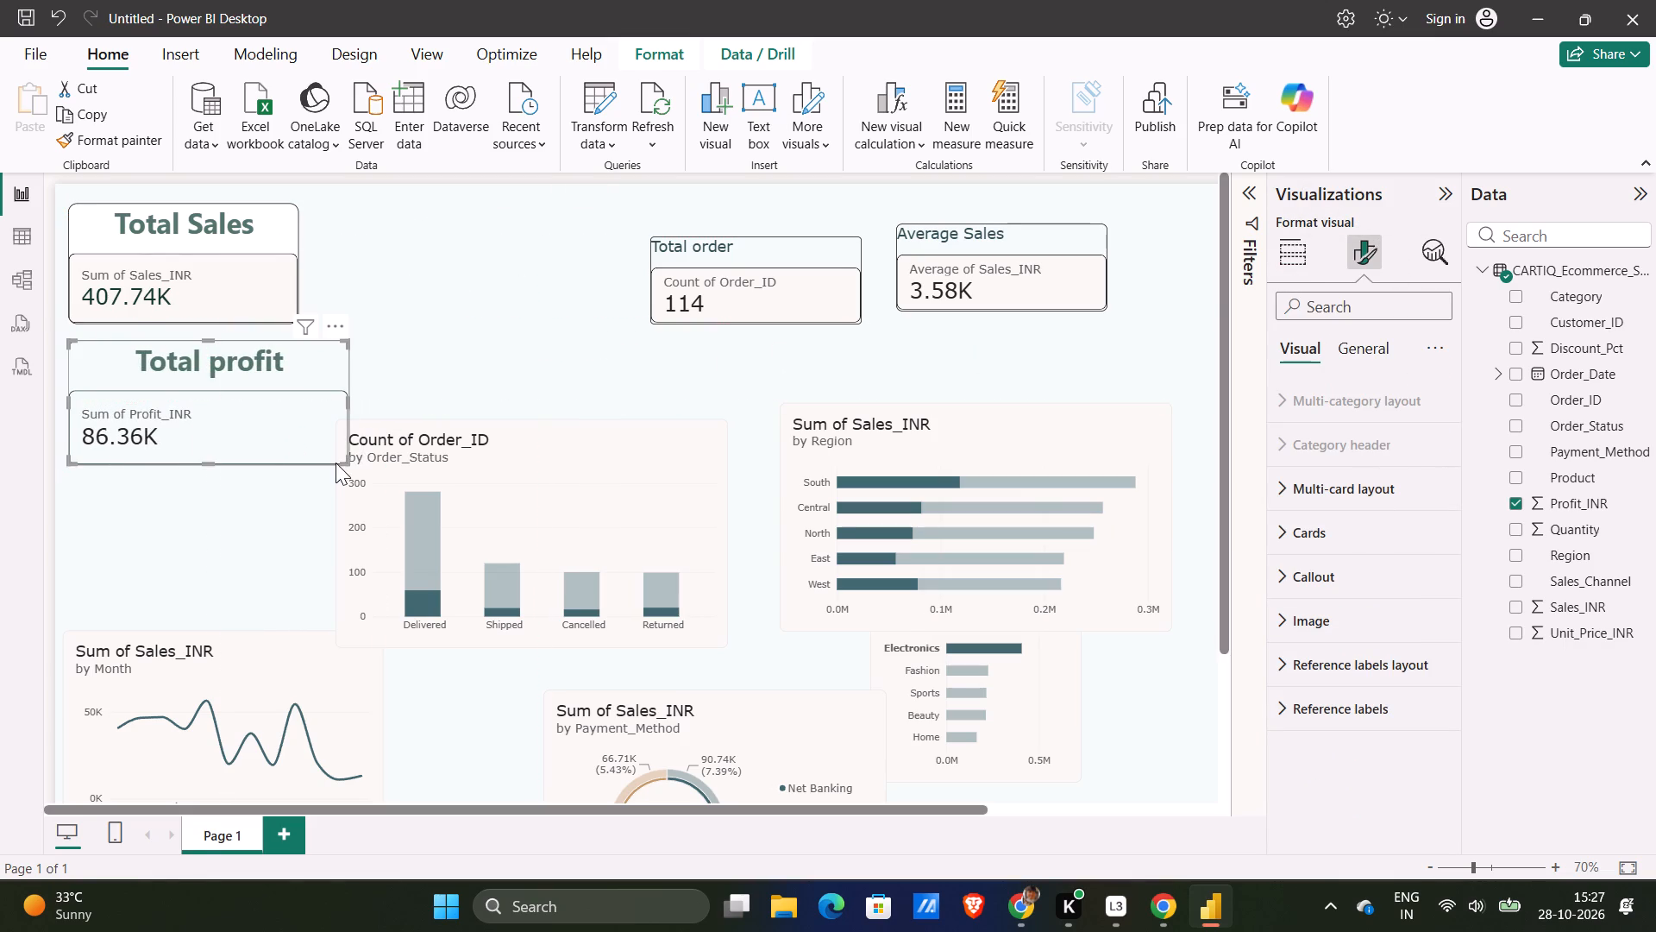
click(350, 466)
click(294, 453)
drag(342, 458, 294, 452)
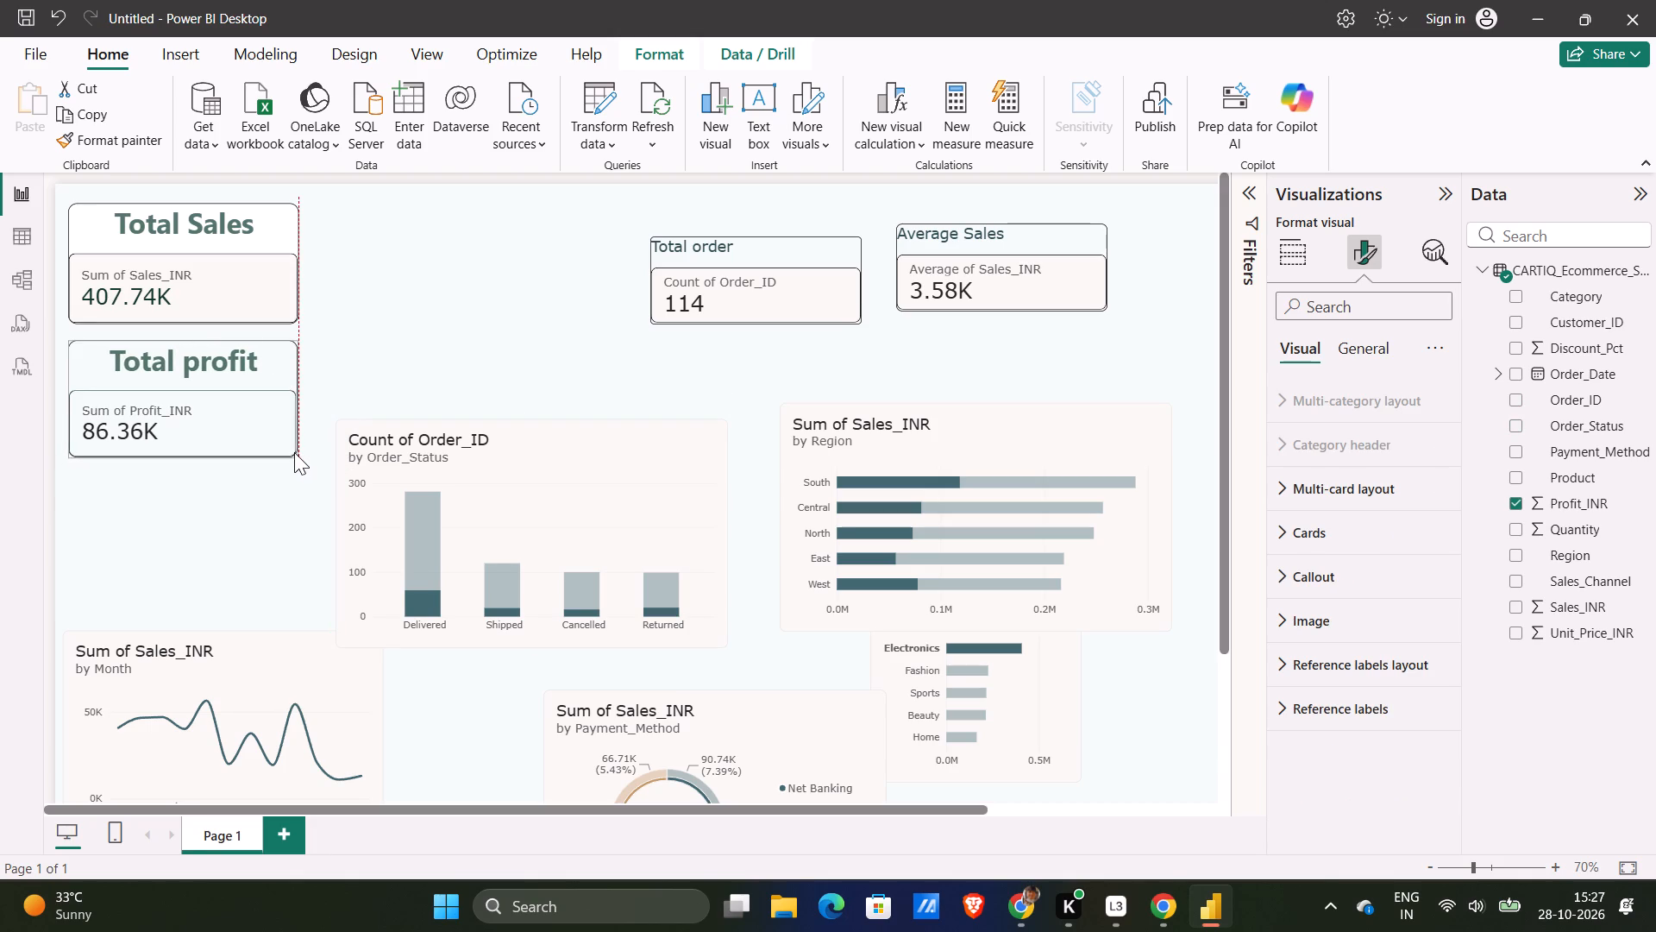
drag(294, 452, 296, 458)
Move the Total profit card up beside the Total Sales card, aligning the top and bottom edges of both cards.
drag(248, 418, 492, 314)
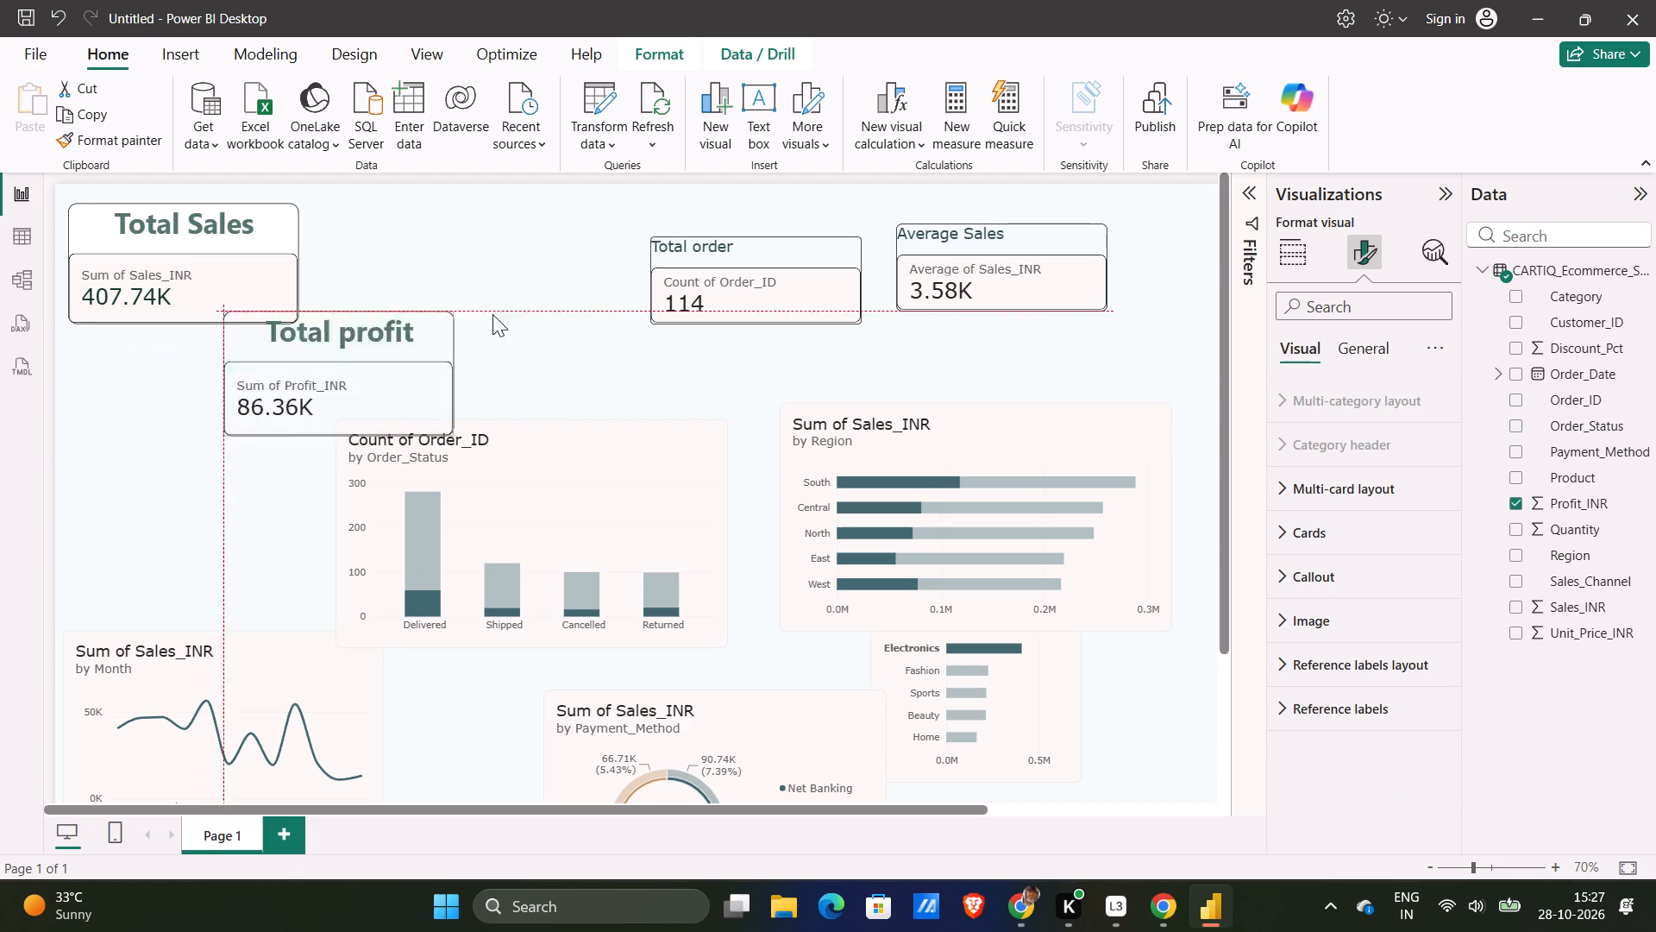
drag(492, 314, 492, 281)
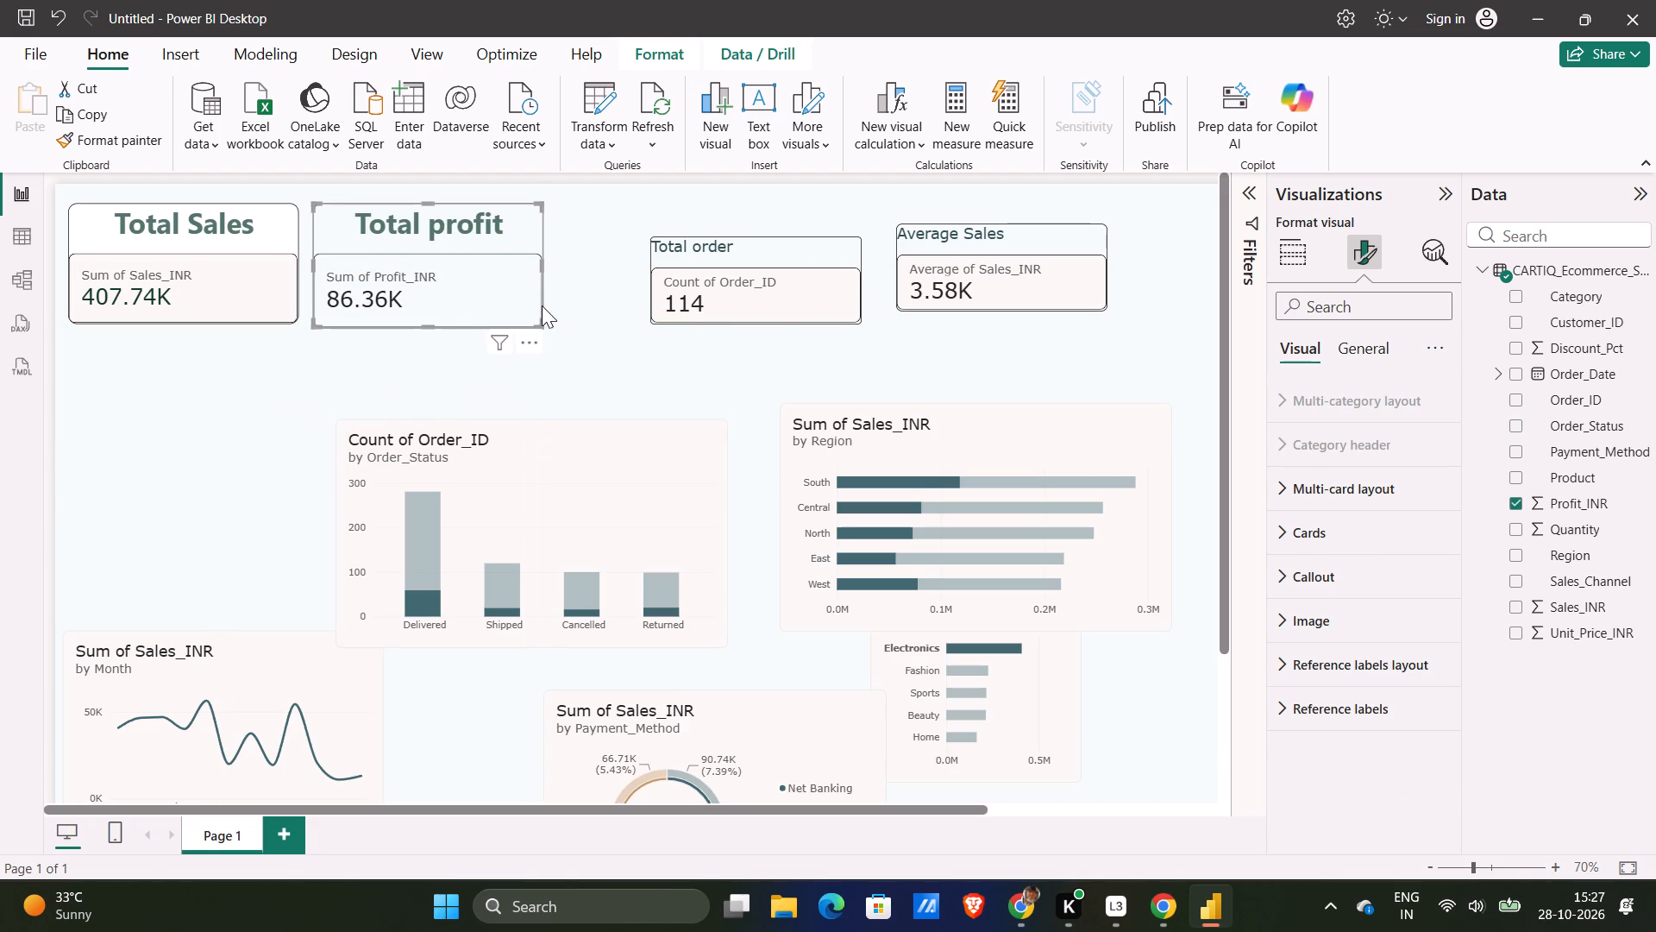
click(536, 319)
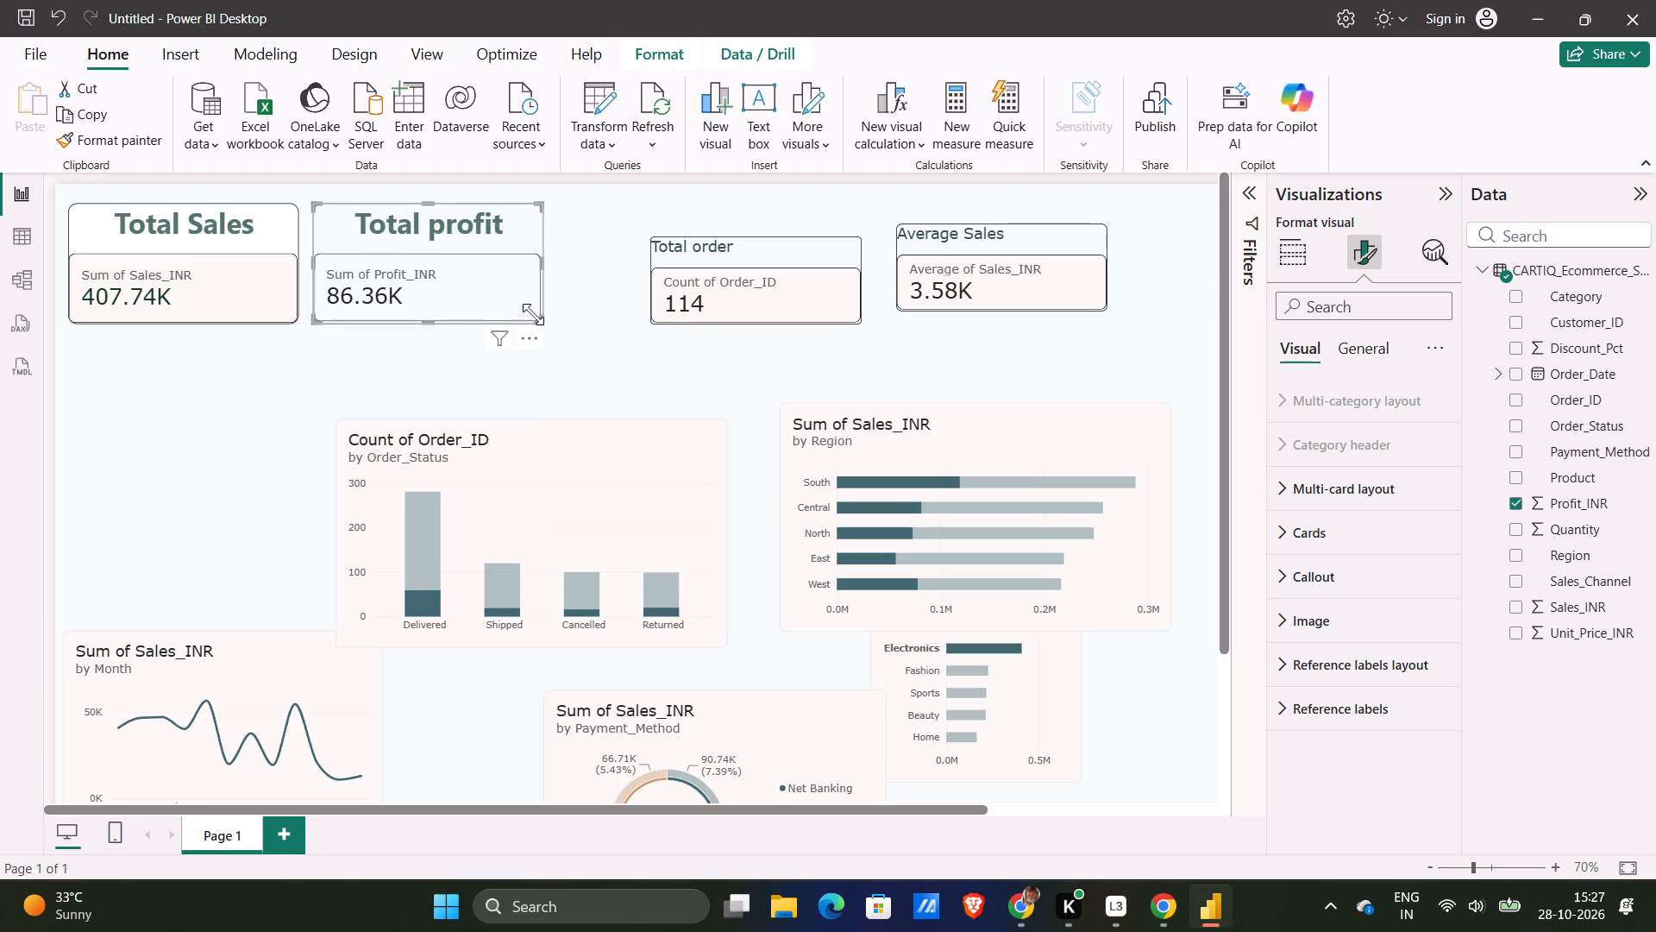
click(587, 342)
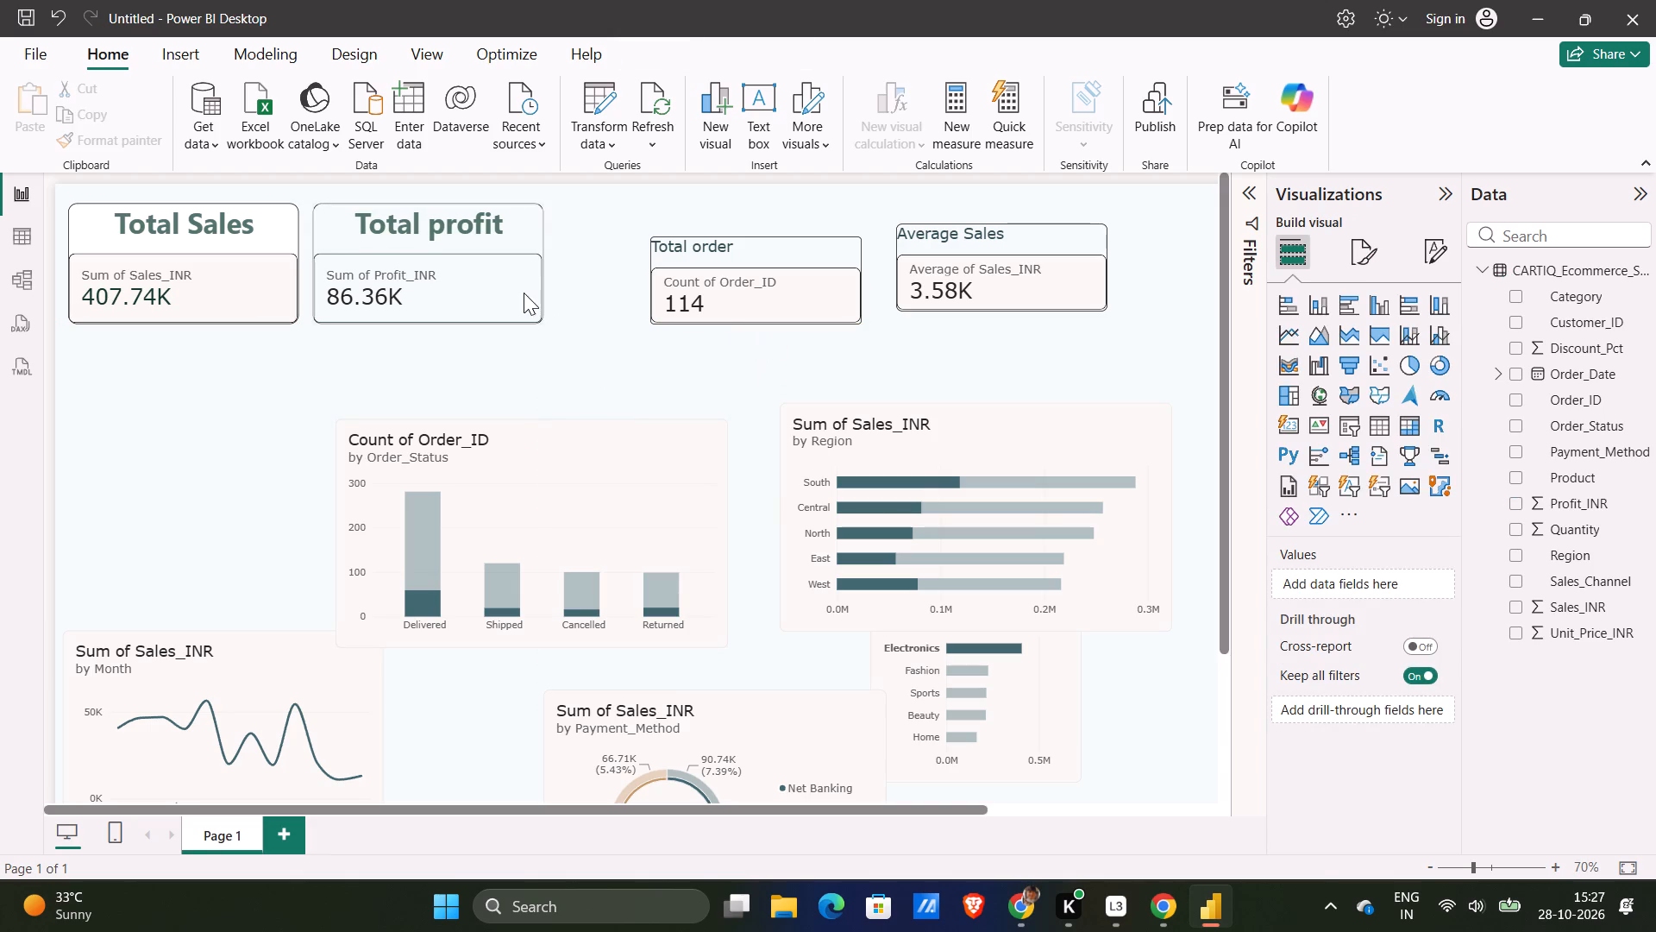
Turn on the Total profit card's inner background and fill it with the recently used pale pink colour.
click(510, 291)
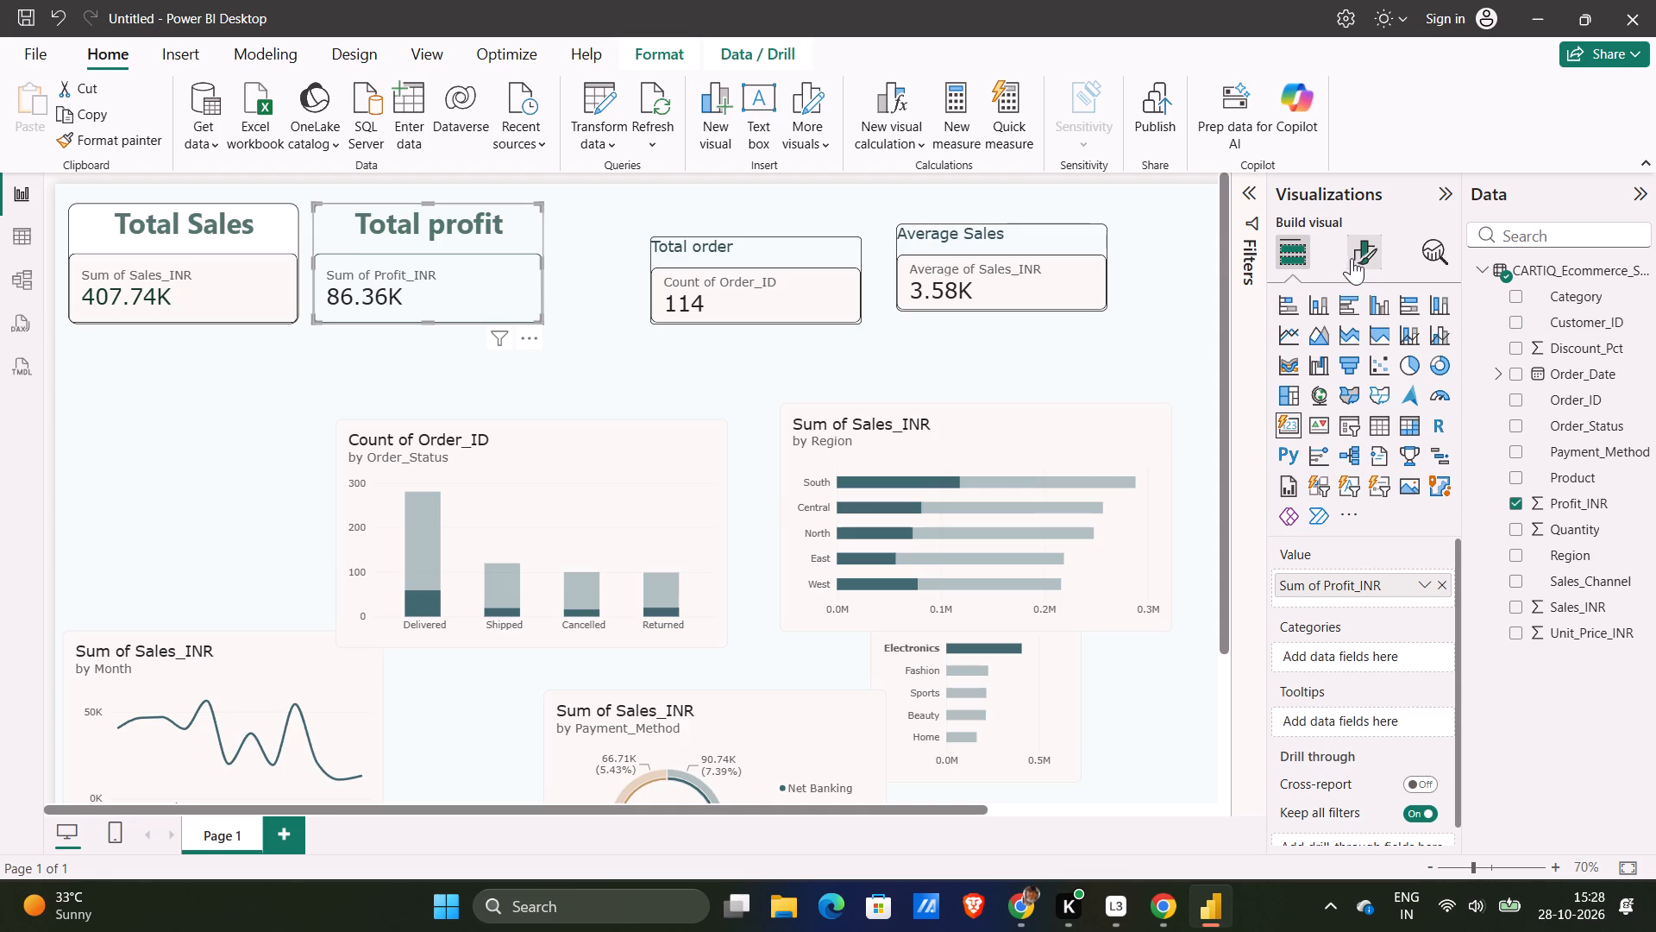
click(1351, 256)
click(1332, 530)
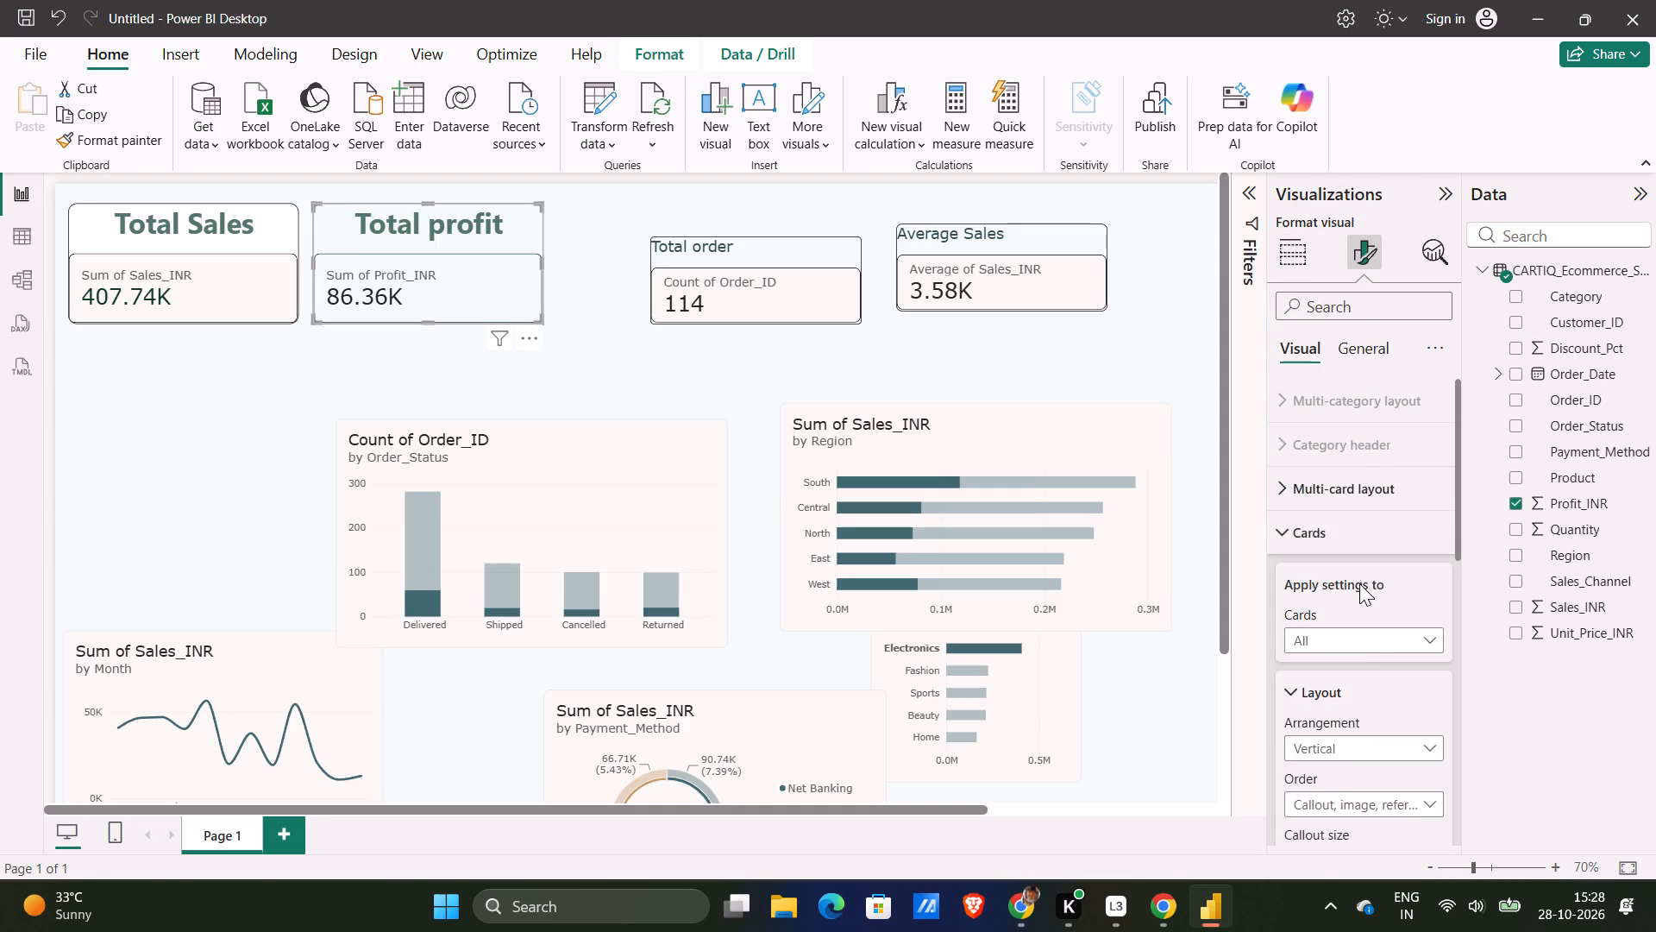
scroll(1370, 639, down, 3)
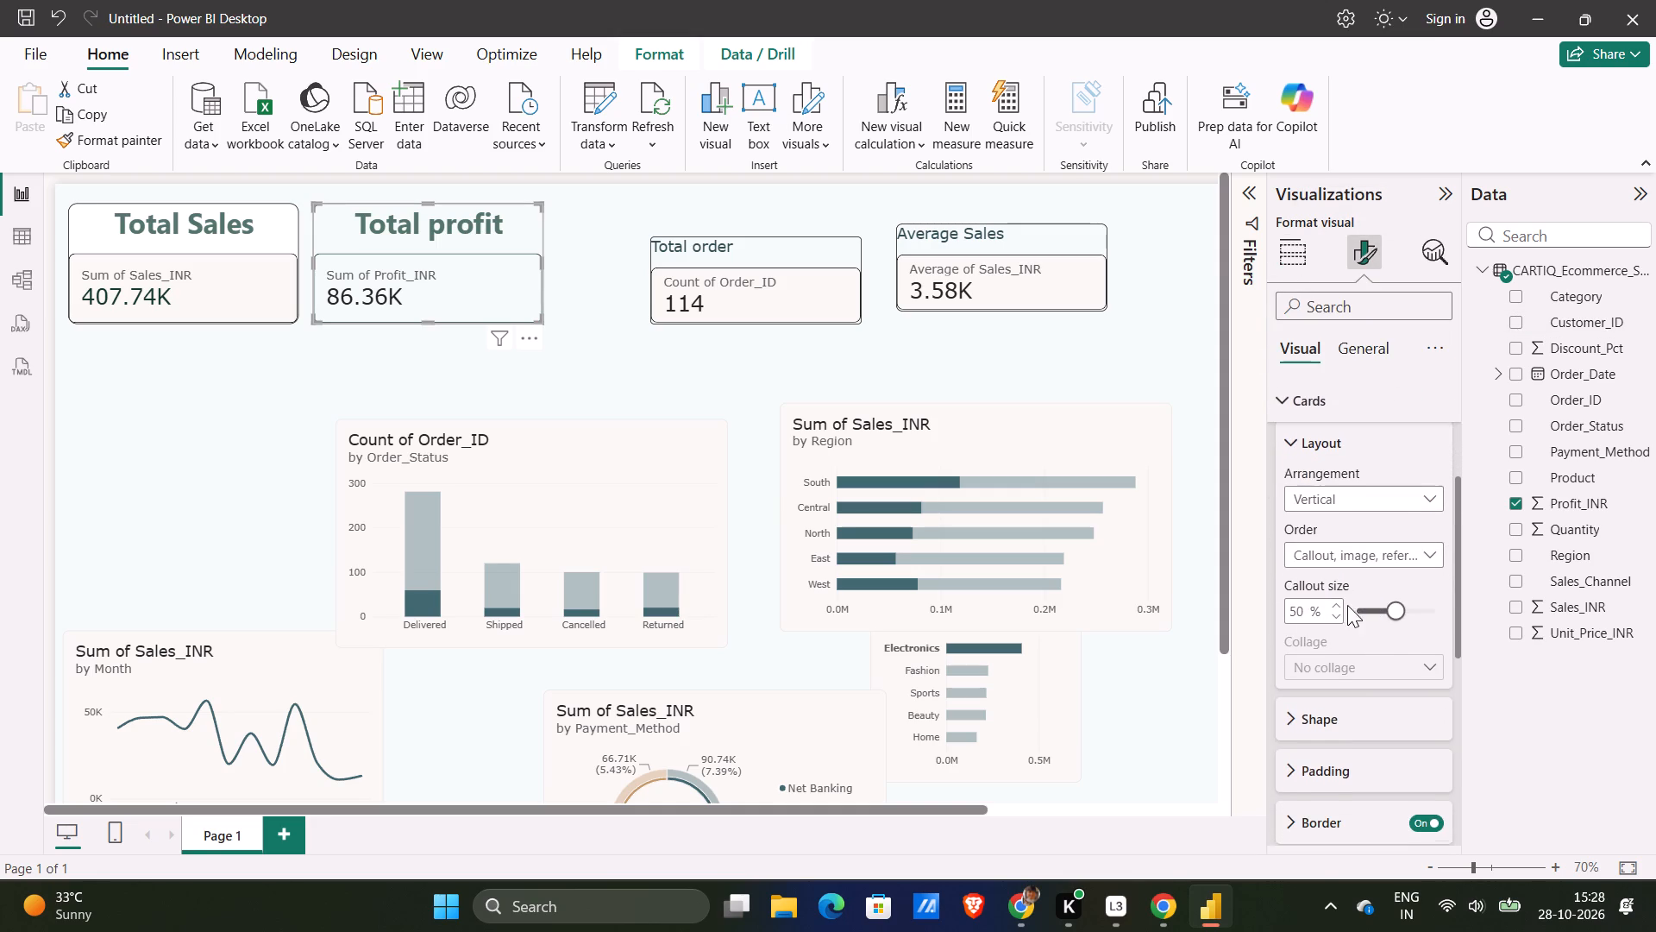
scroll(1347, 605, down, 2)
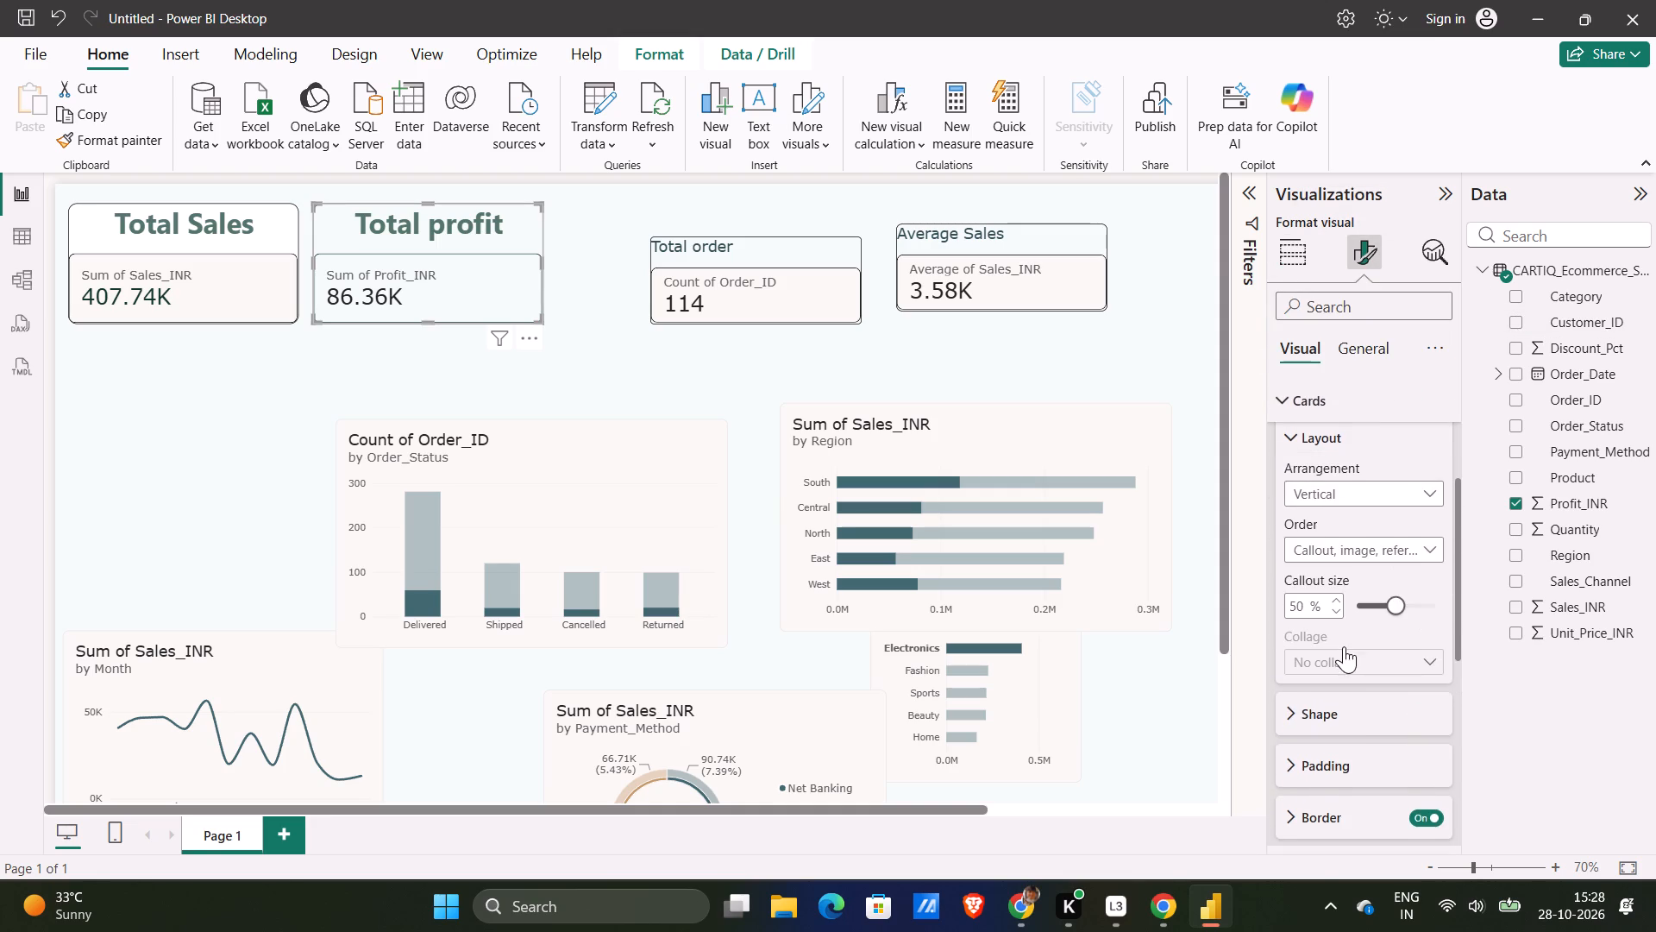
scroll(1344, 646, down, 1)
click(1343, 680)
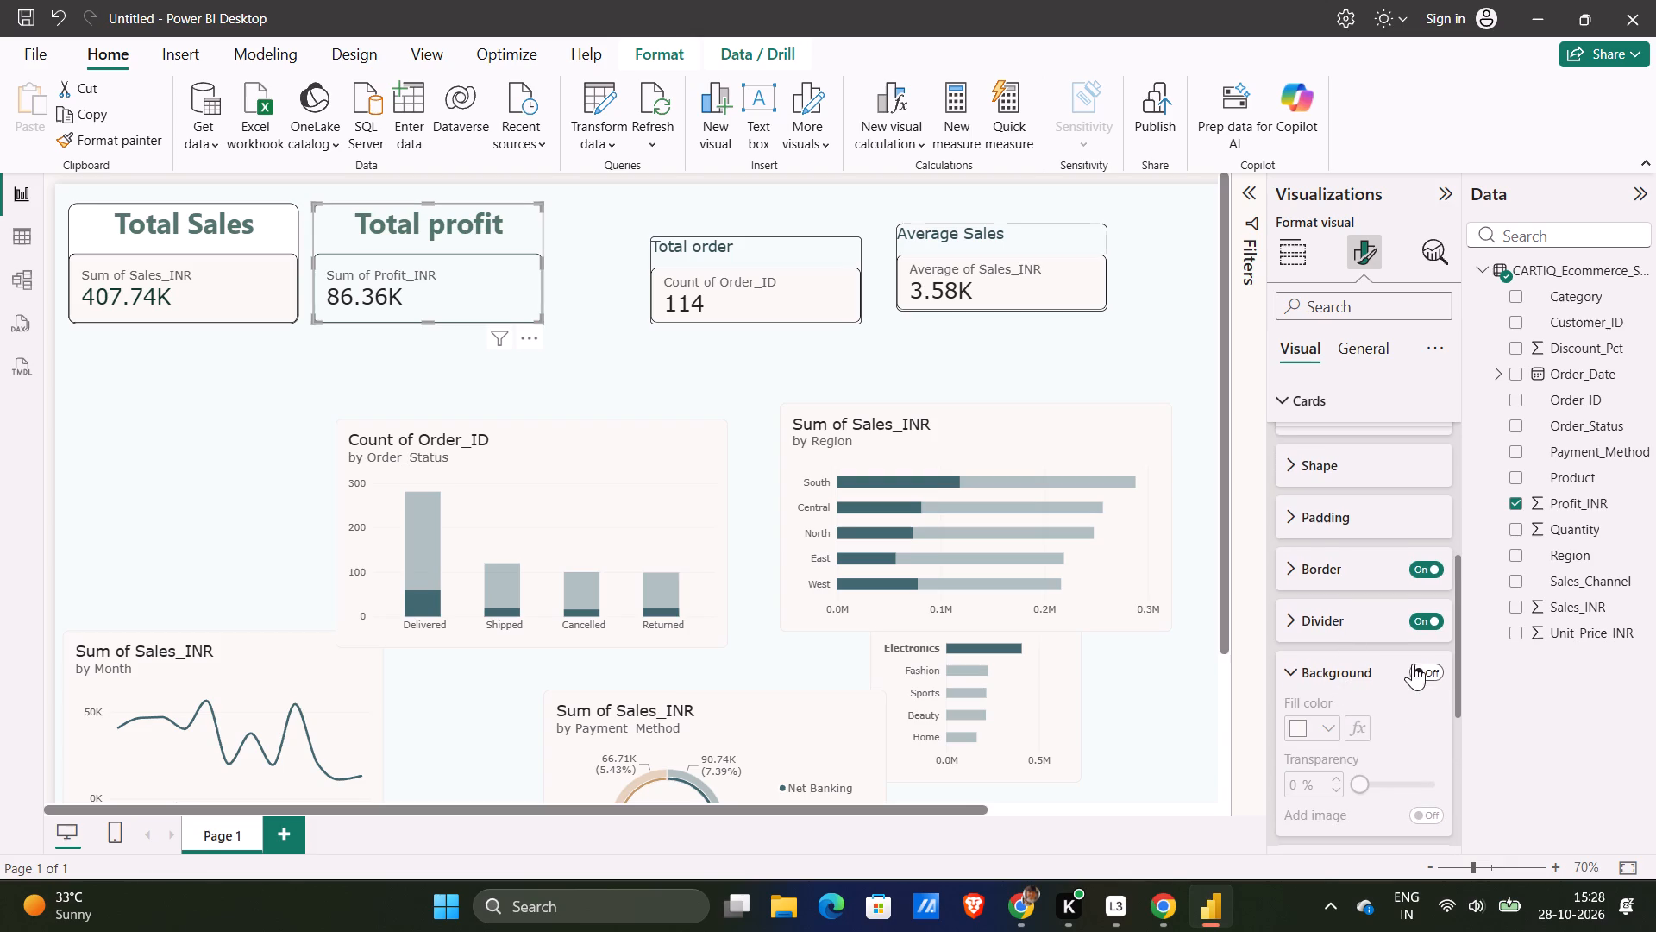
click(1418, 667)
click(1334, 728)
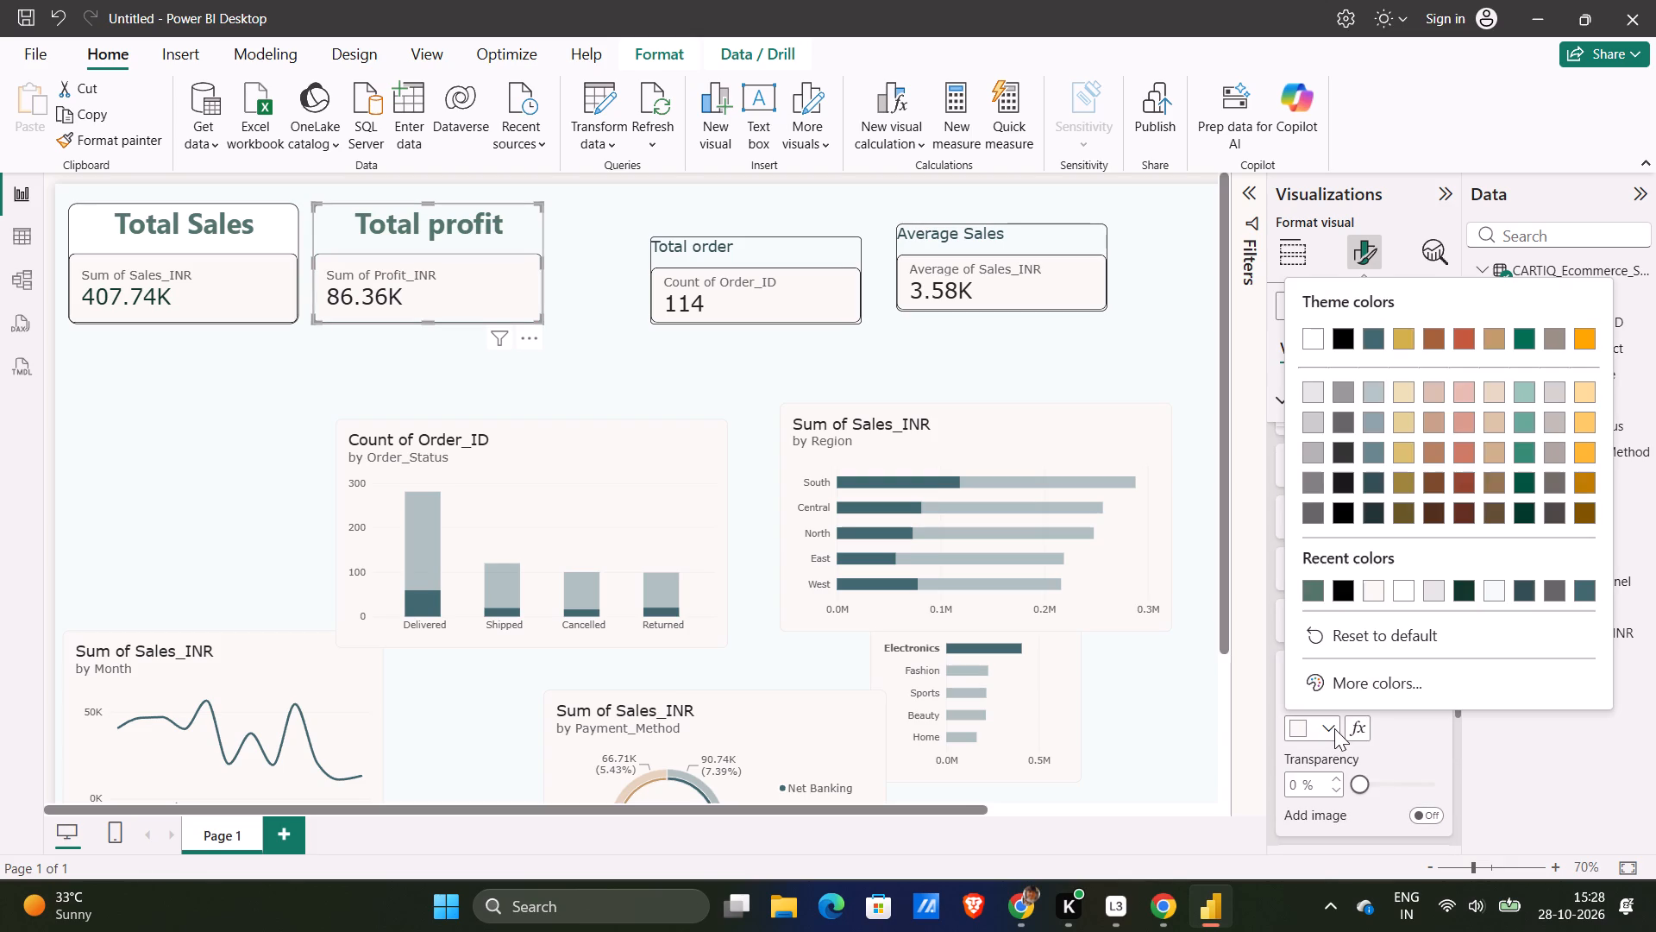
click(1377, 598)
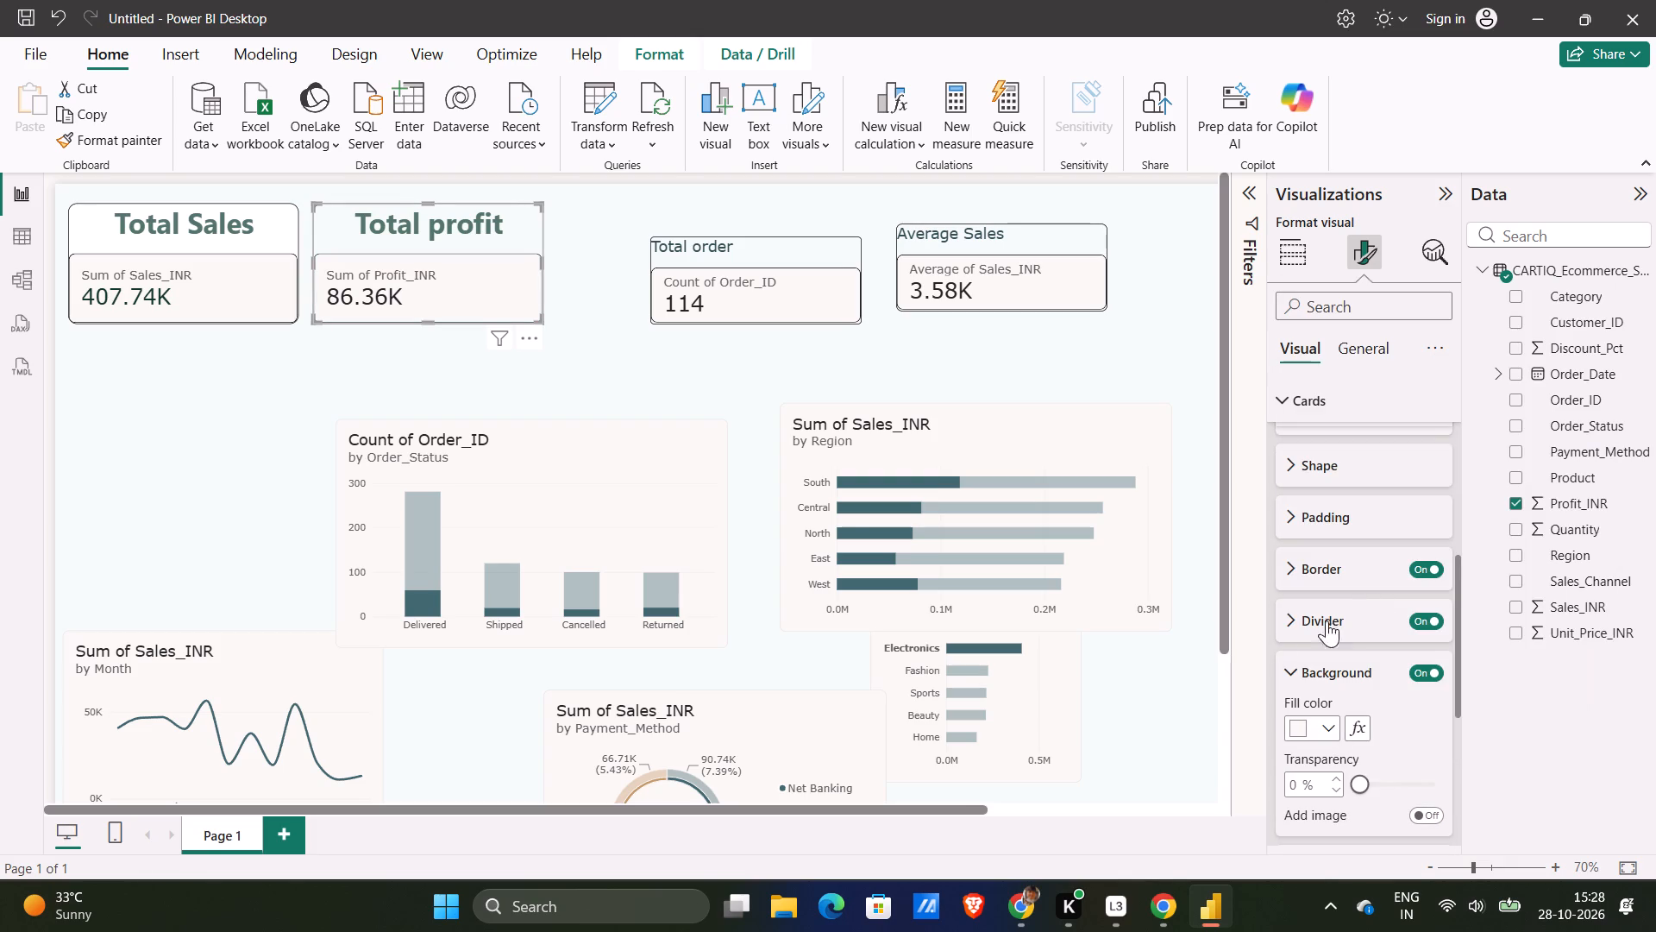
Move the Total order card closer to the Total profit card, aligning their top edges.
click(721, 438)
drag(774, 278, 703, 245)
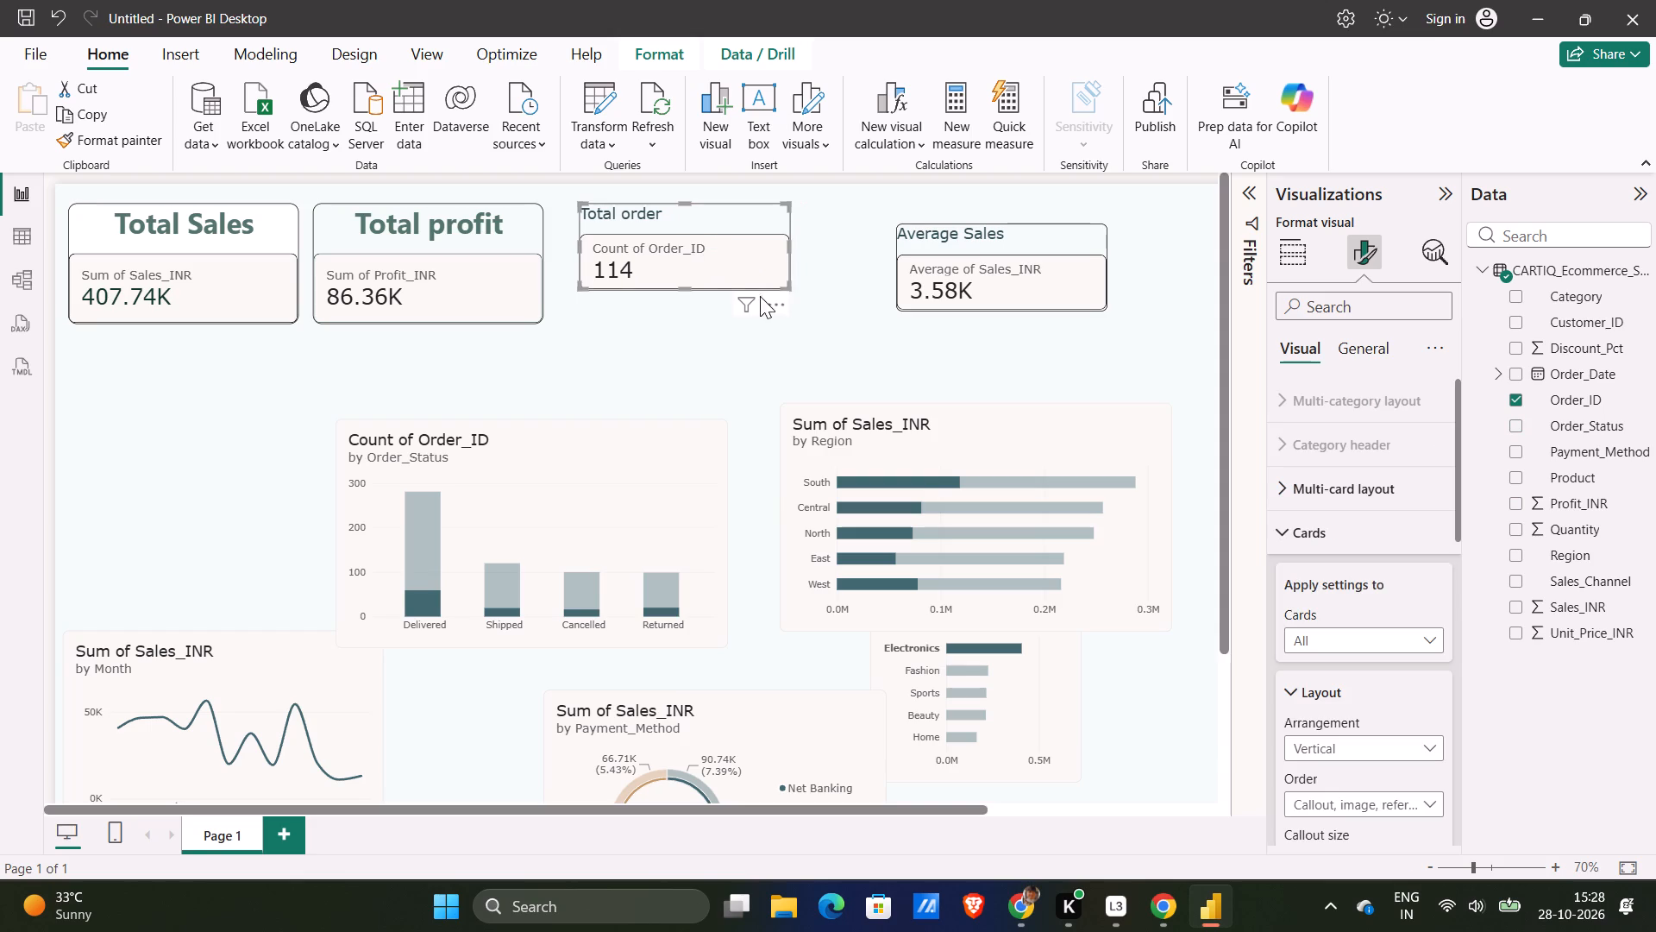
Set the Total order card's title font to Segoe UI, size 28, and make it bold.
click(742, 254)
click(1361, 349)
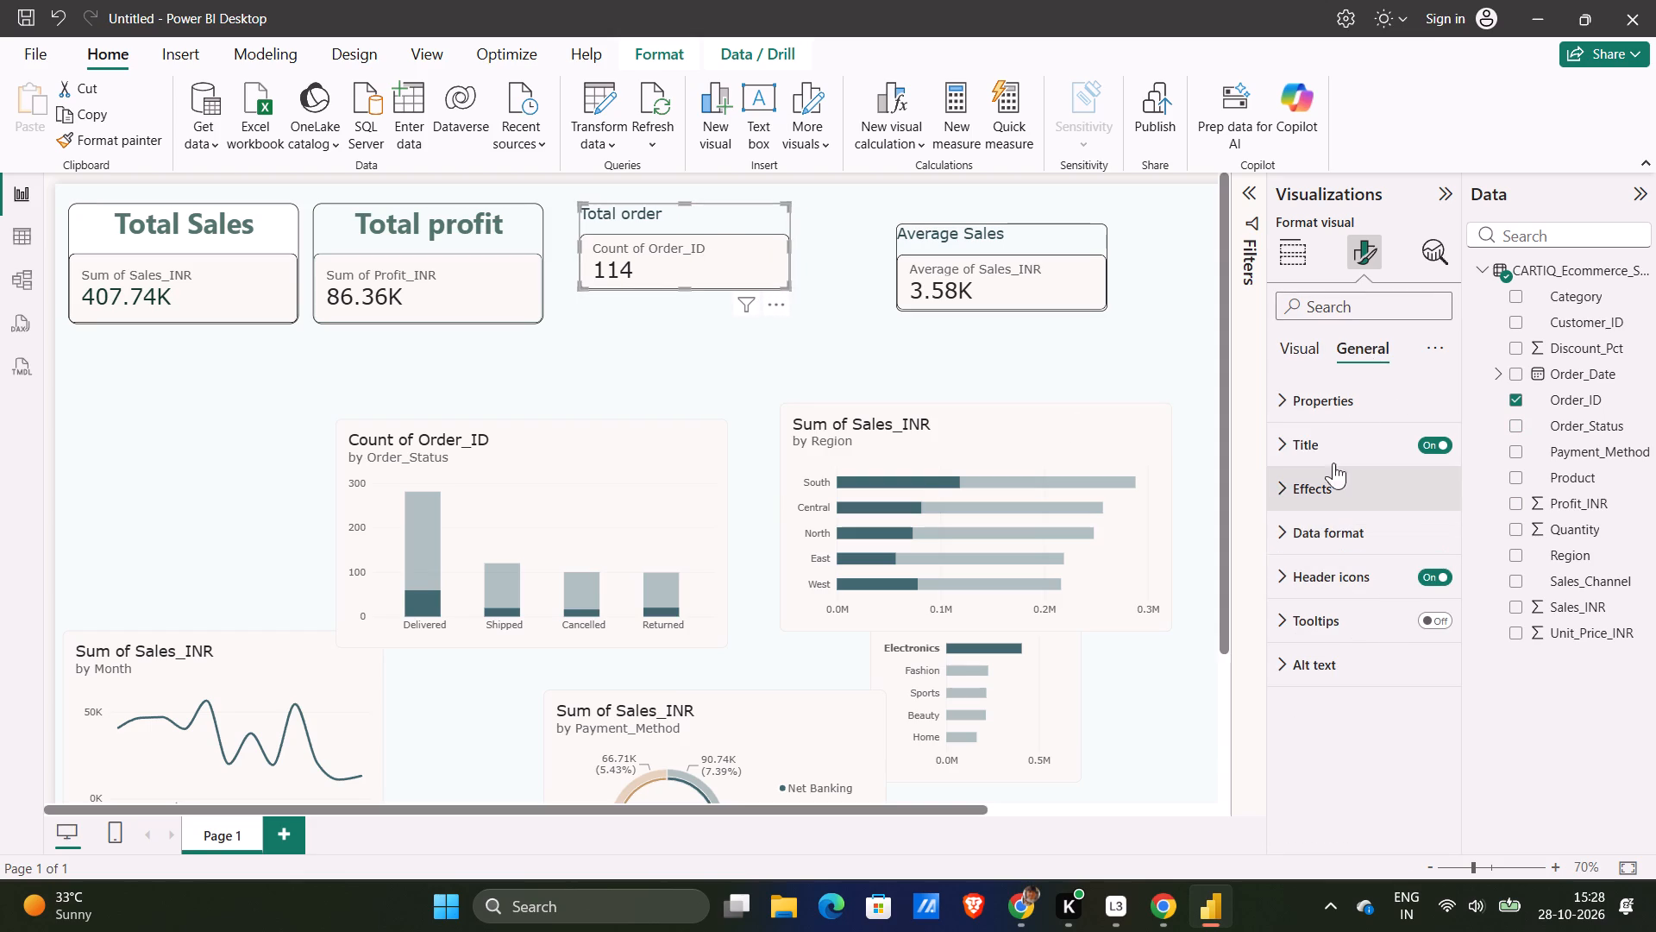
click(1329, 445)
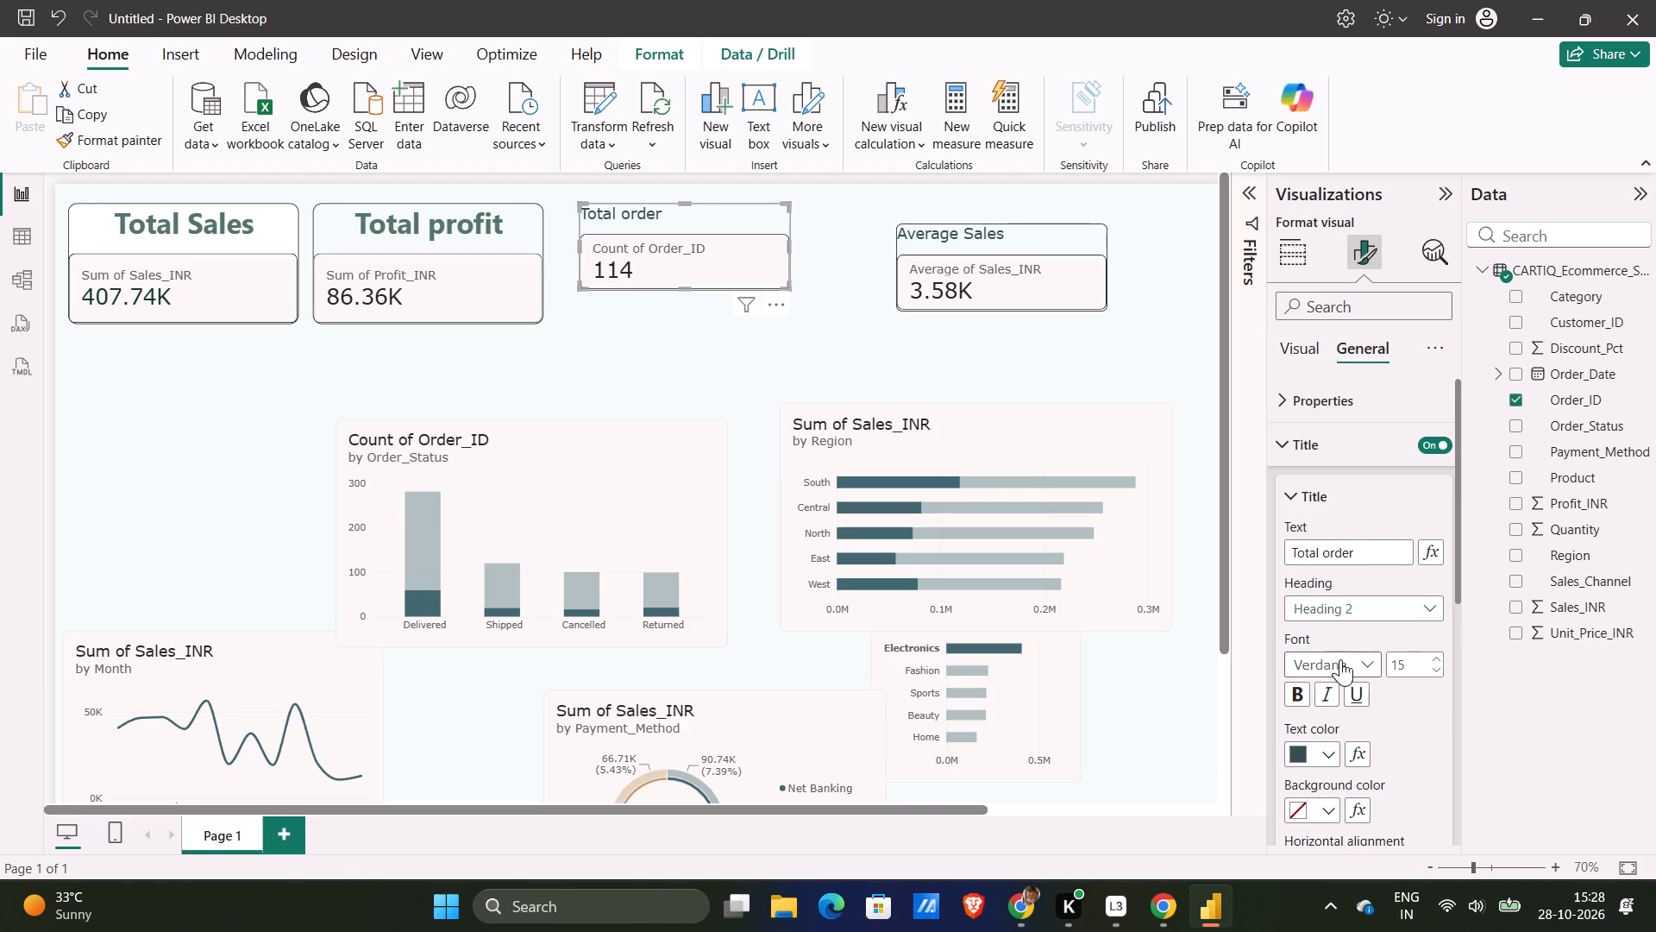
click(1340, 660)
click(1320, 405)
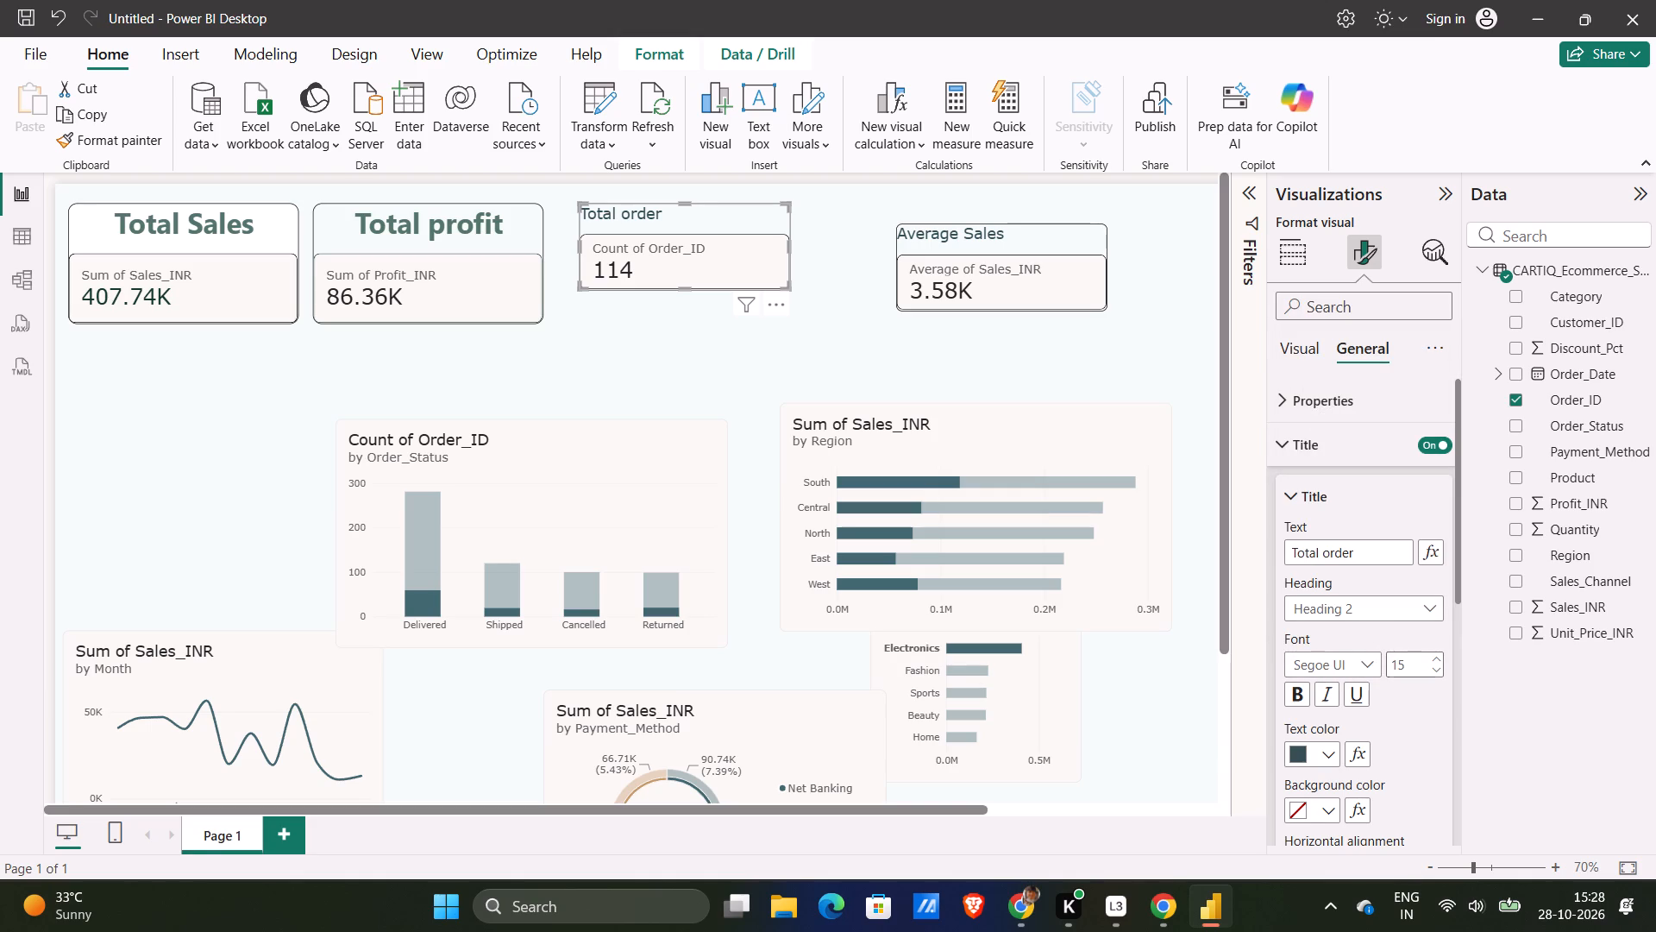
click(1404, 664)
key(2)
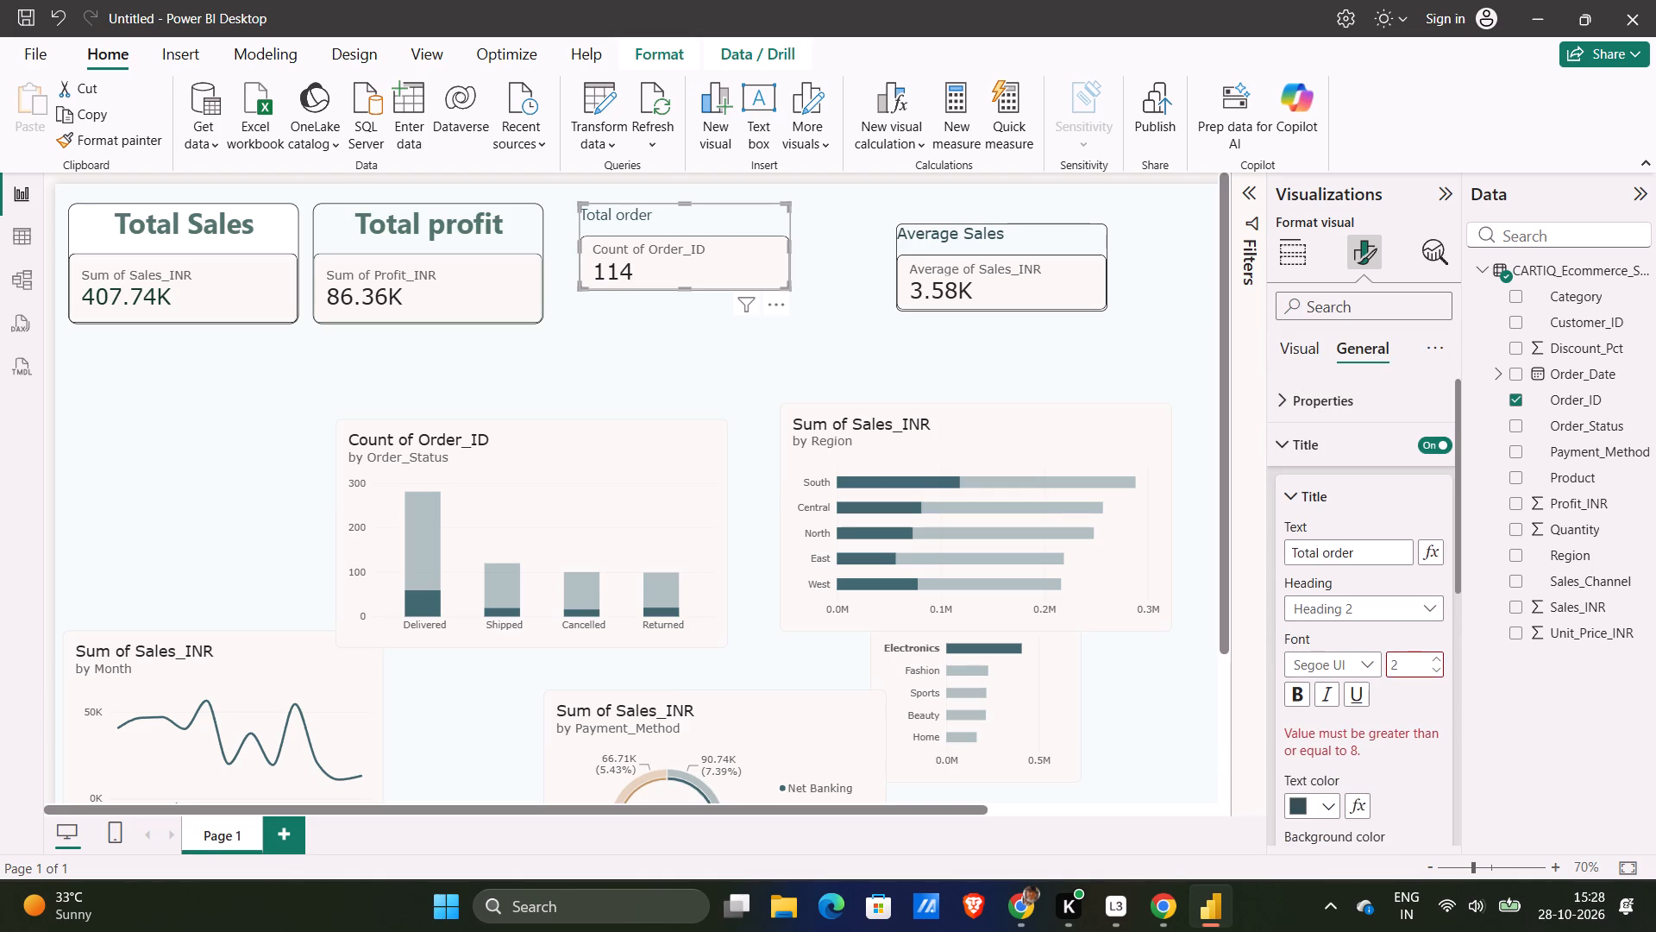
text(88)
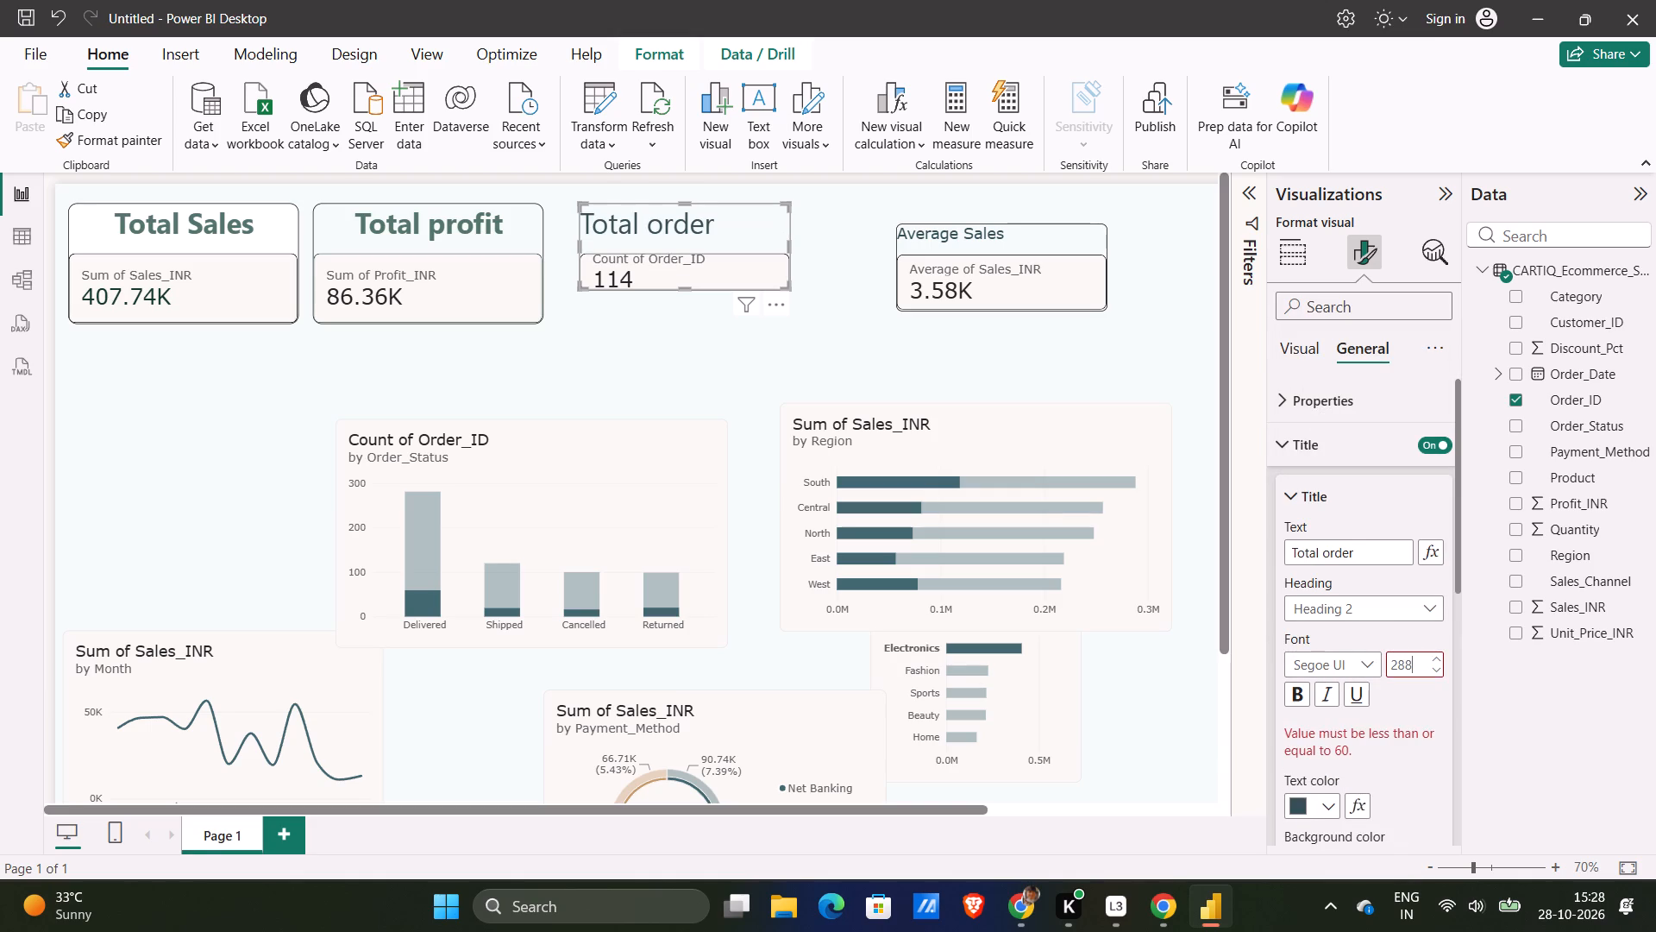
key(BackSpace)
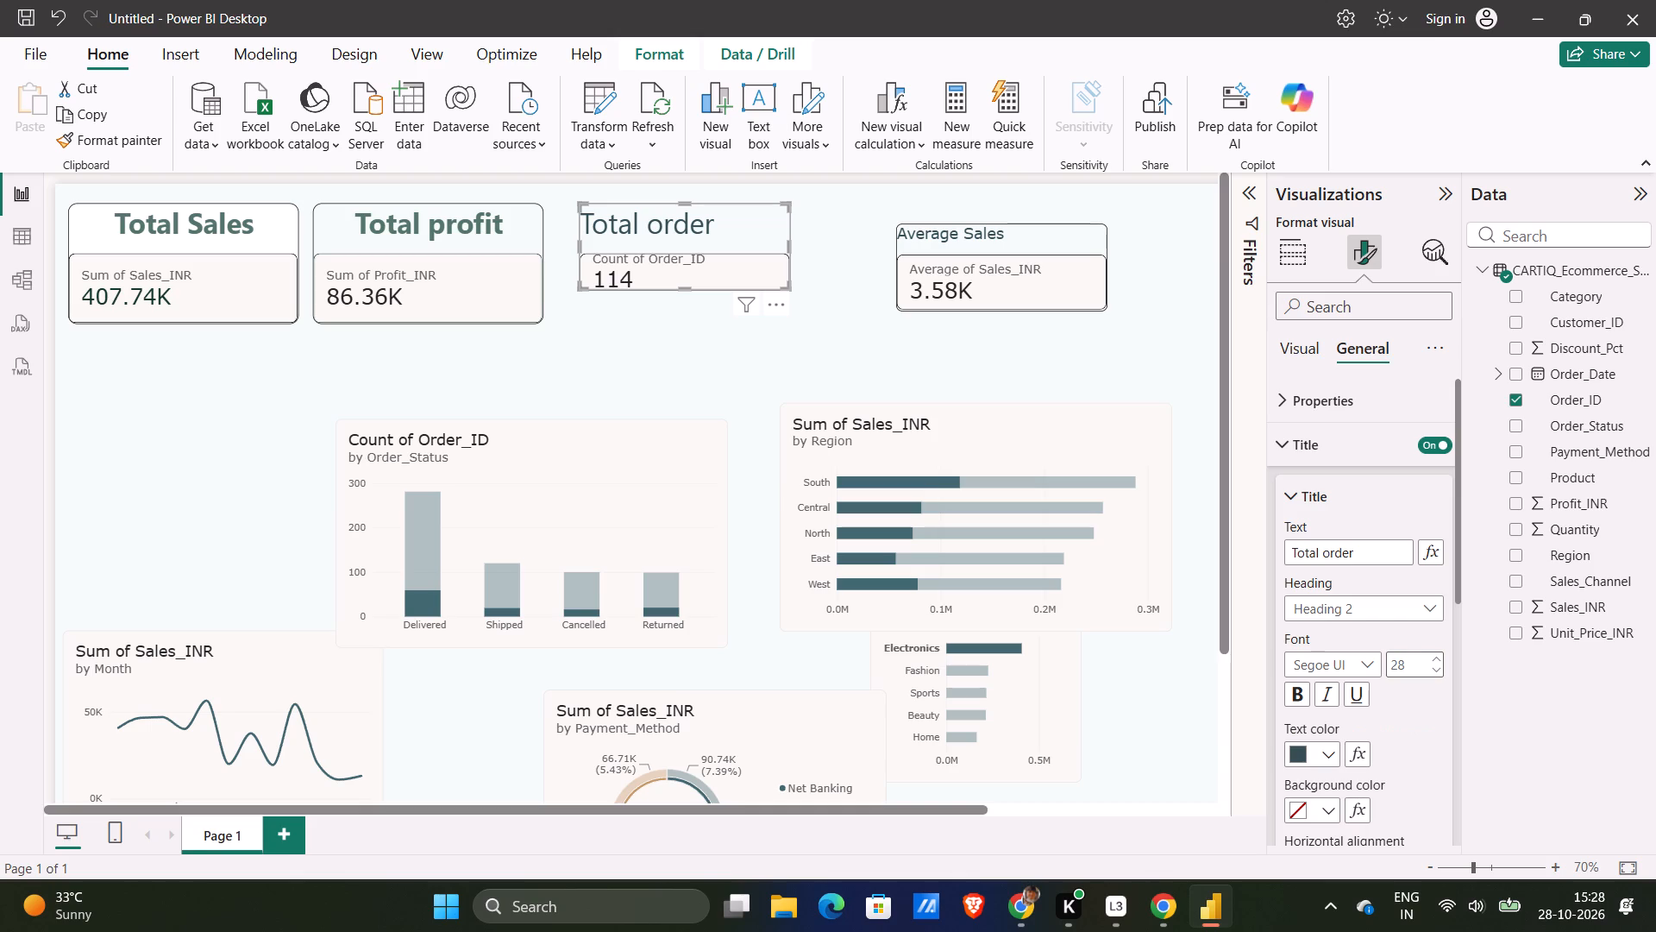
click(1301, 700)
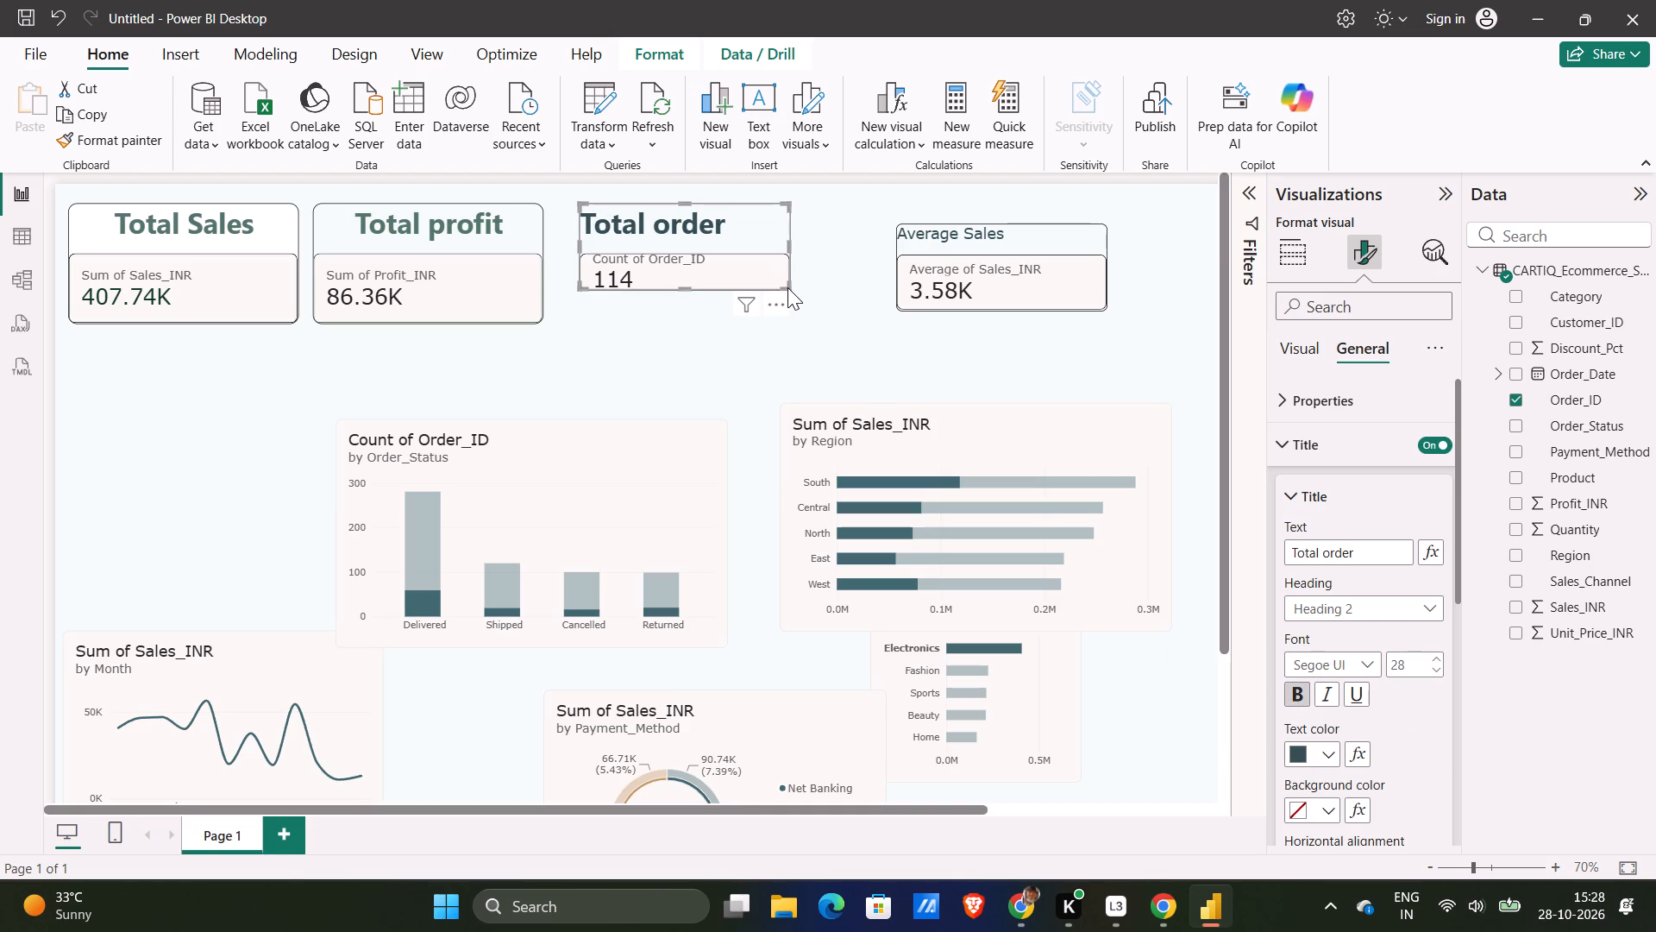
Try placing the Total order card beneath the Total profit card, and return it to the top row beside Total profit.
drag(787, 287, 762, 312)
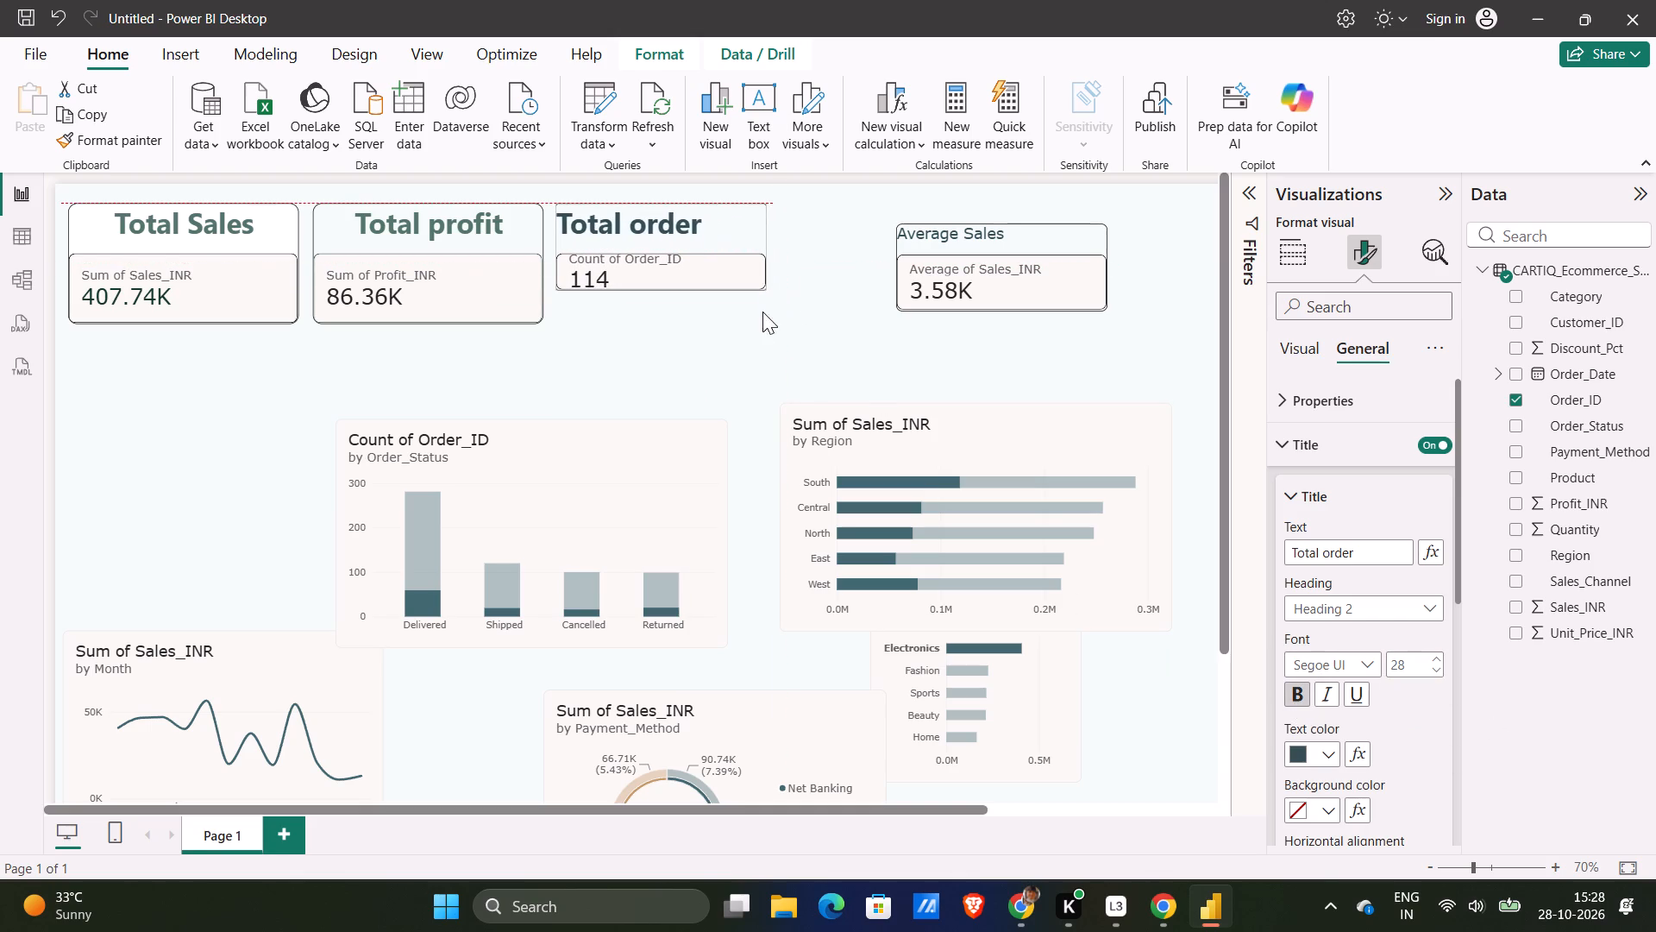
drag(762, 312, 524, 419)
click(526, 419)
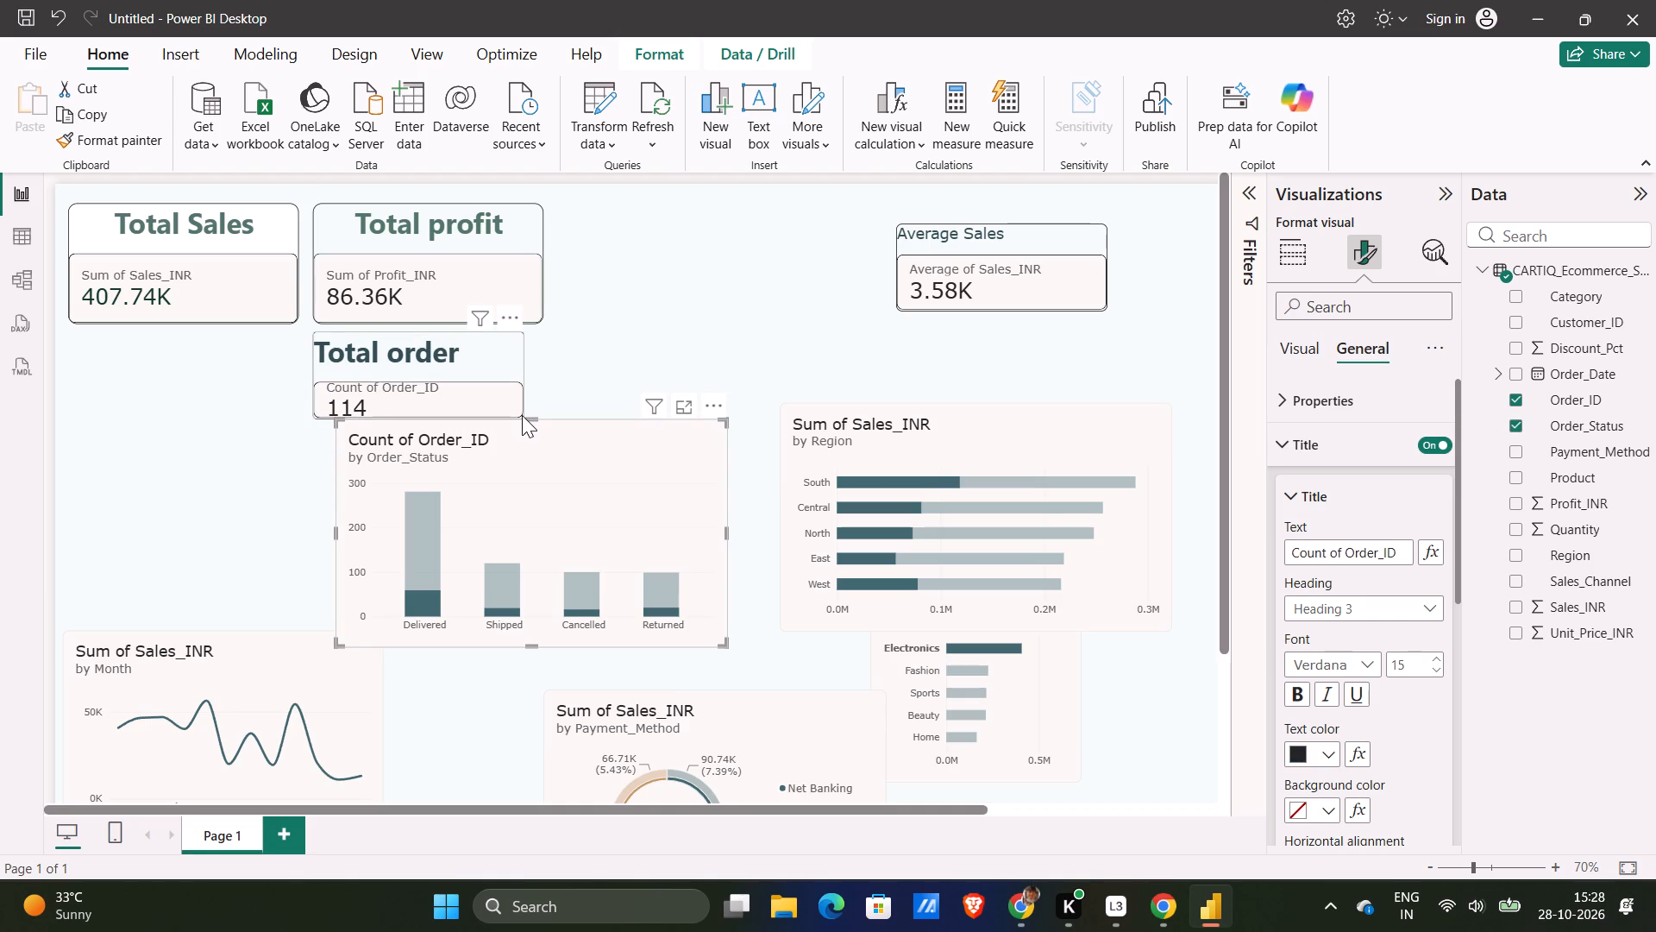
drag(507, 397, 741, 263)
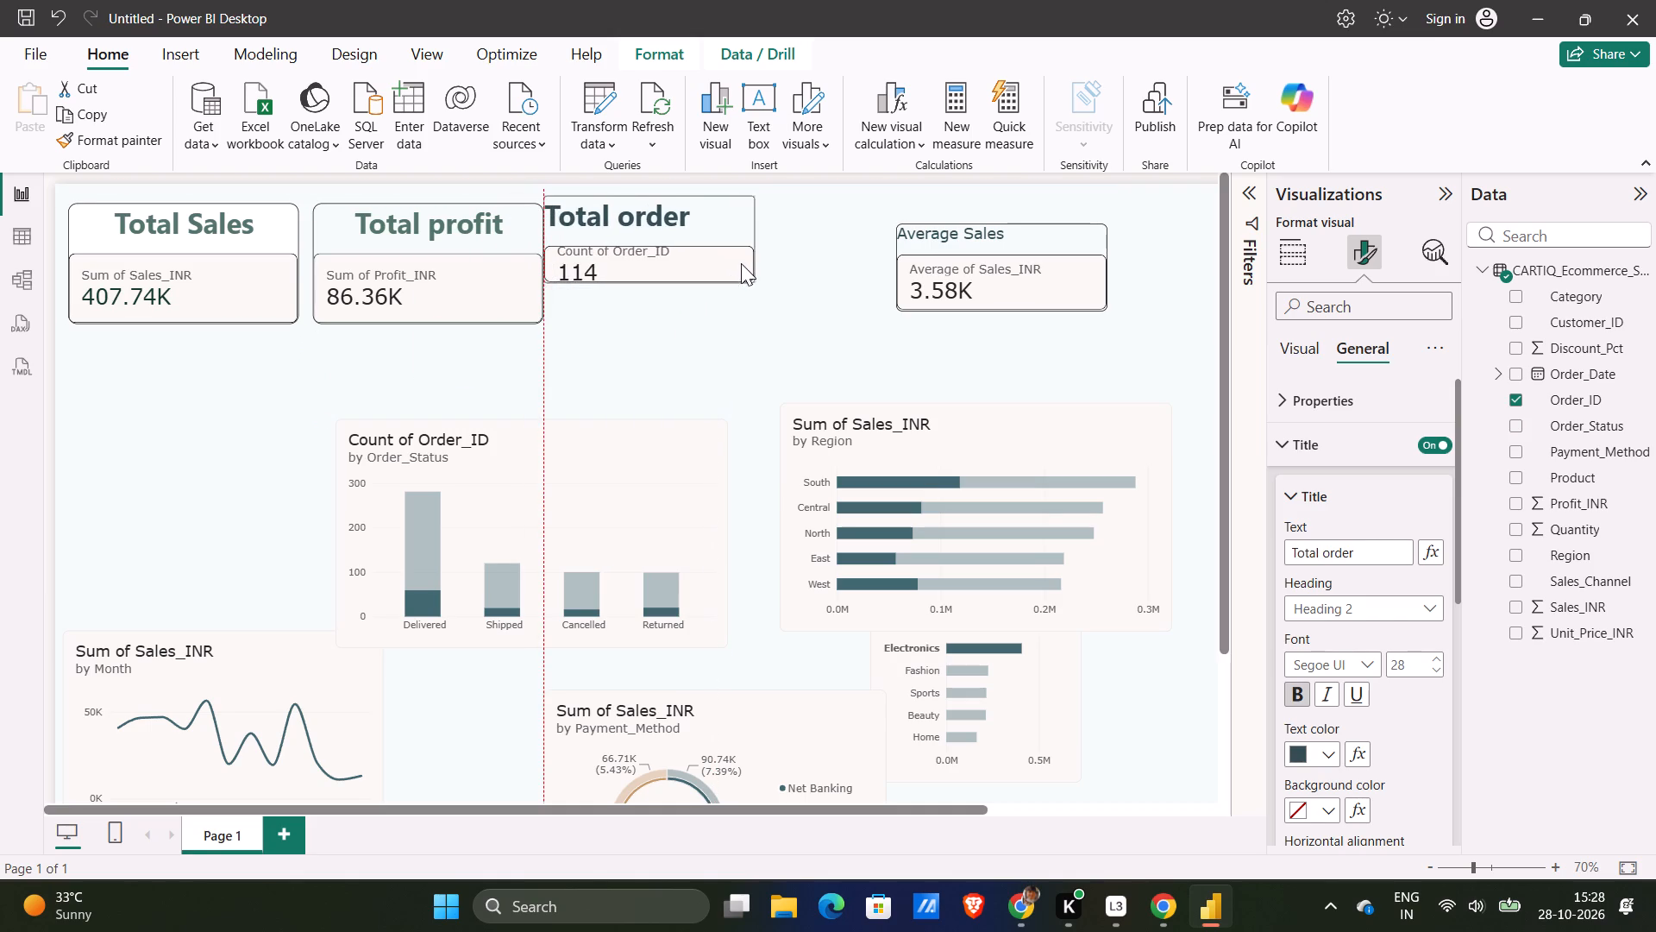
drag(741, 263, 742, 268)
Enlarge the Total order card to match the Total profit card, placing it beneath that card to compare widths.
drag(751, 284, 766, 324)
drag(716, 292, 481, 419)
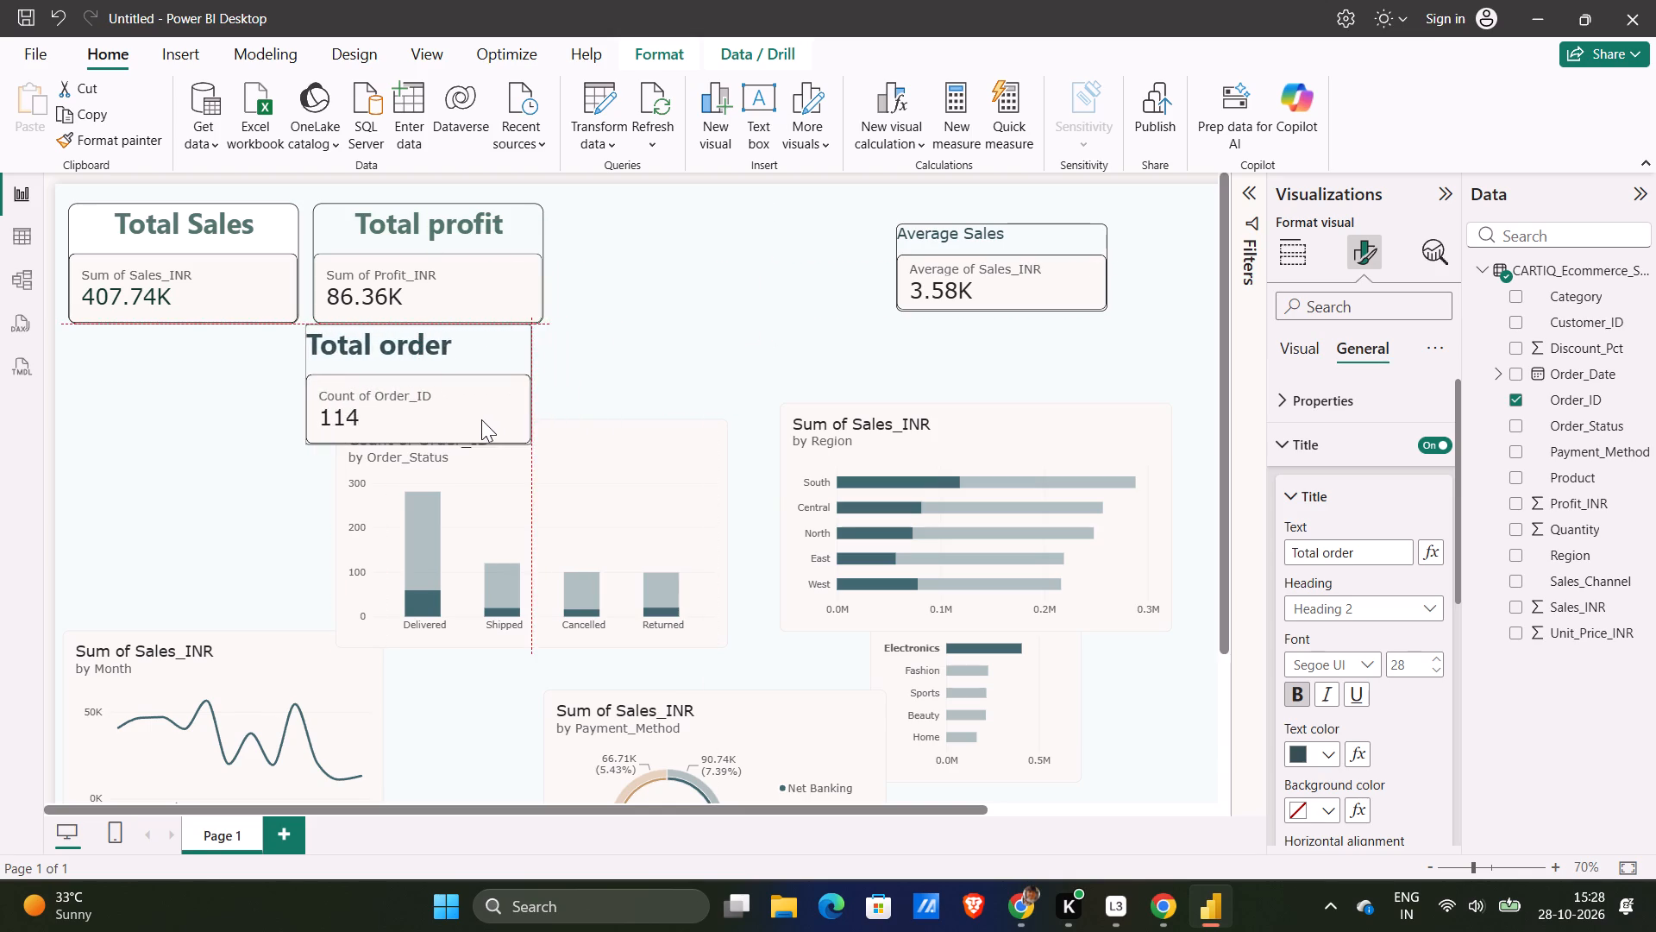
drag(481, 419, 488, 423)
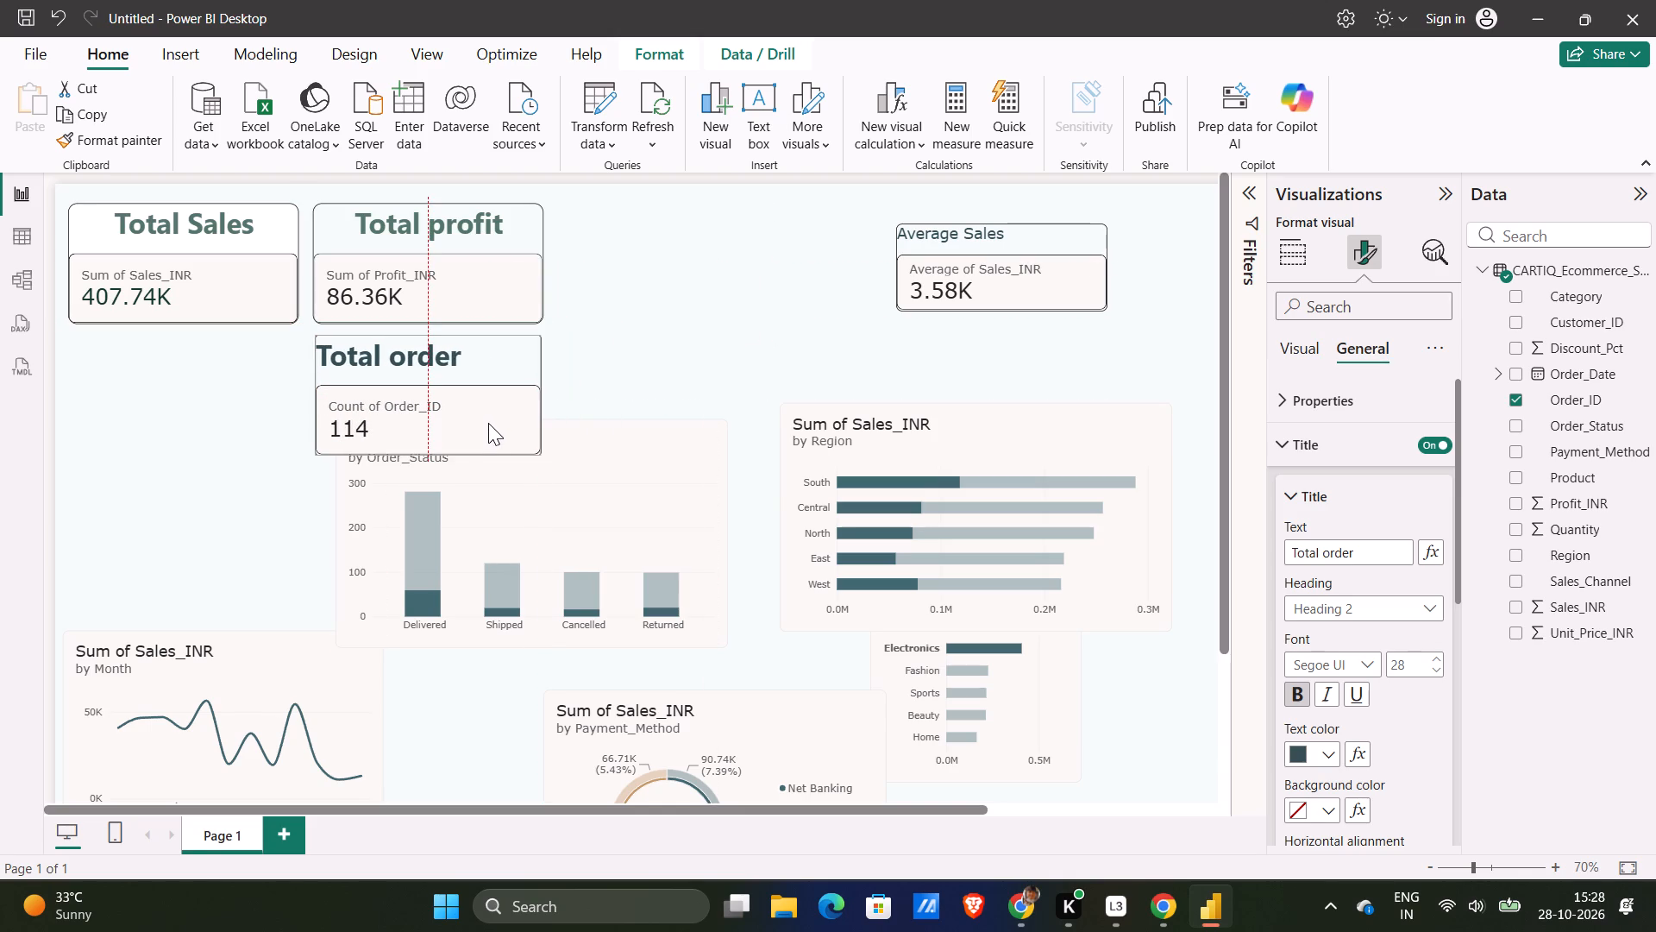
drag(488, 423, 485, 424)
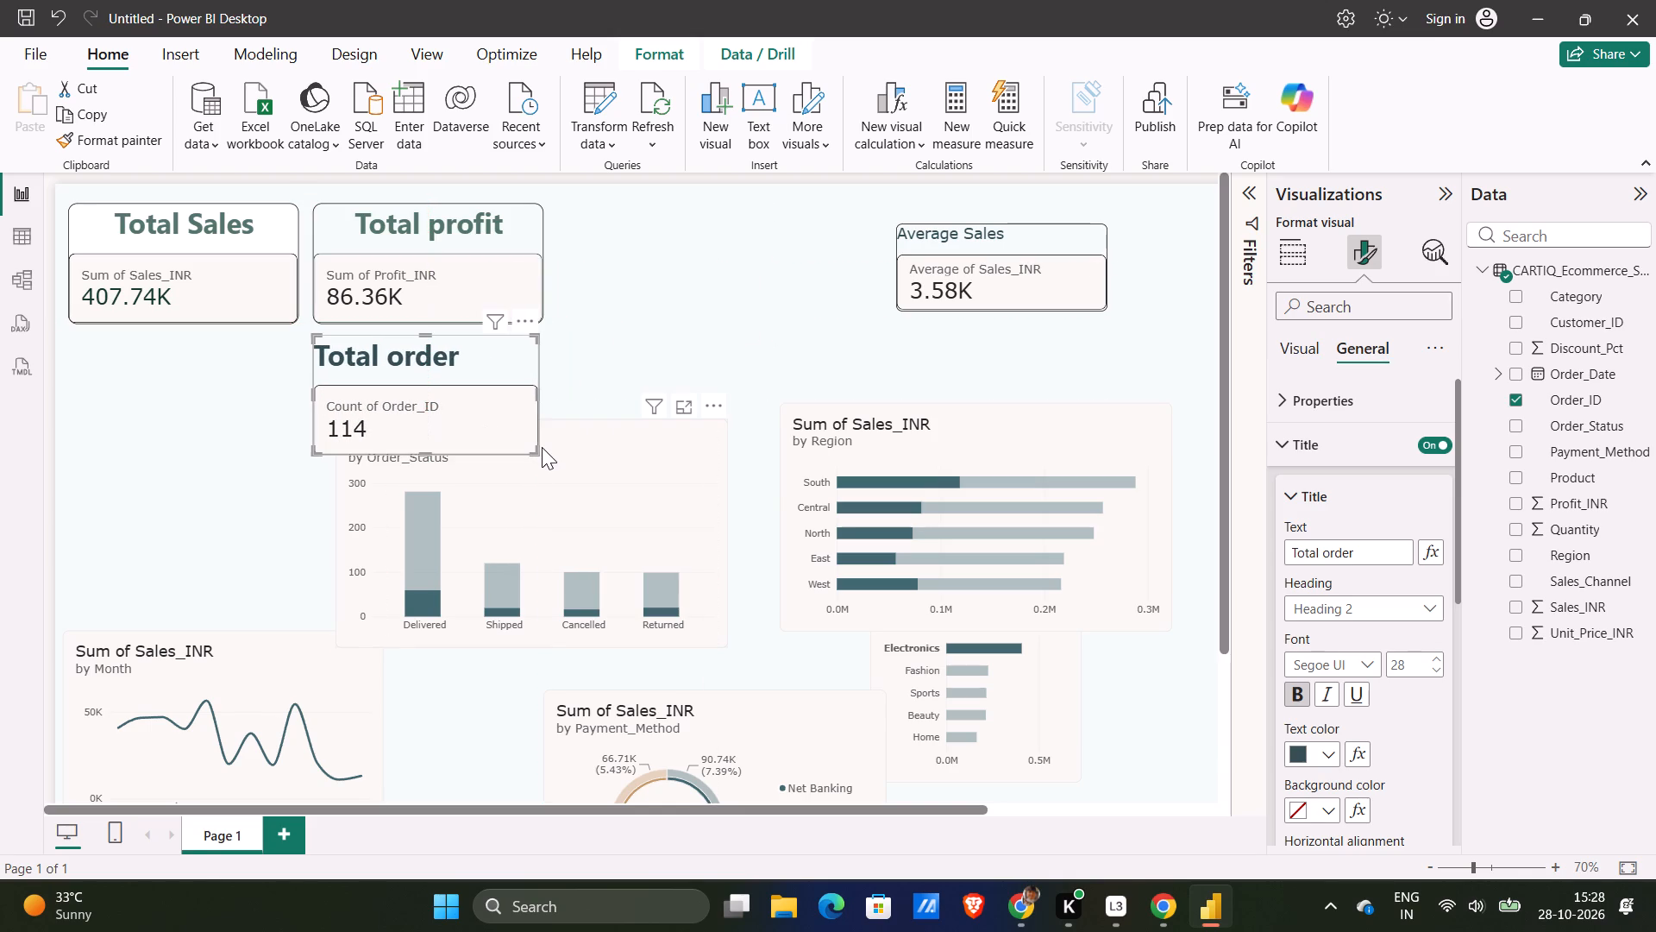
click(534, 450)
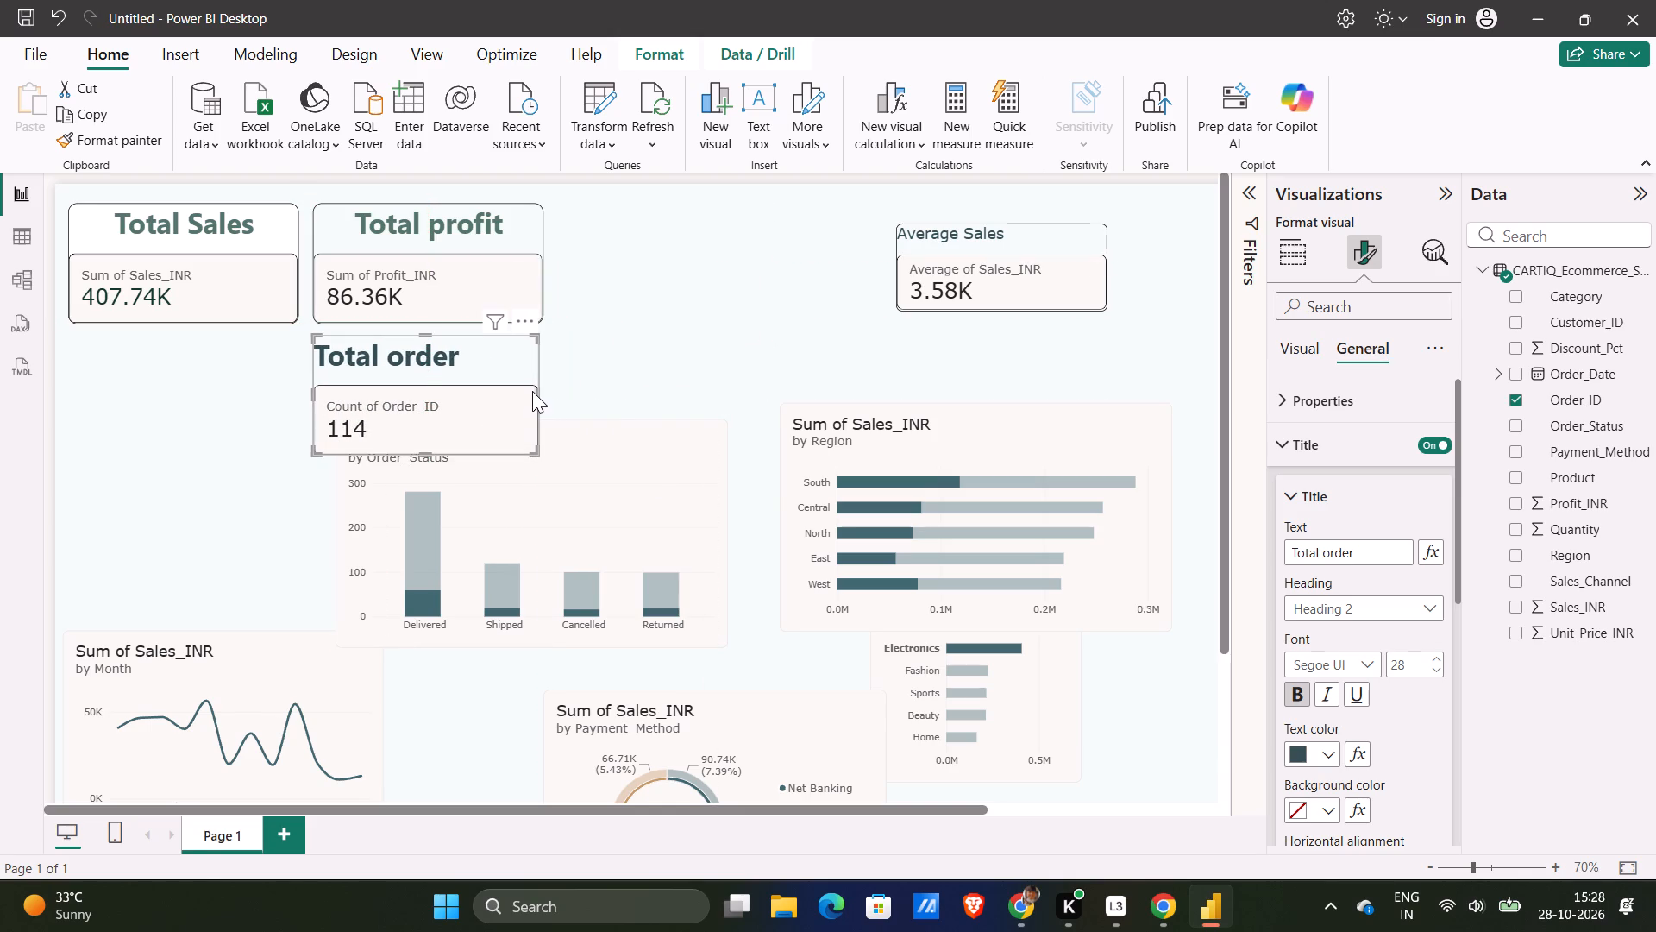
click(536, 396)
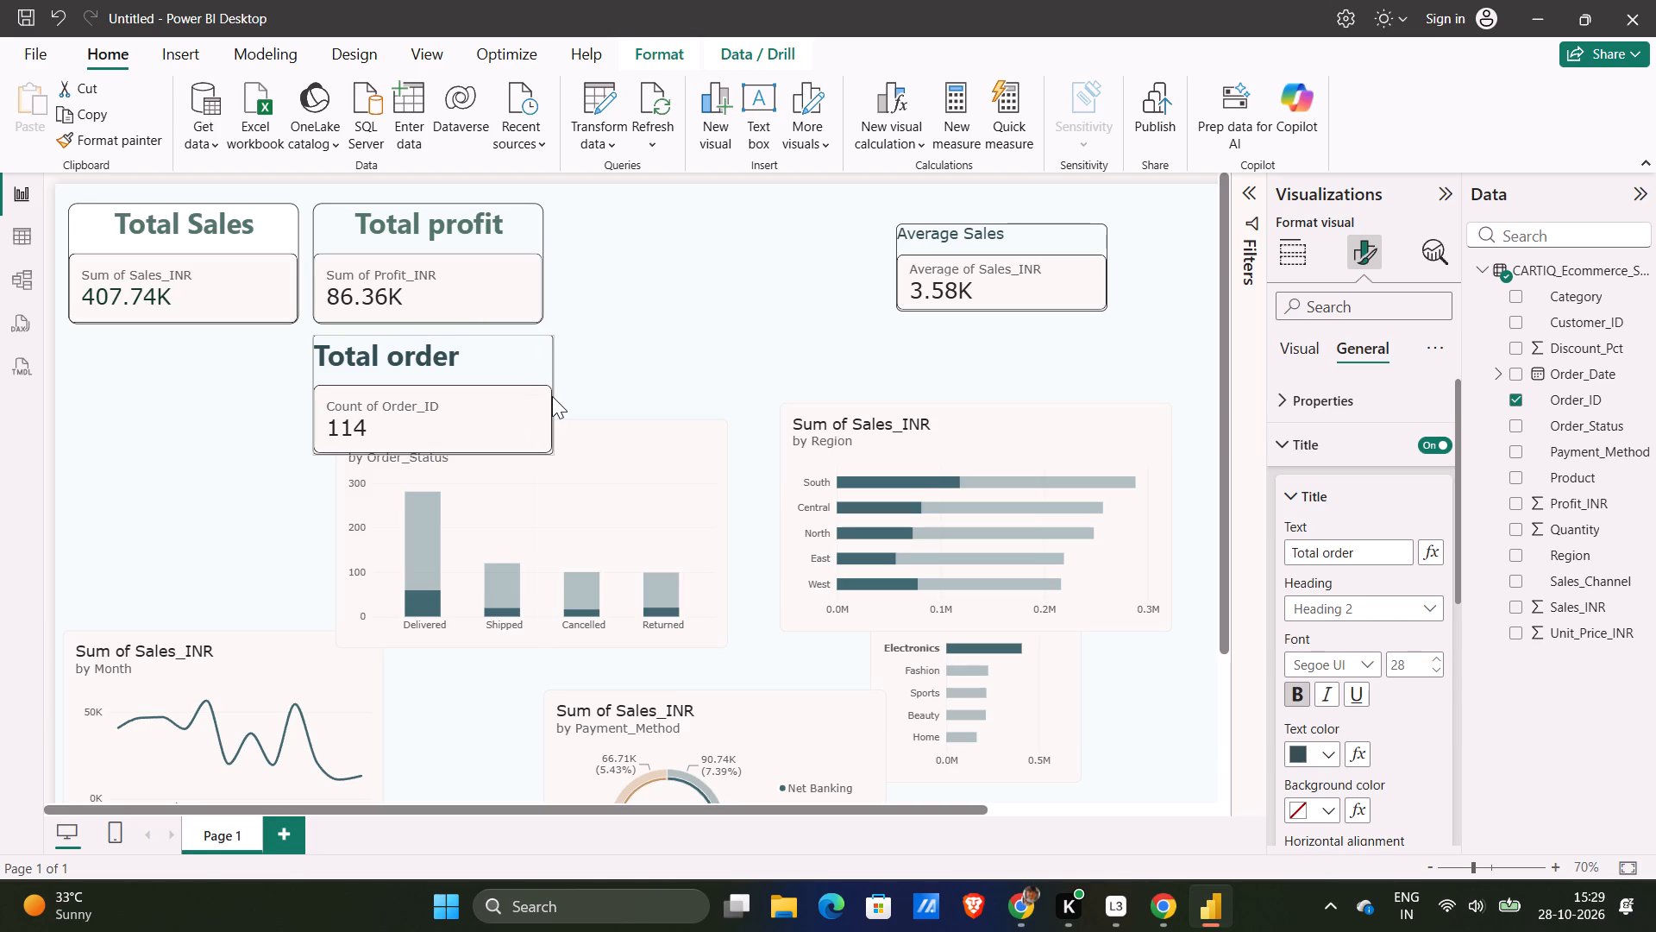
Move the Total order card back to the top row beside Total profit, aligning their top edges with a small gap.
drag(486, 398, 644, 355)
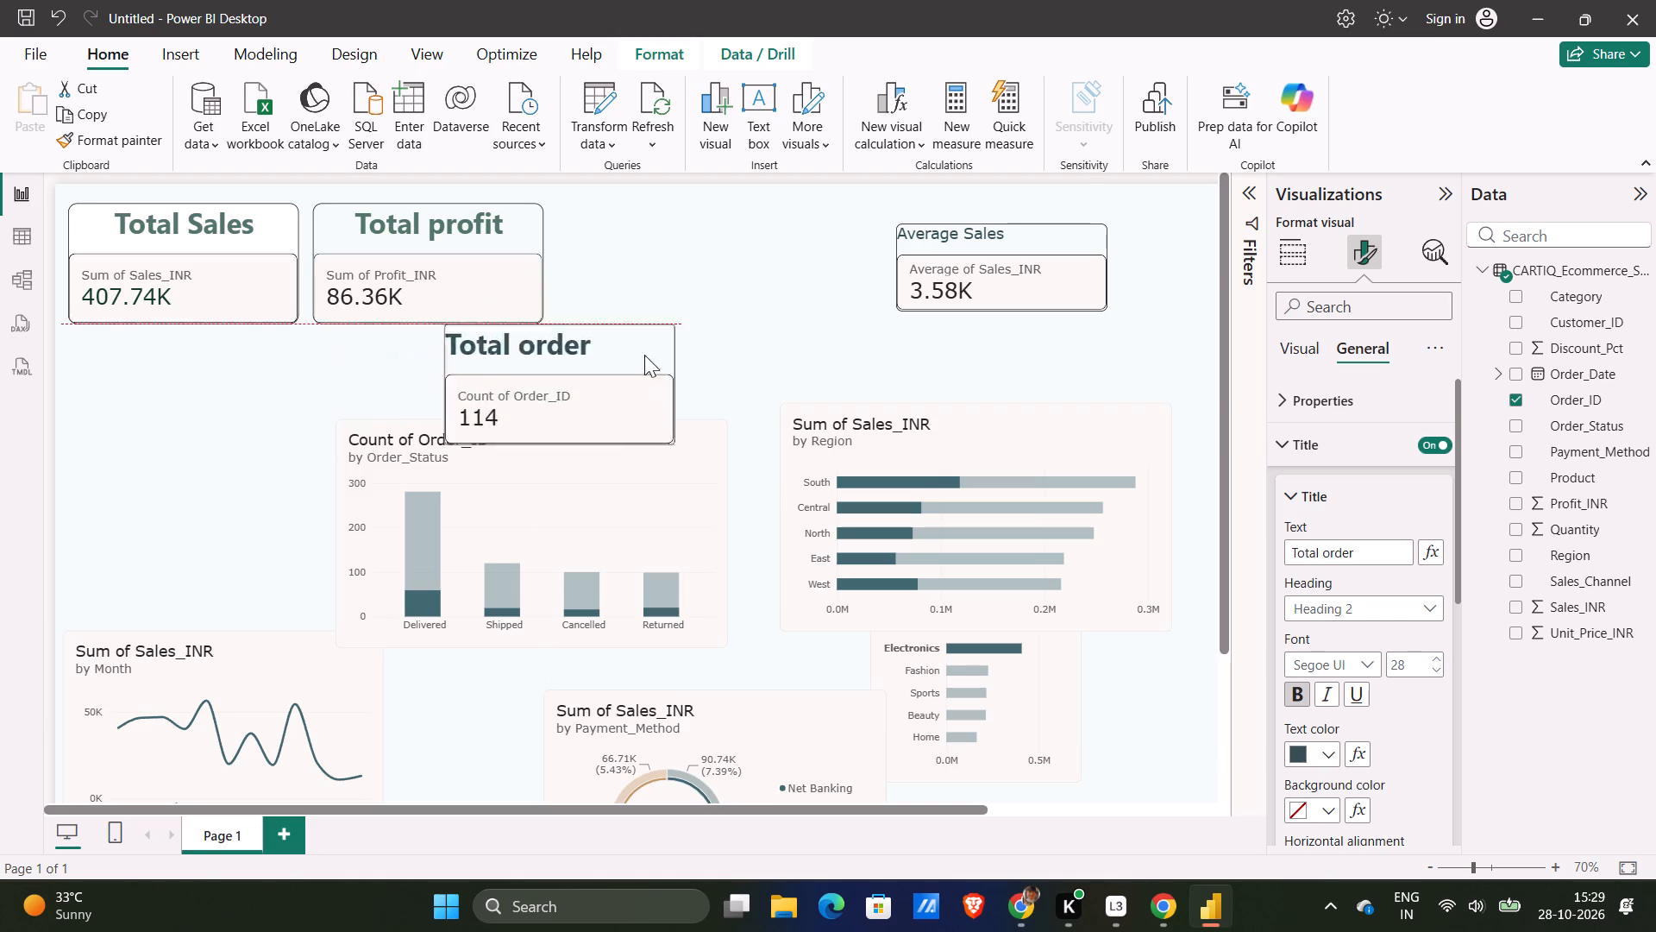
drag(644, 355, 725, 273)
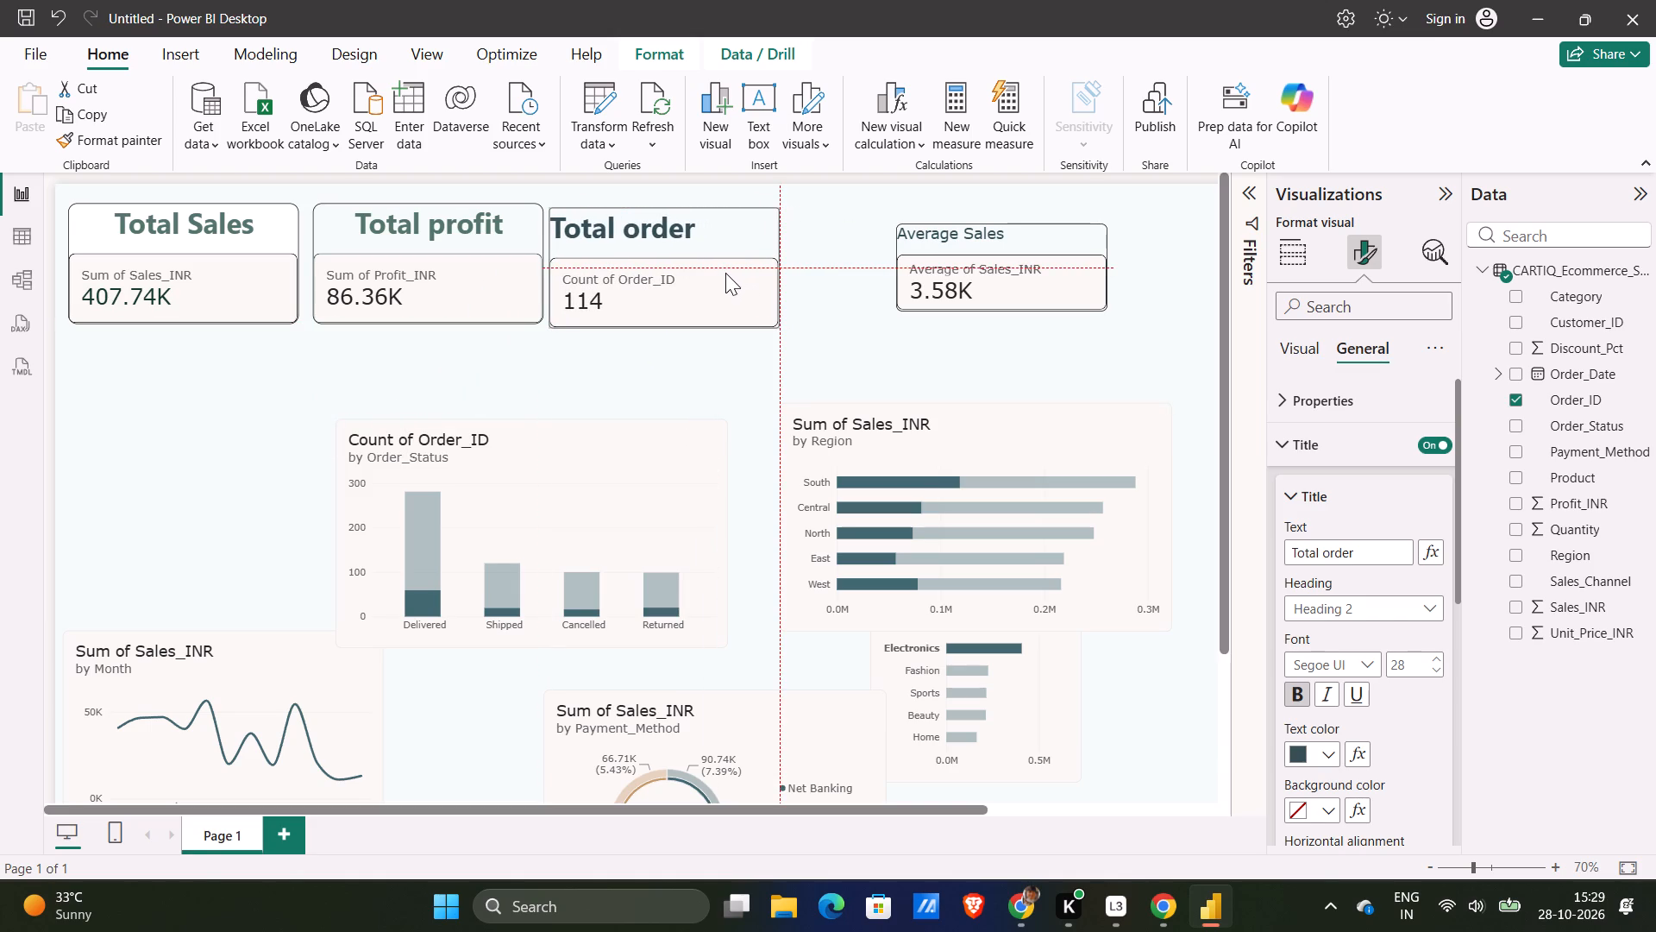
drag(725, 273, 735, 265)
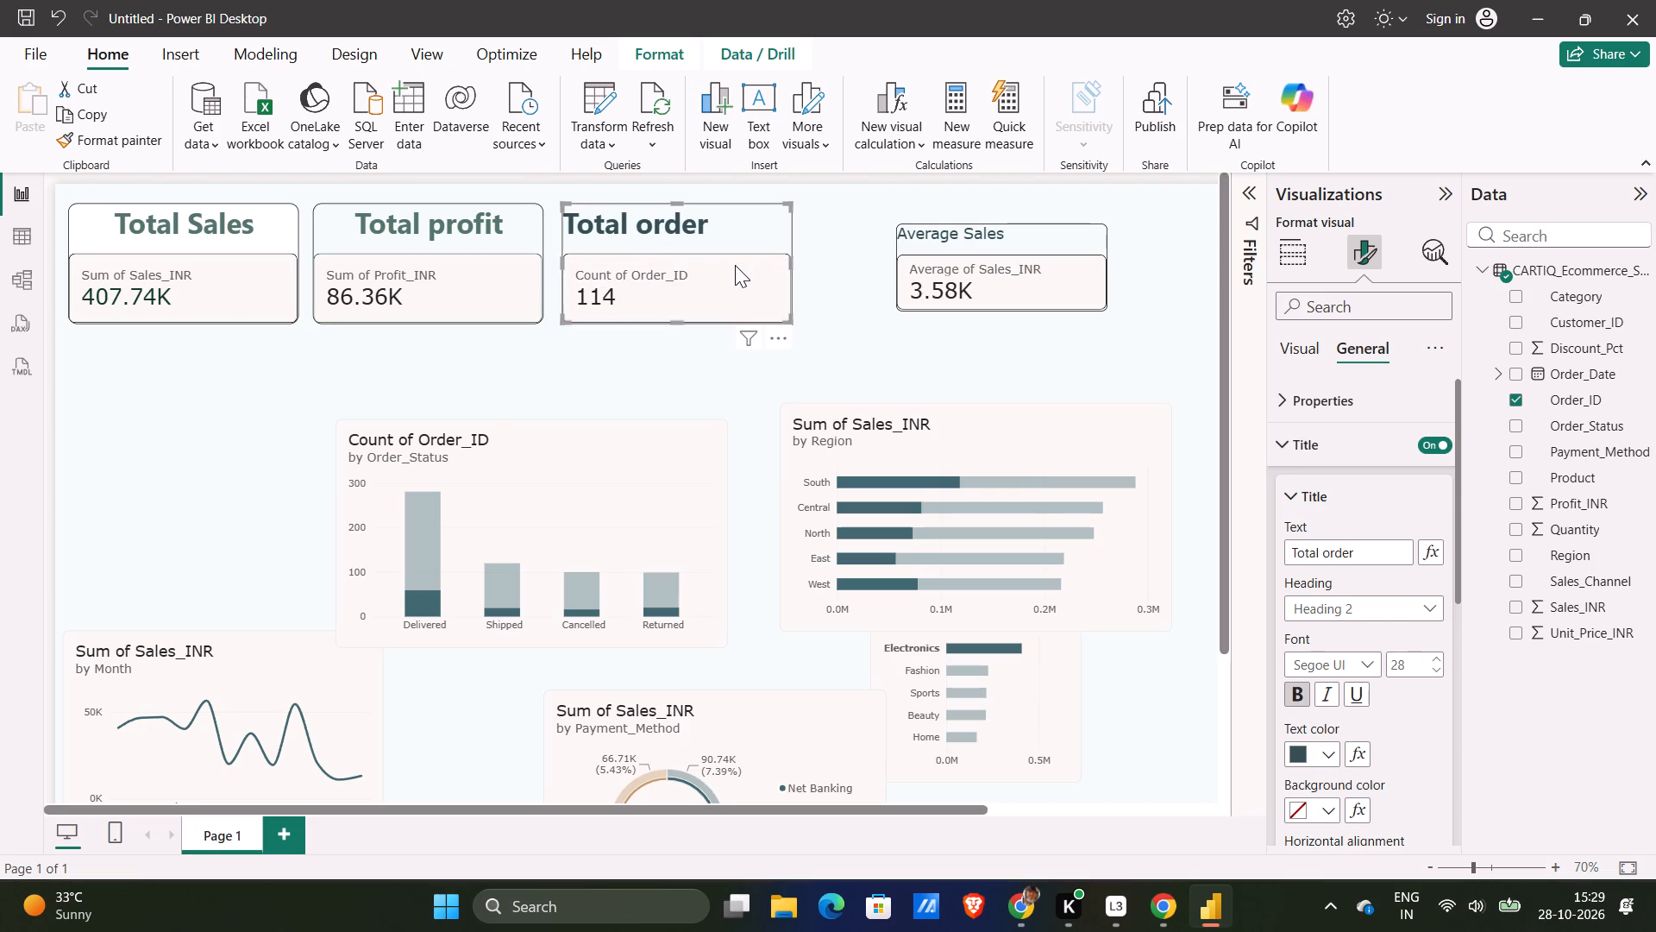
click(849, 304)
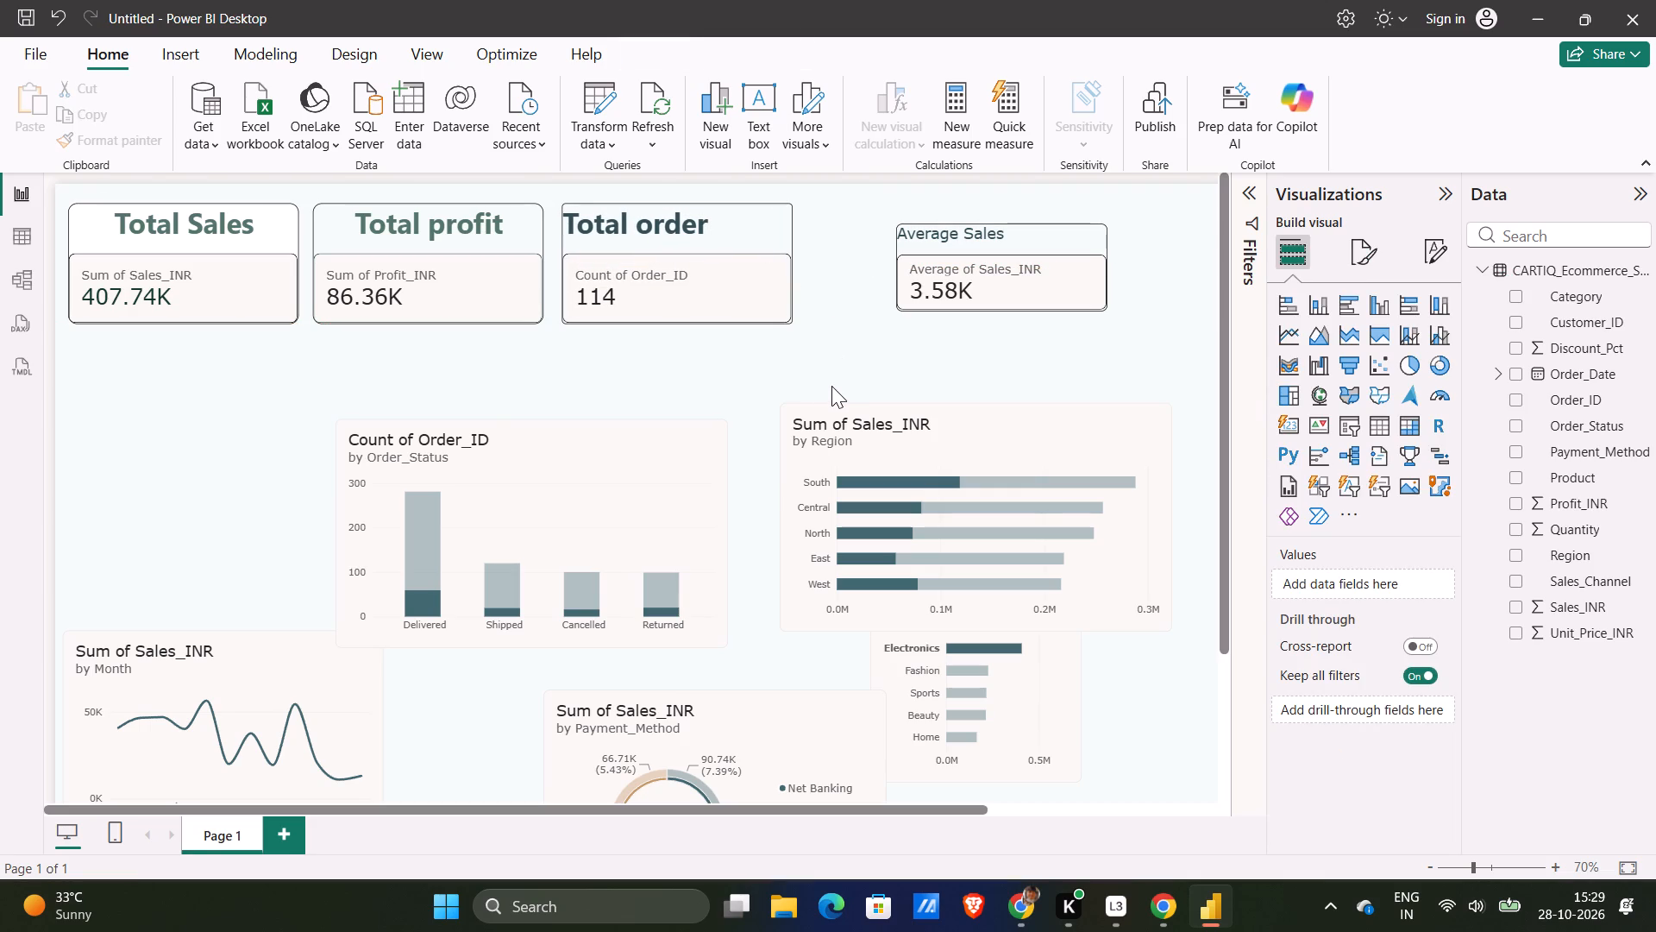
Change the Total order card's title text colour to the recently used green of the other card titles.
click(640, 216)
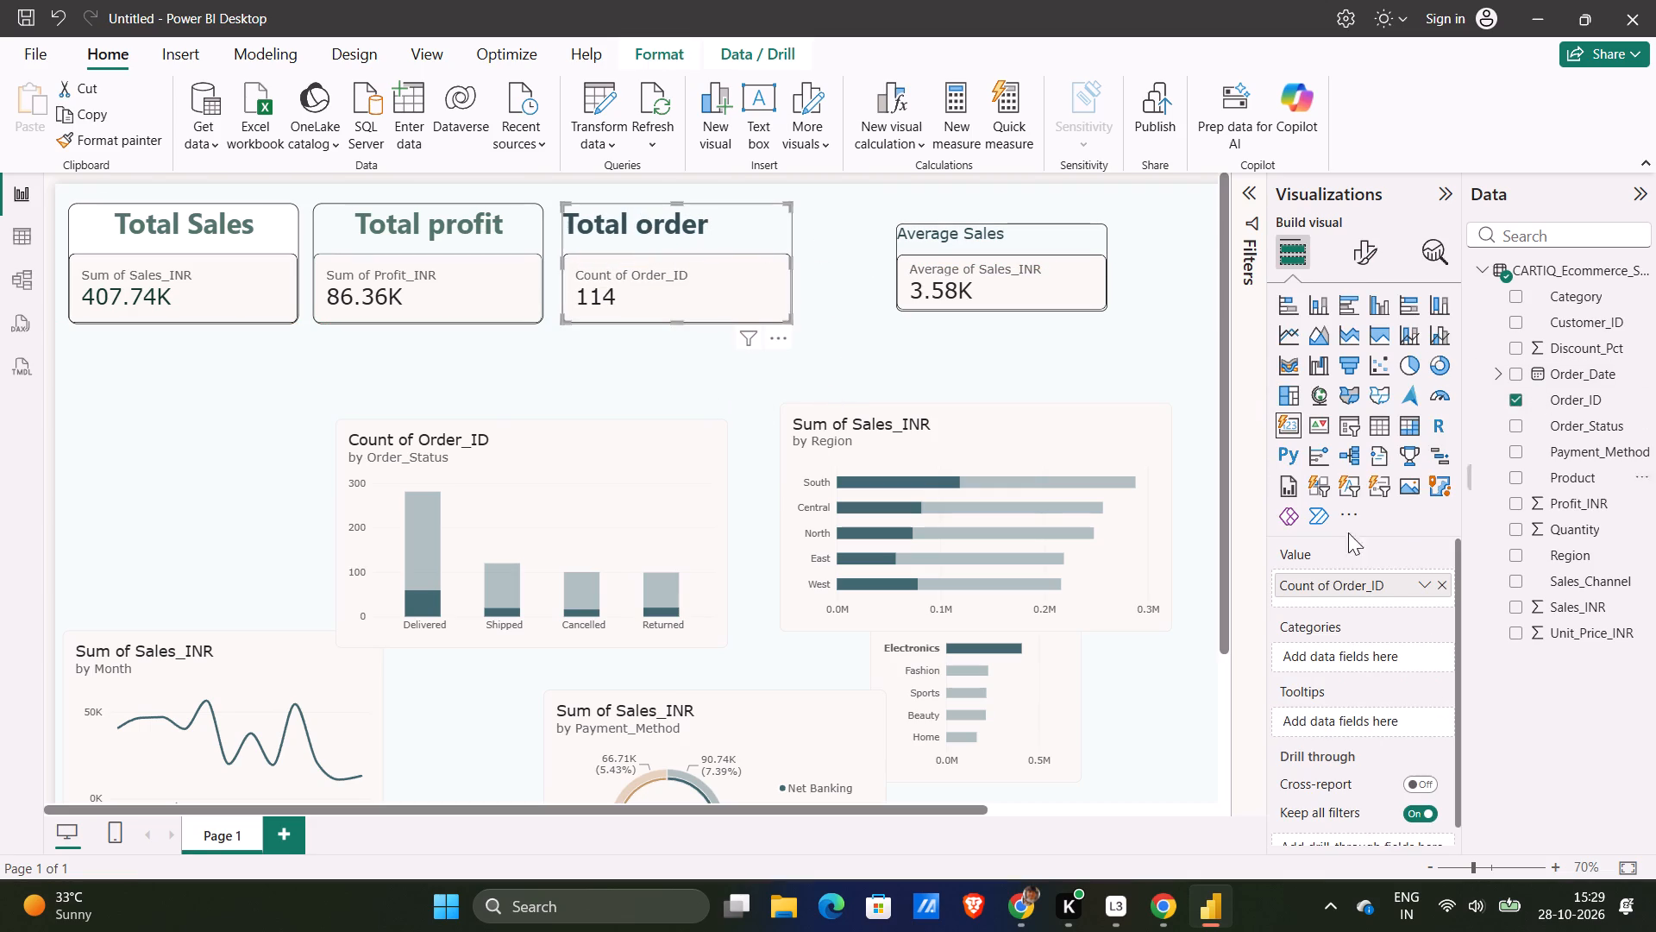
click(1366, 247)
click(1360, 348)
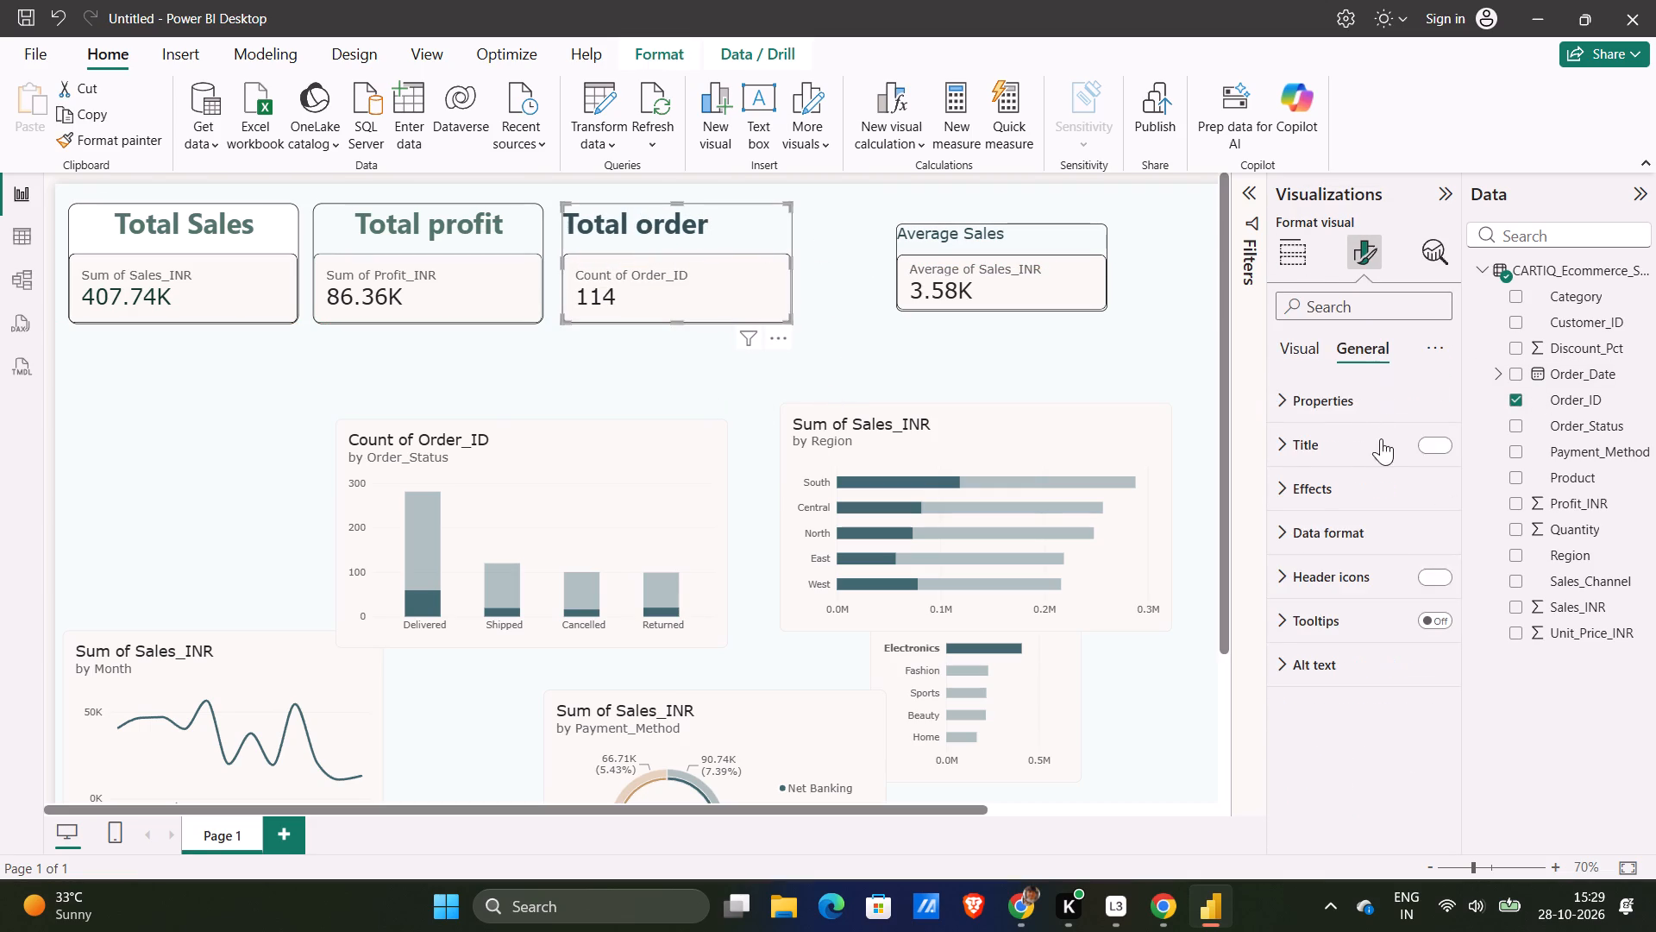
click(1351, 453)
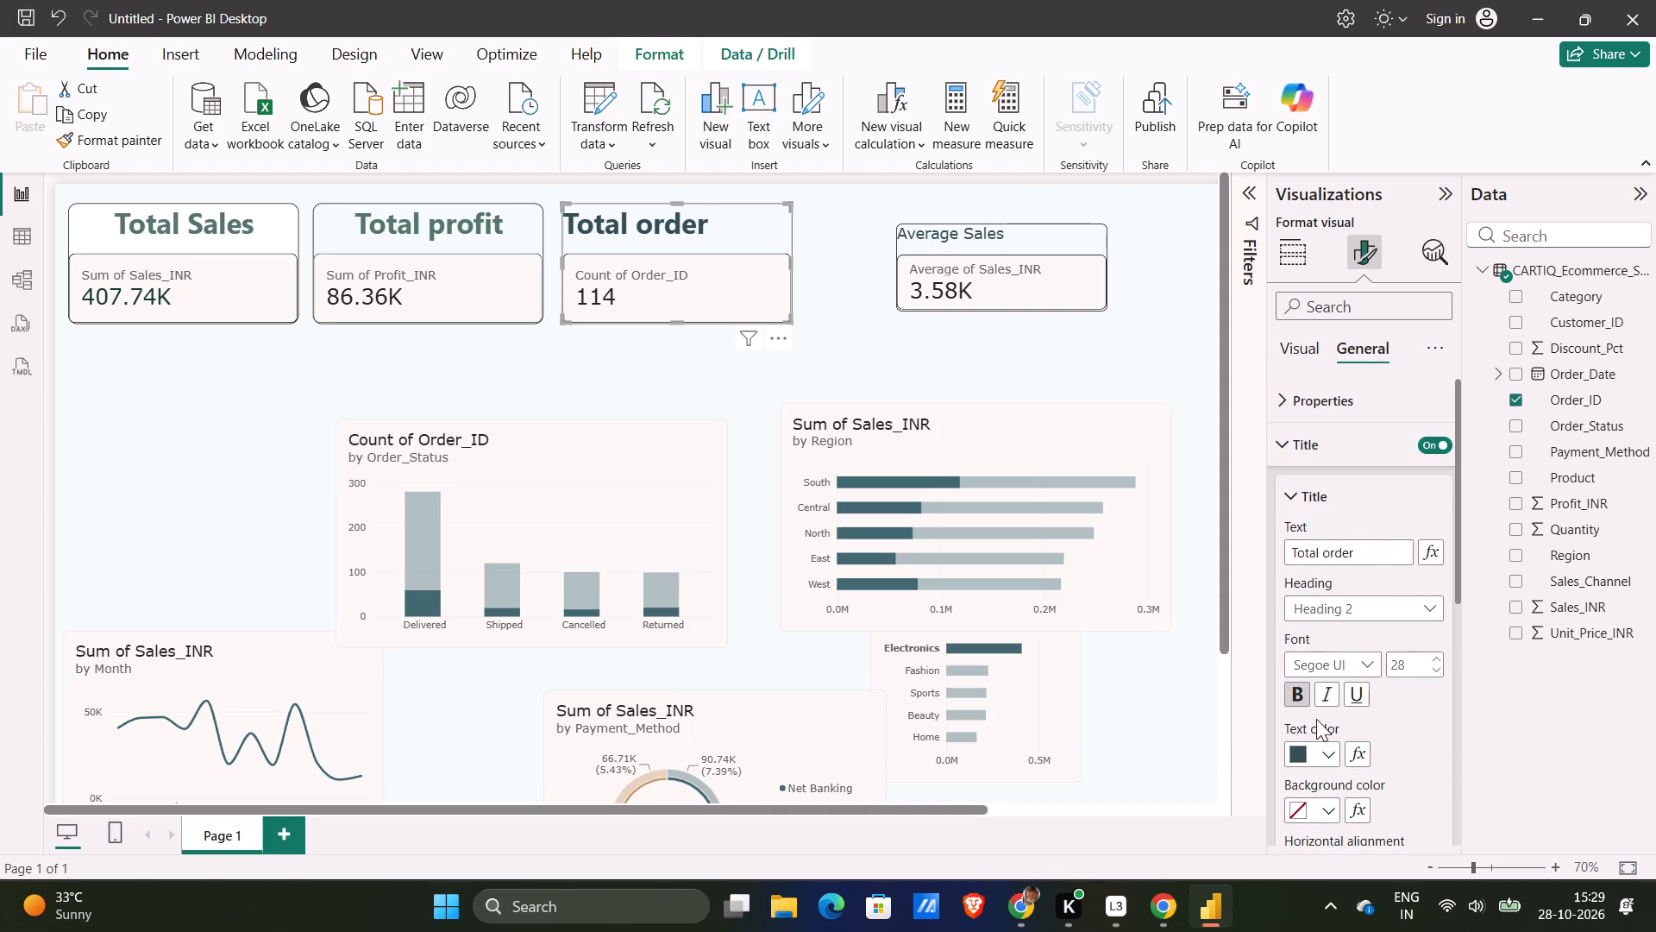
click(1327, 754)
click(1346, 608)
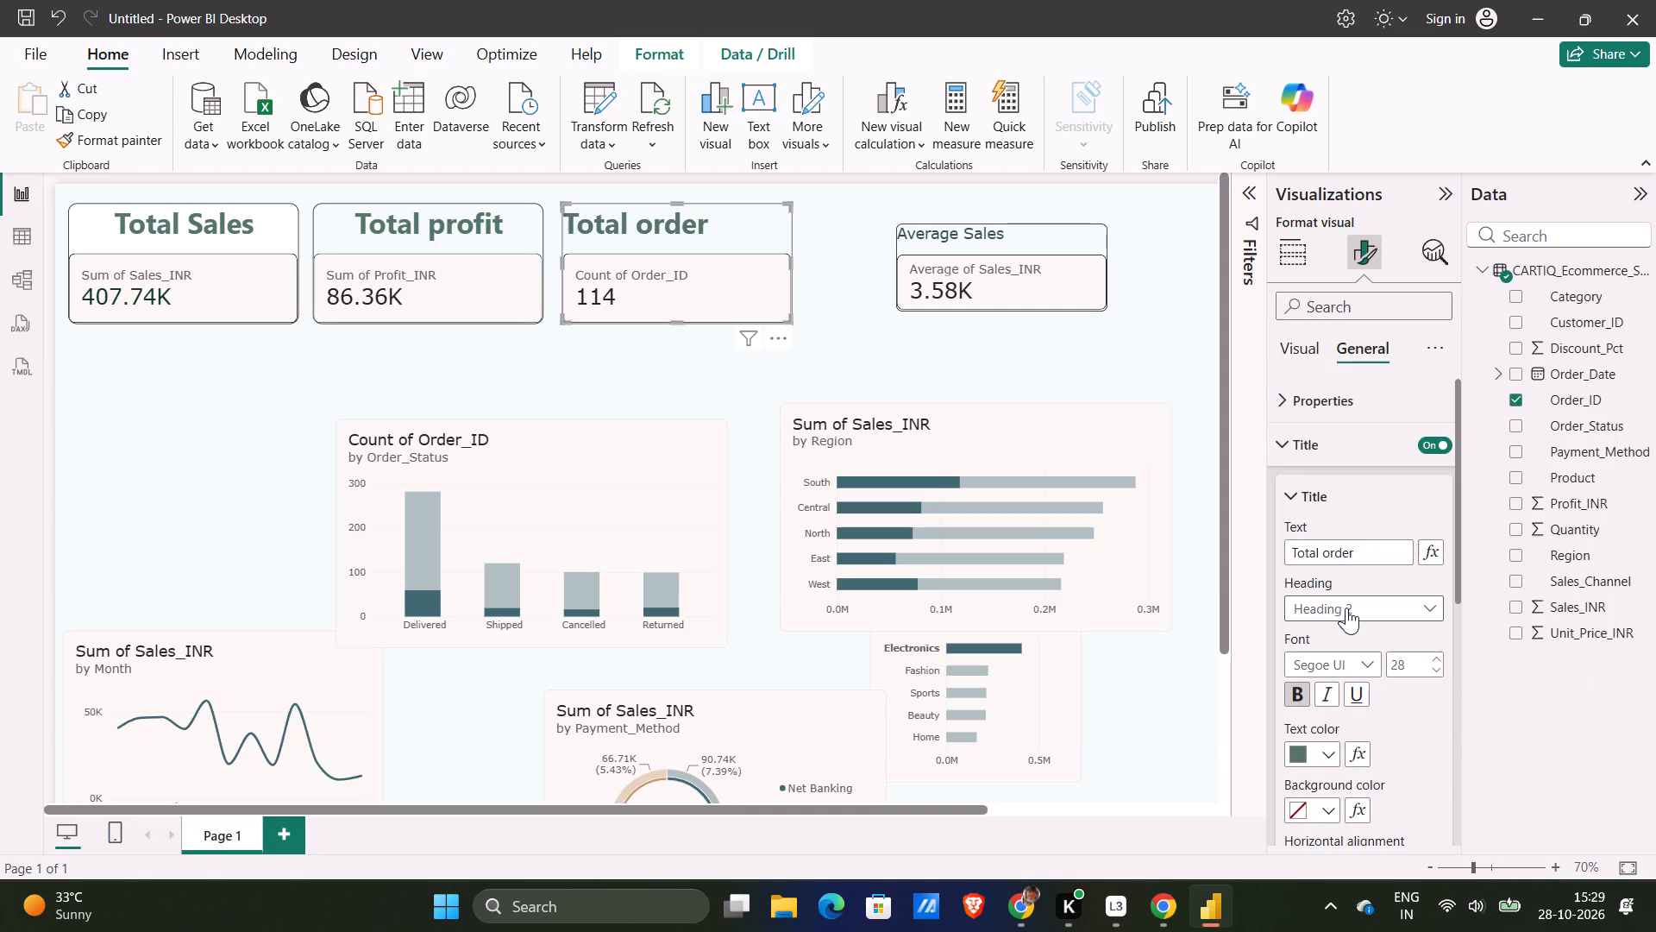
click(862, 378)
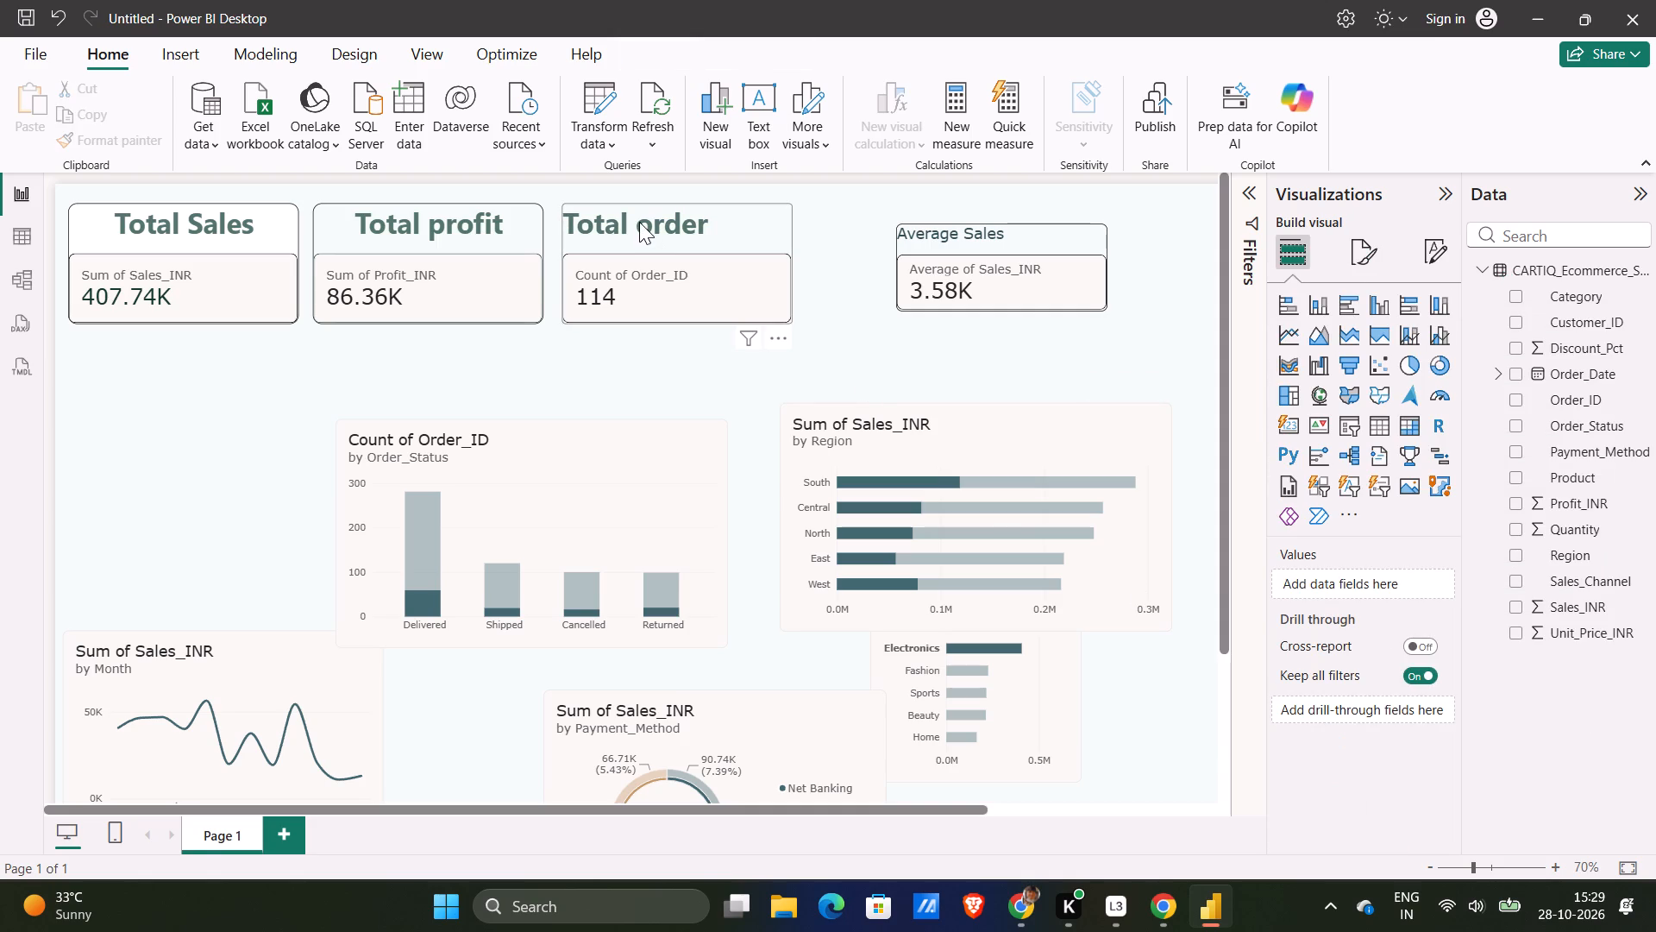
Centre the Total order card's title horizontally.
click(639, 222)
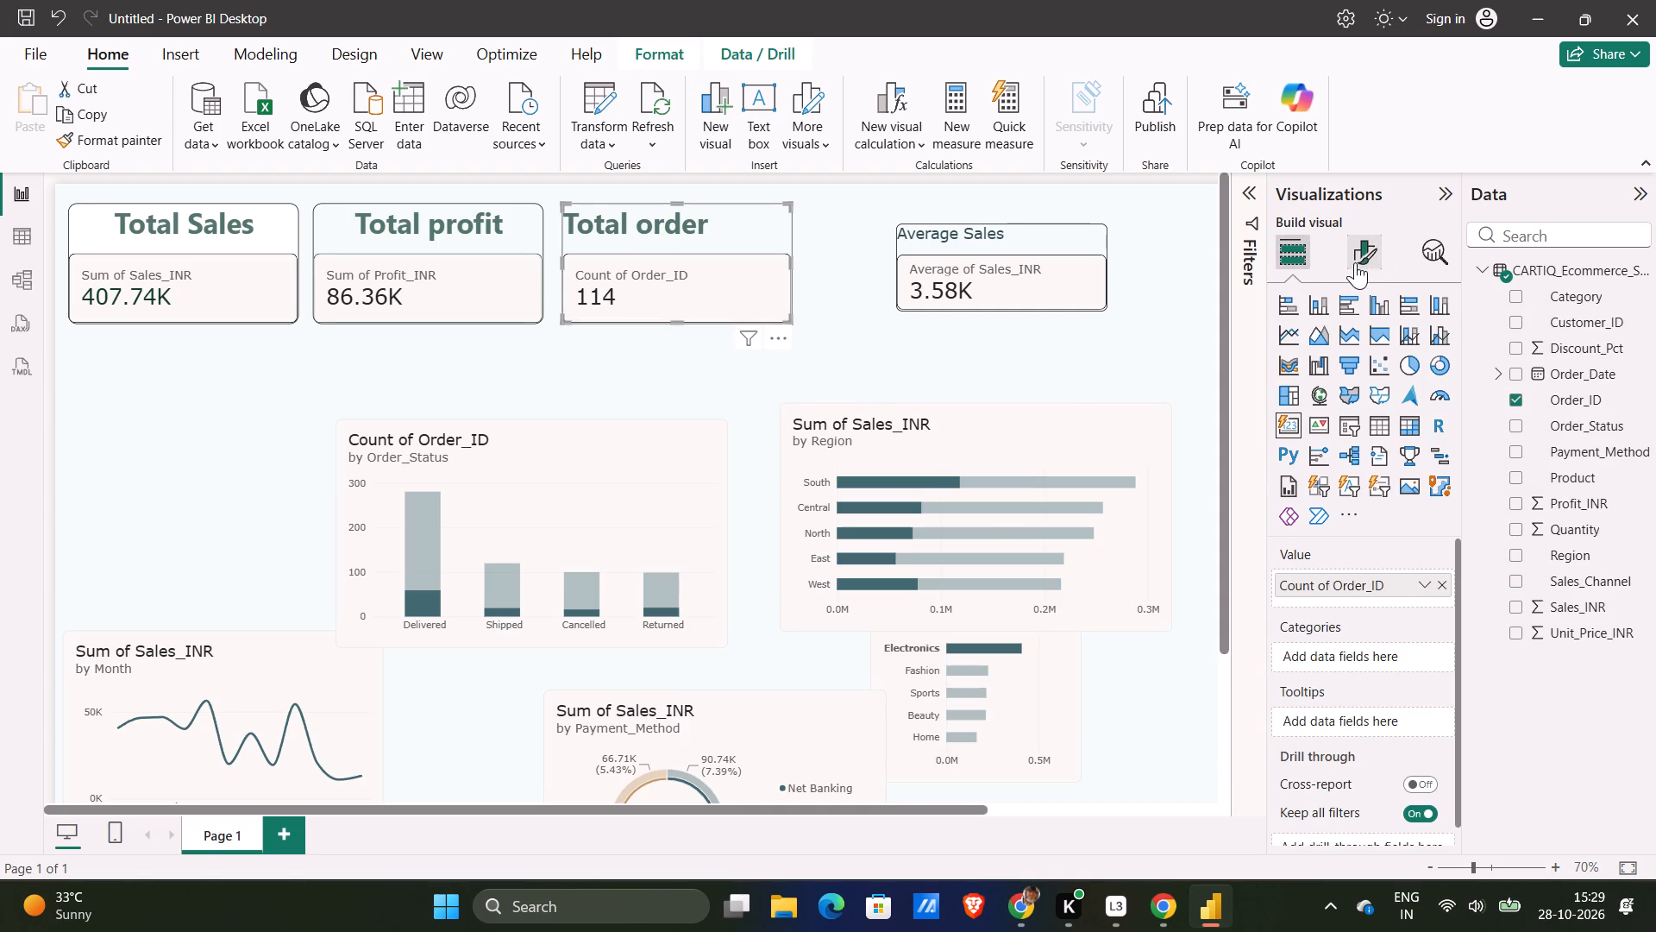
click(1356, 255)
click(1366, 352)
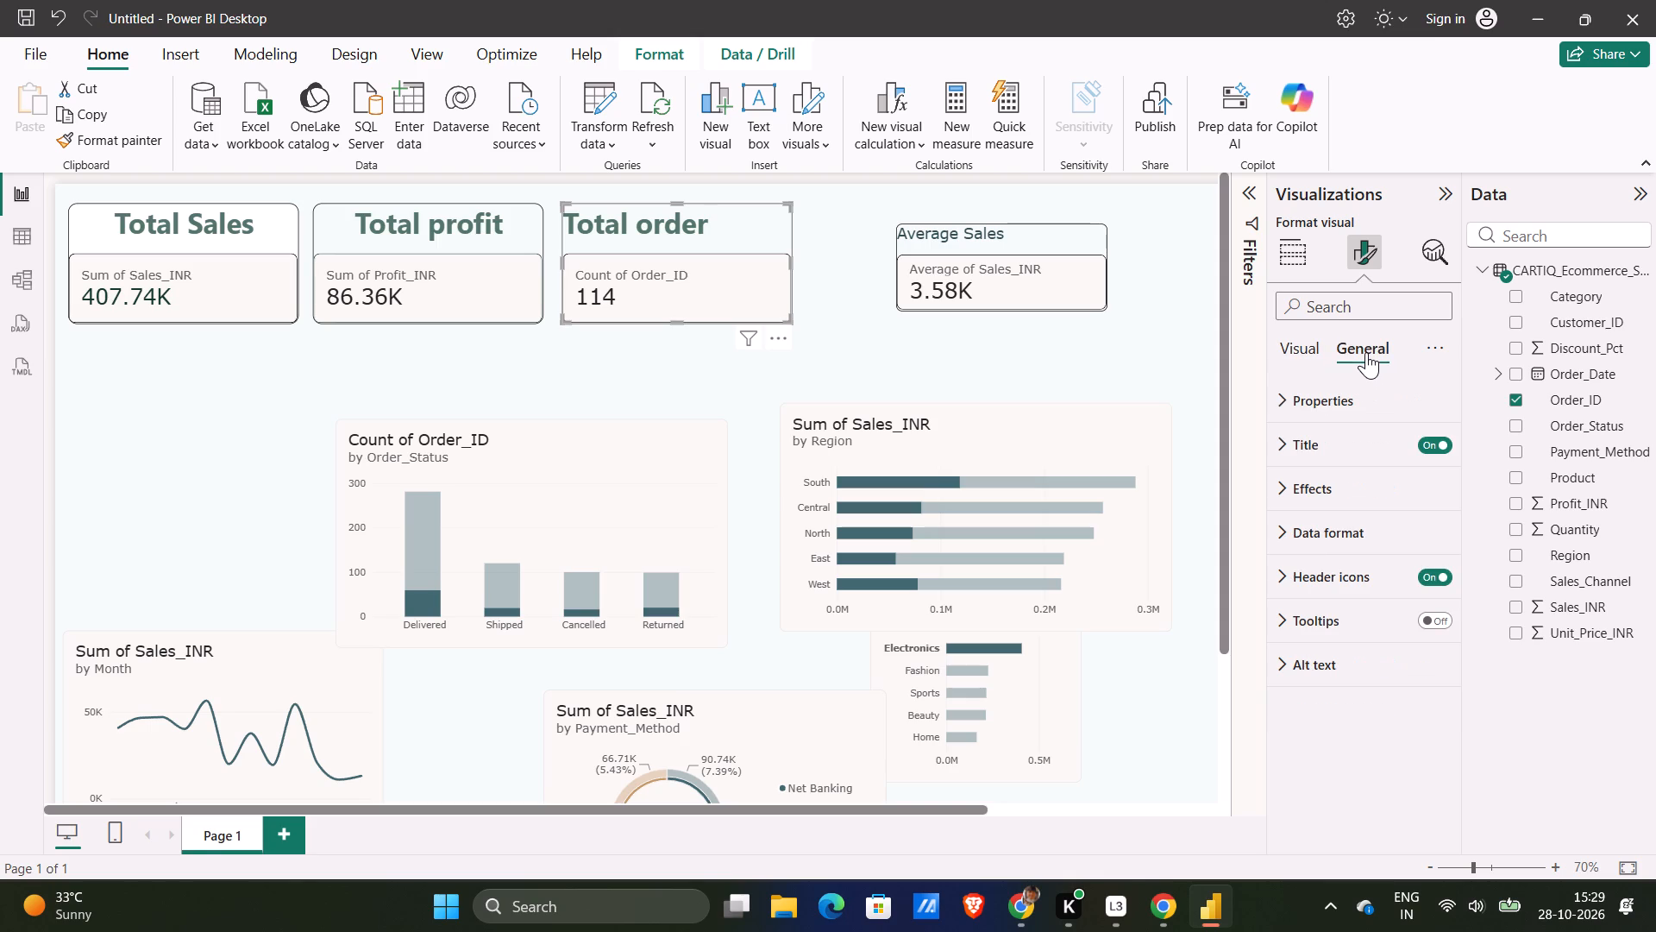
click(1359, 494)
click(1359, 486)
scroll(1360, 516, down, 1)
click(1356, 483)
click(1356, 483)
click(1343, 444)
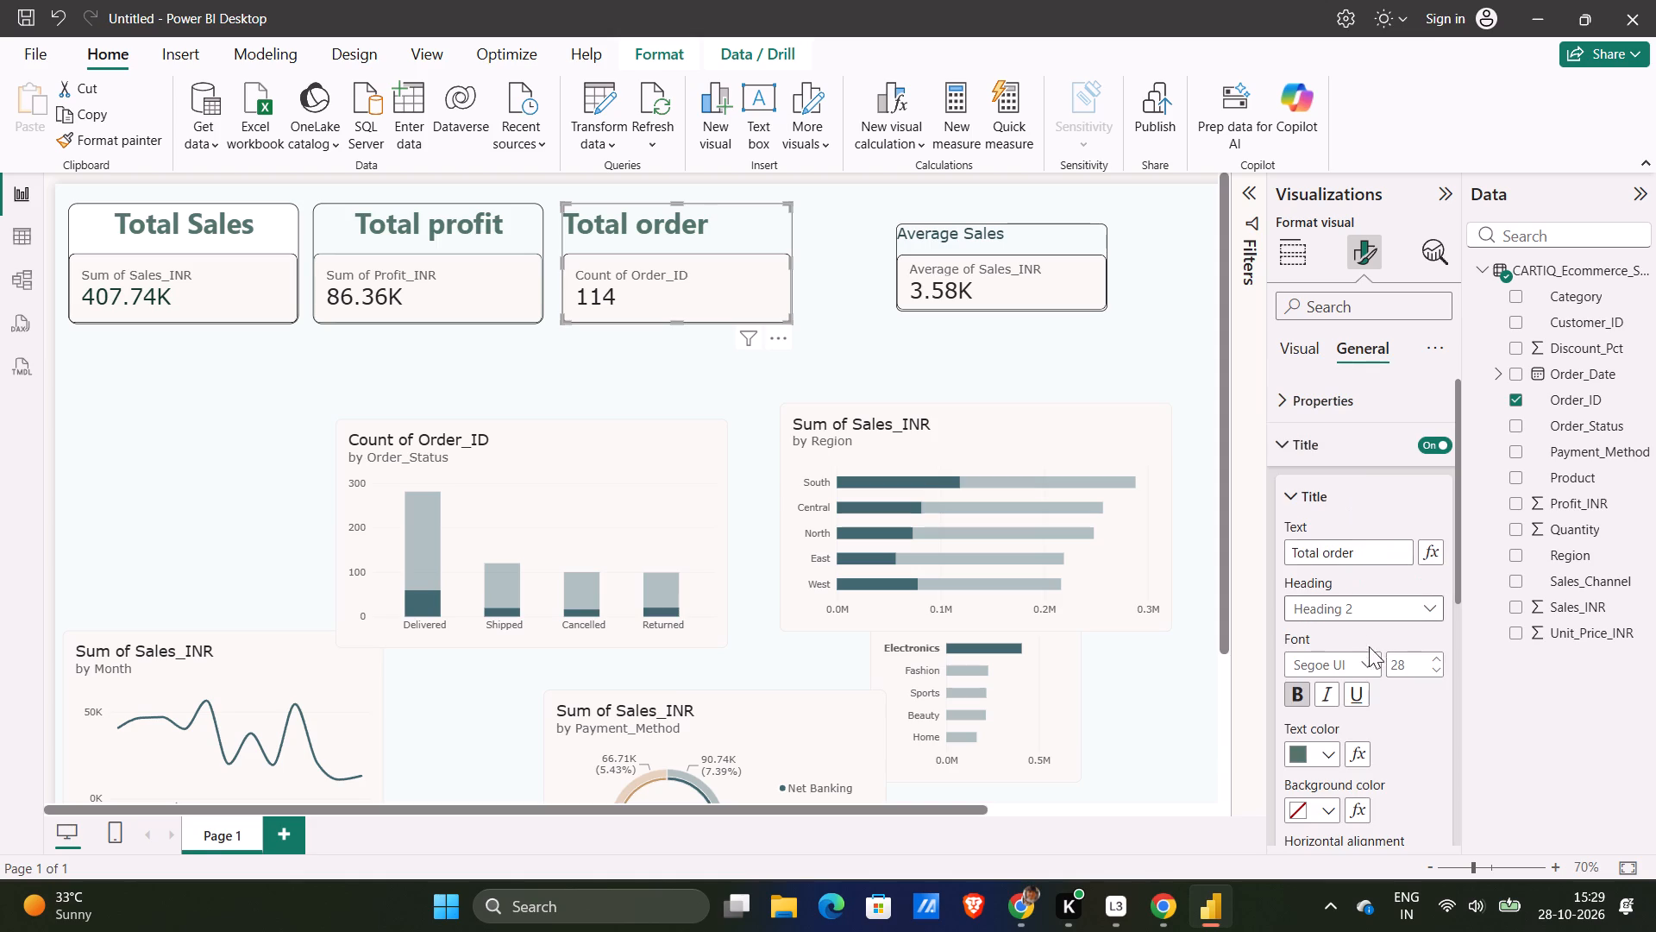
scroll(1350, 715, down, 1)
click(1327, 768)
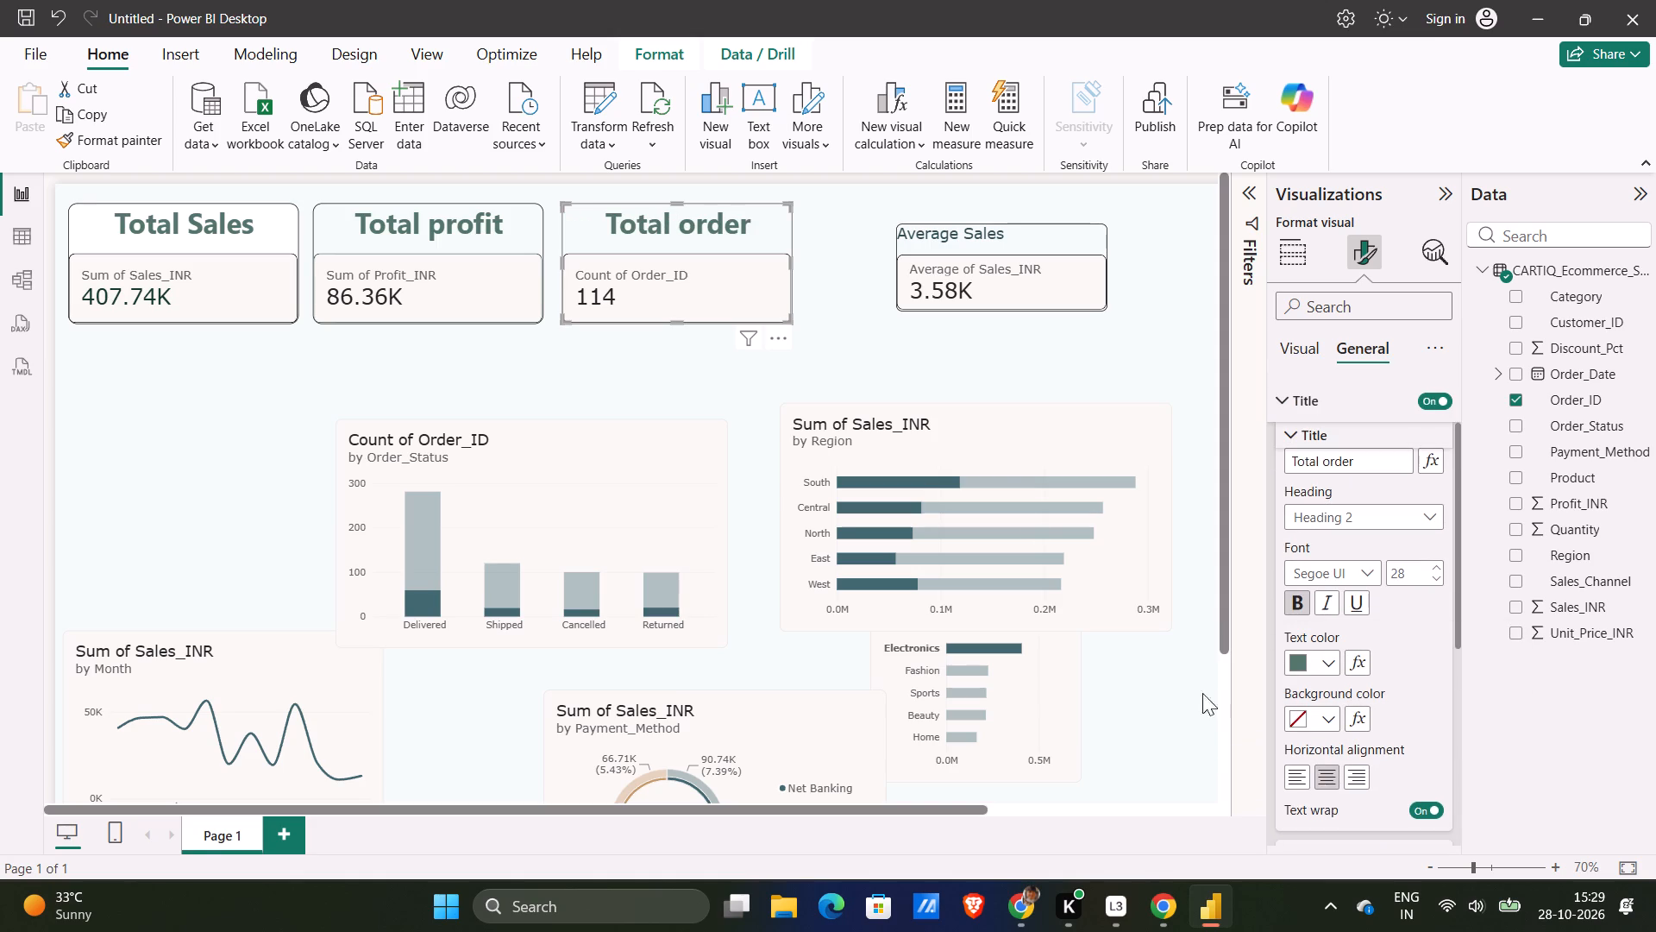
click(971, 356)
Set the Average Sales card's title font to Segoe UI, size 28, and make it bold.
click(996, 242)
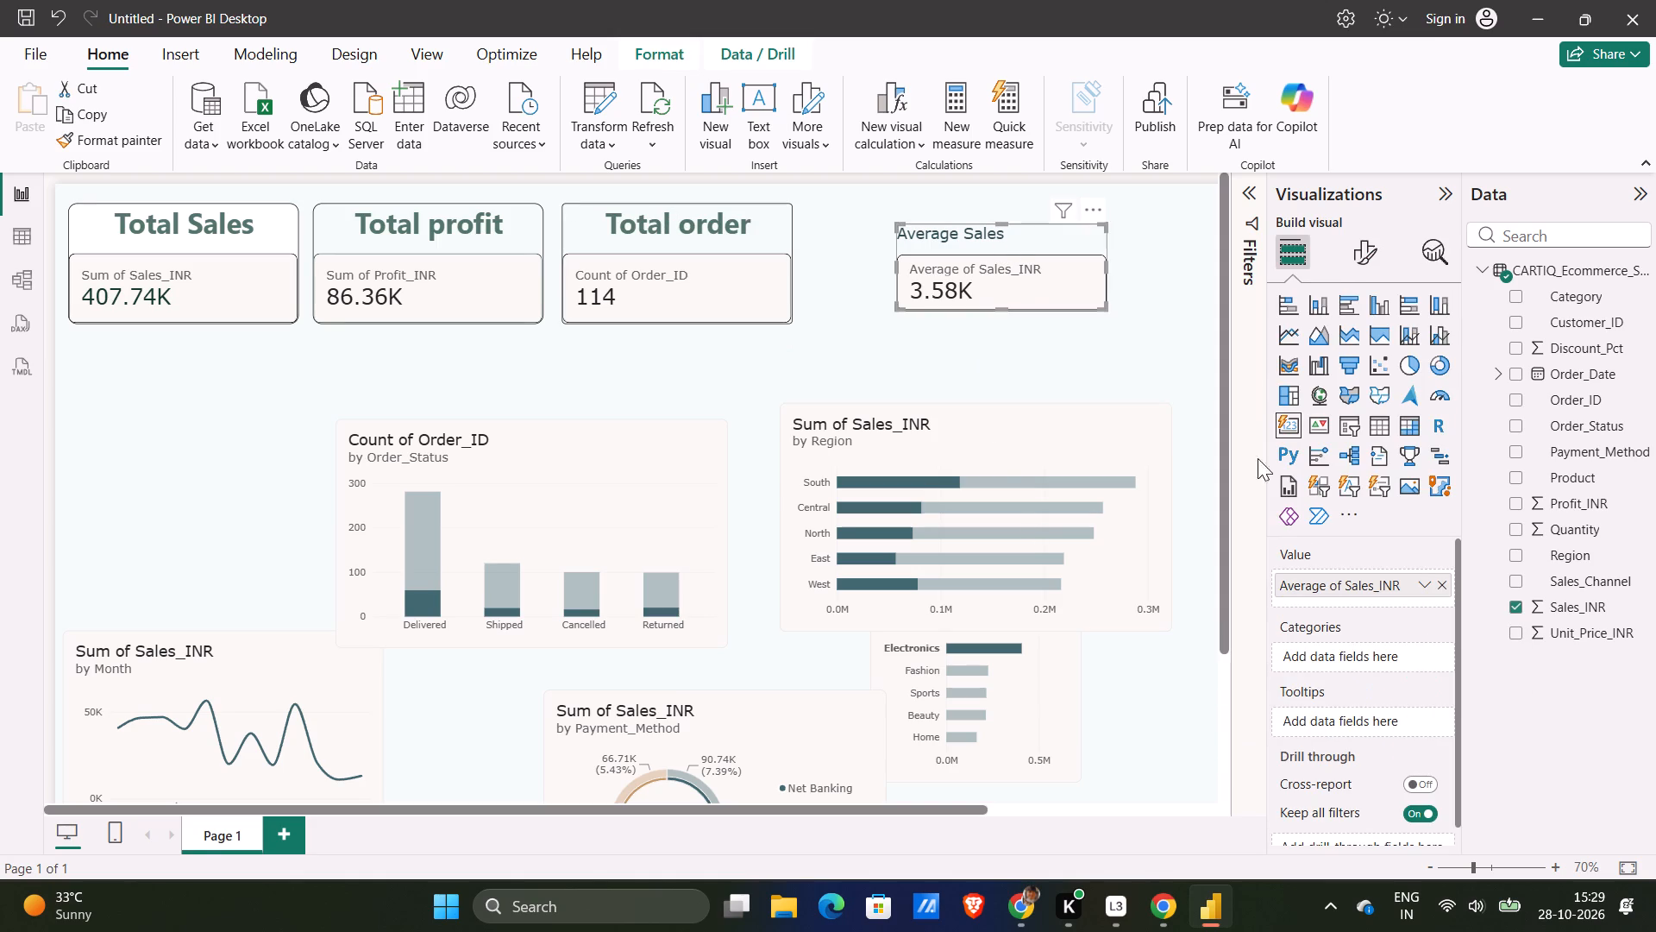
click(1366, 241)
click(1374, 355)
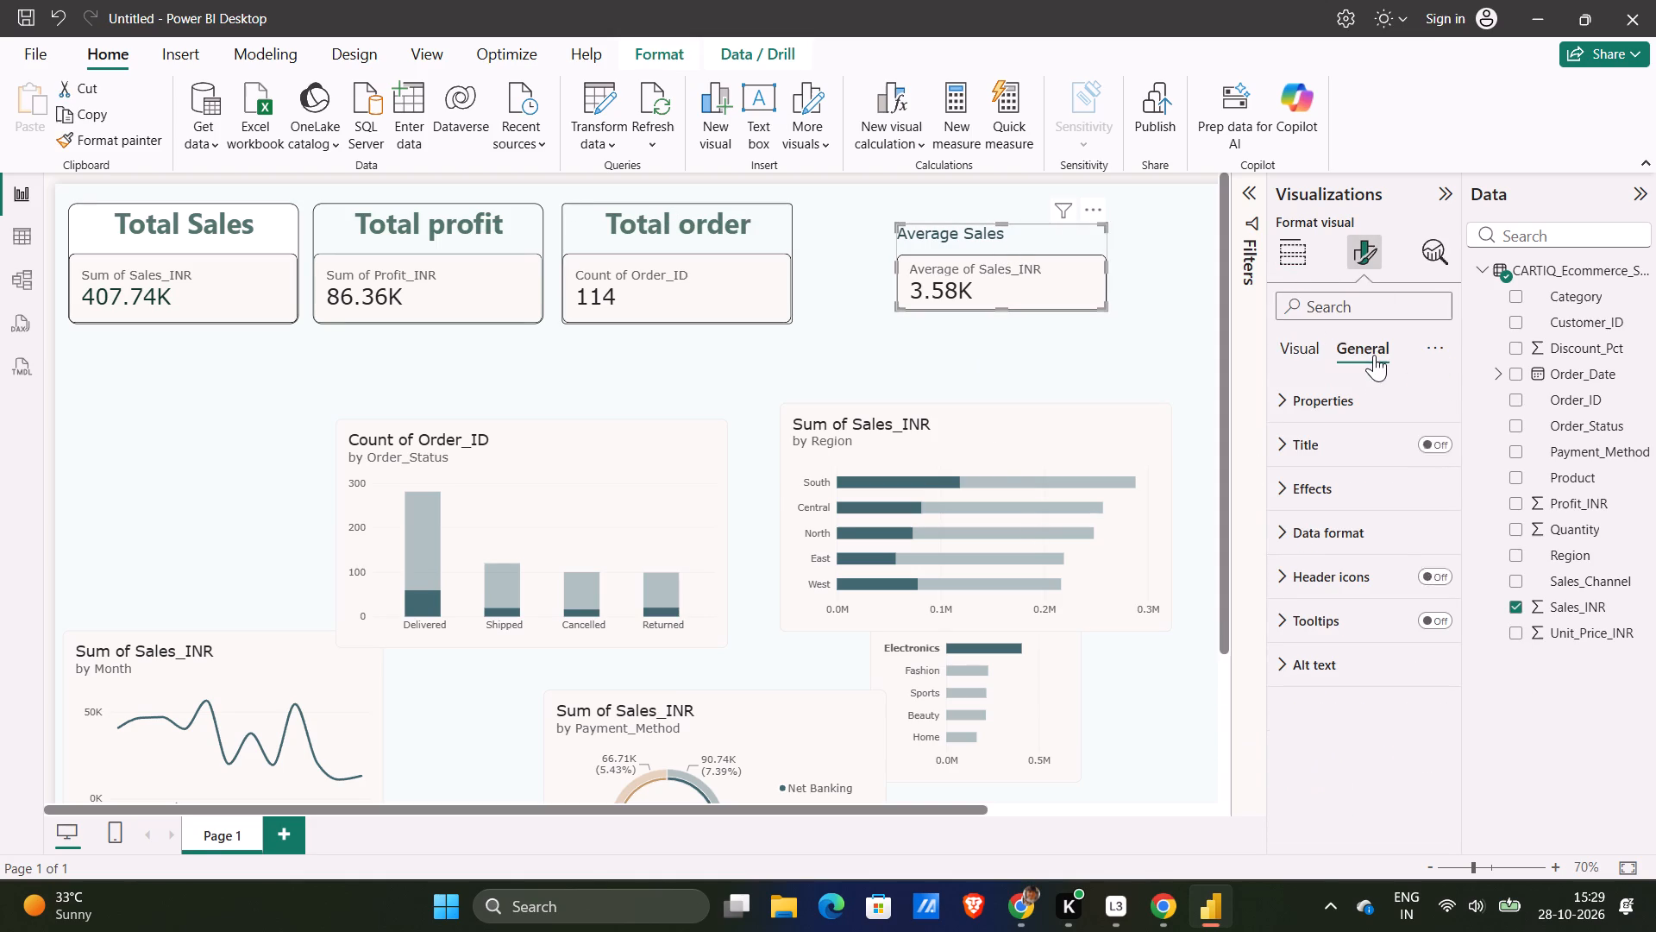
click(1357, 452)
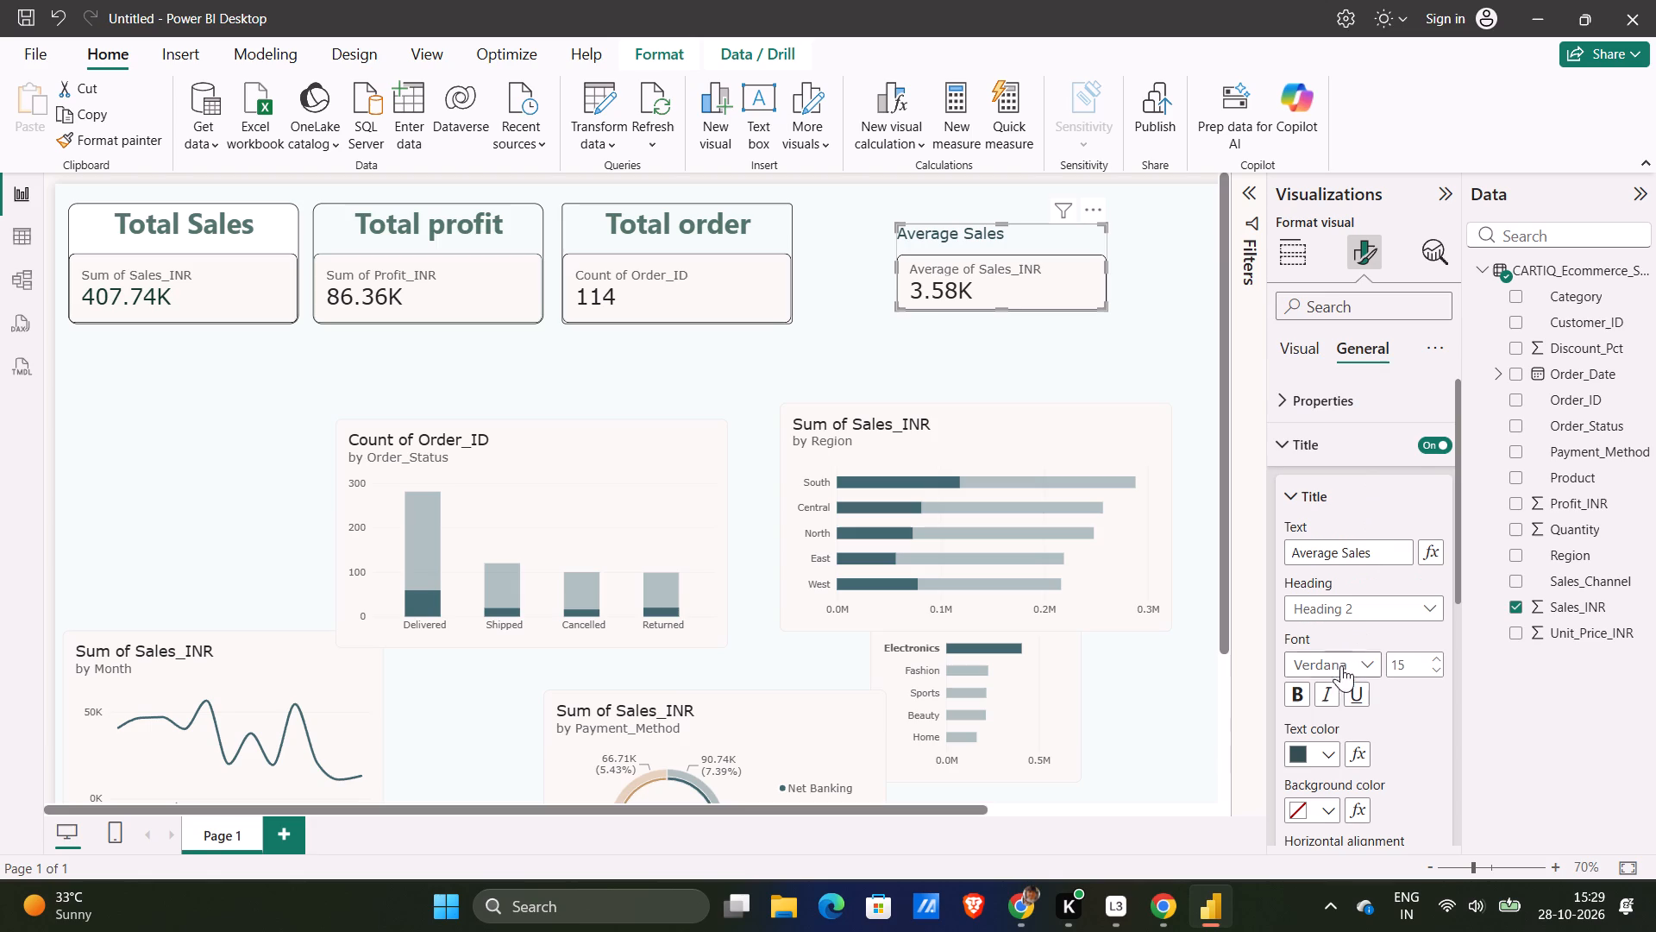
scroll(1340, 688, down, 1)
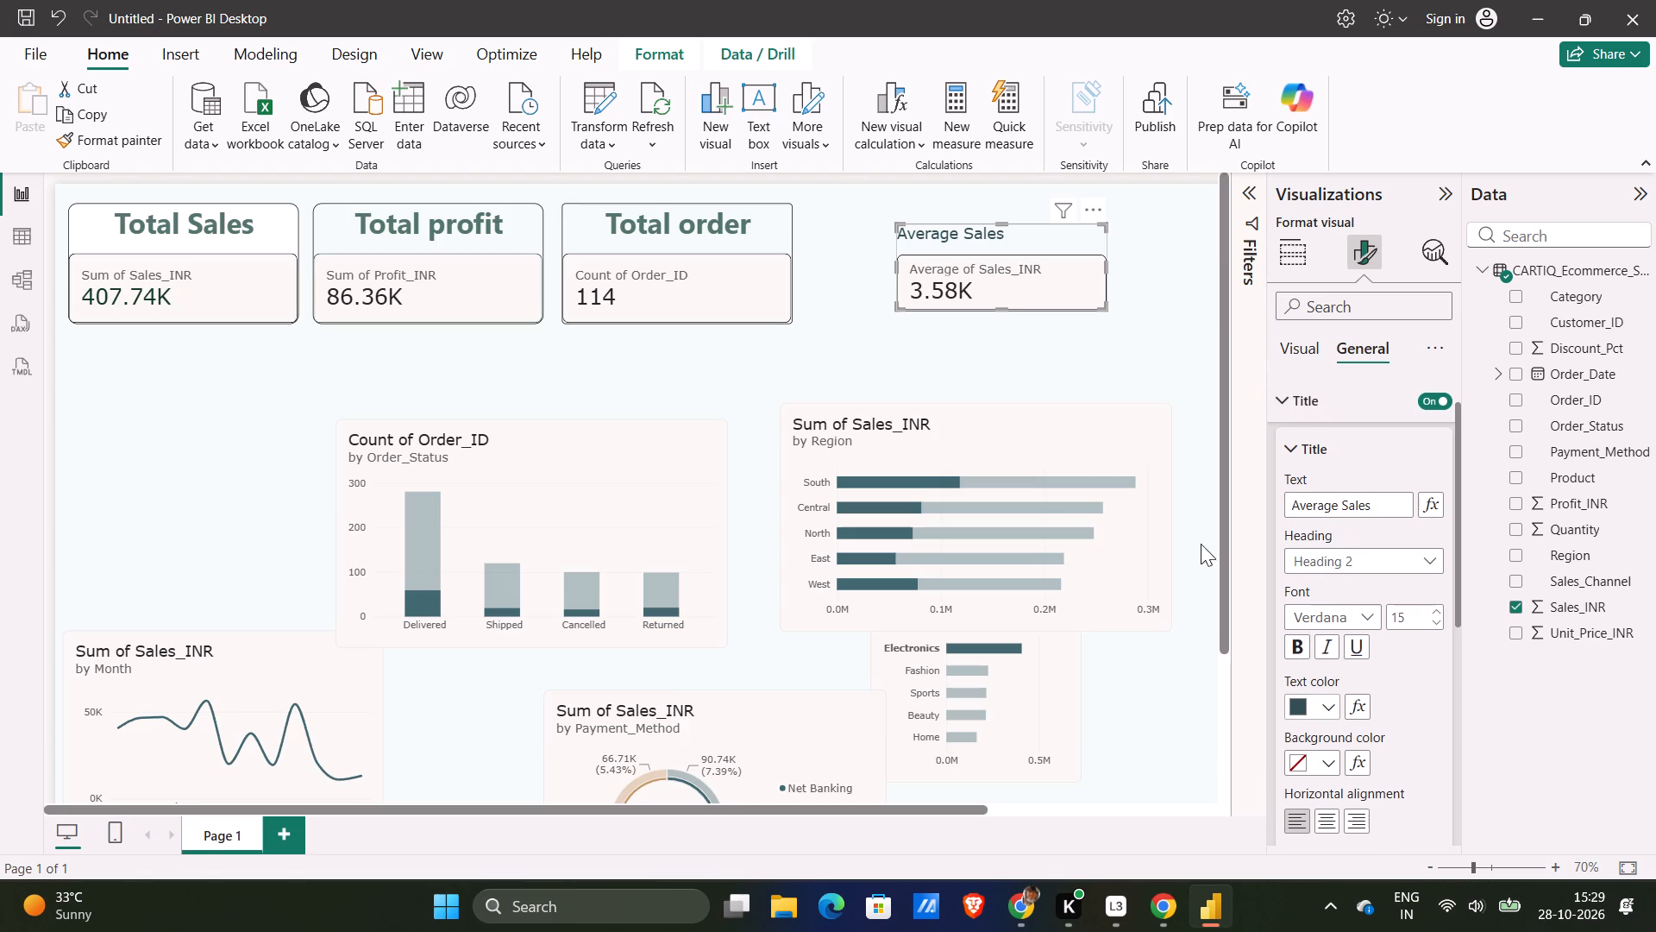
click(1330, 565)
right_click(1330, 565)
click(1376, 619)
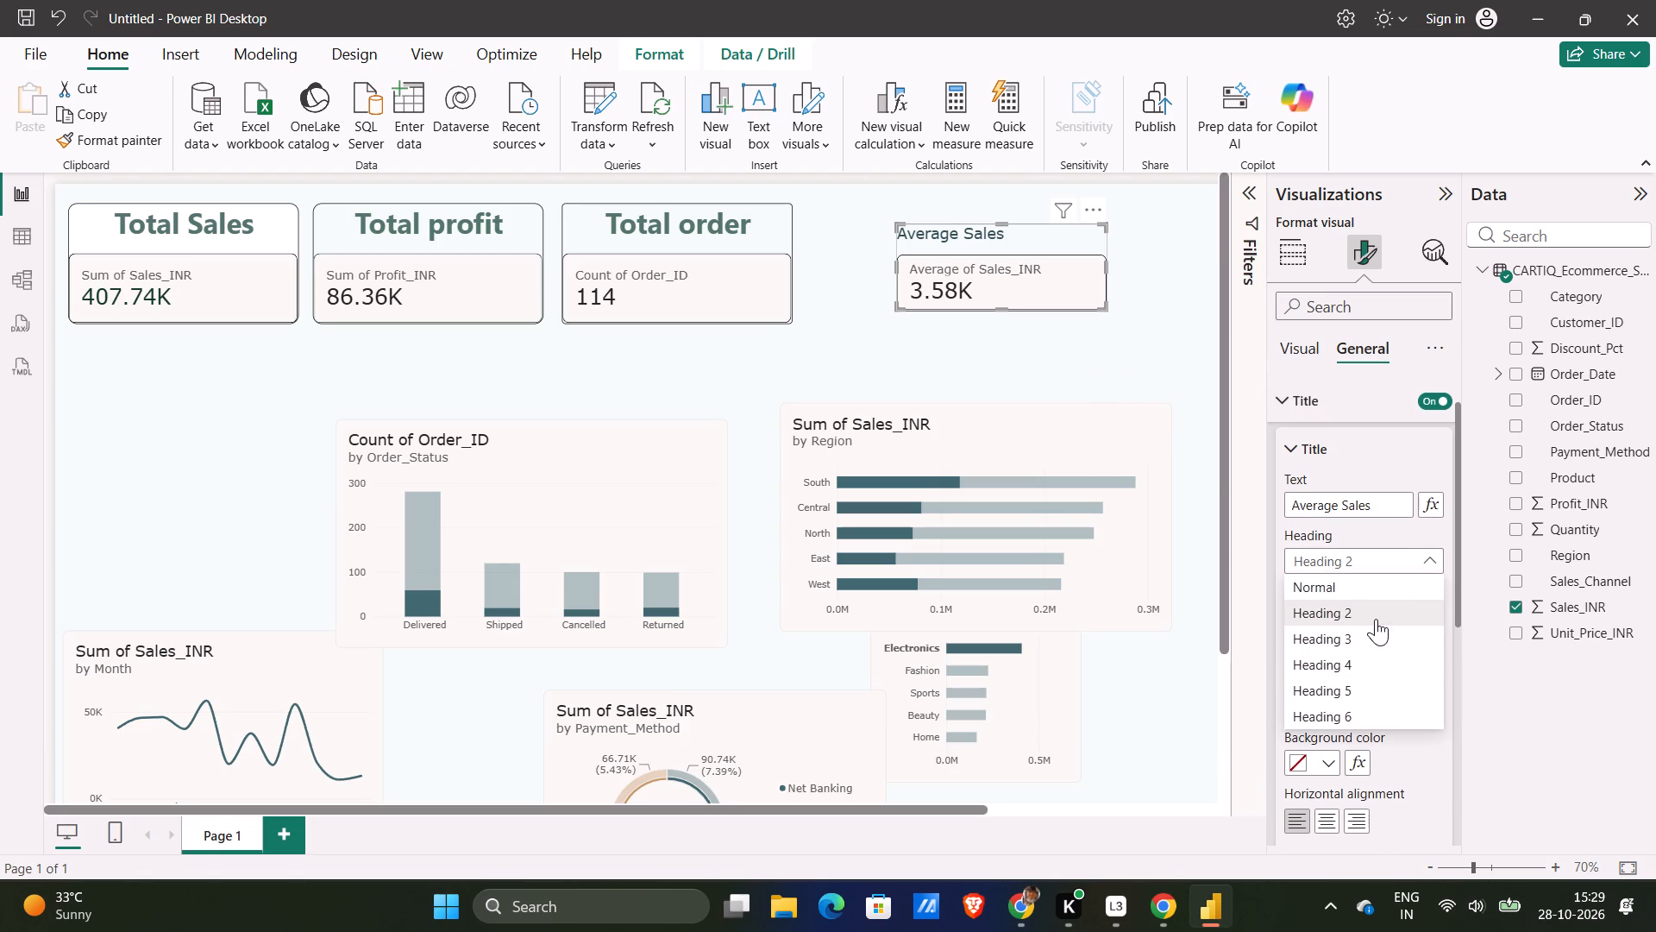
click(1355, 611)
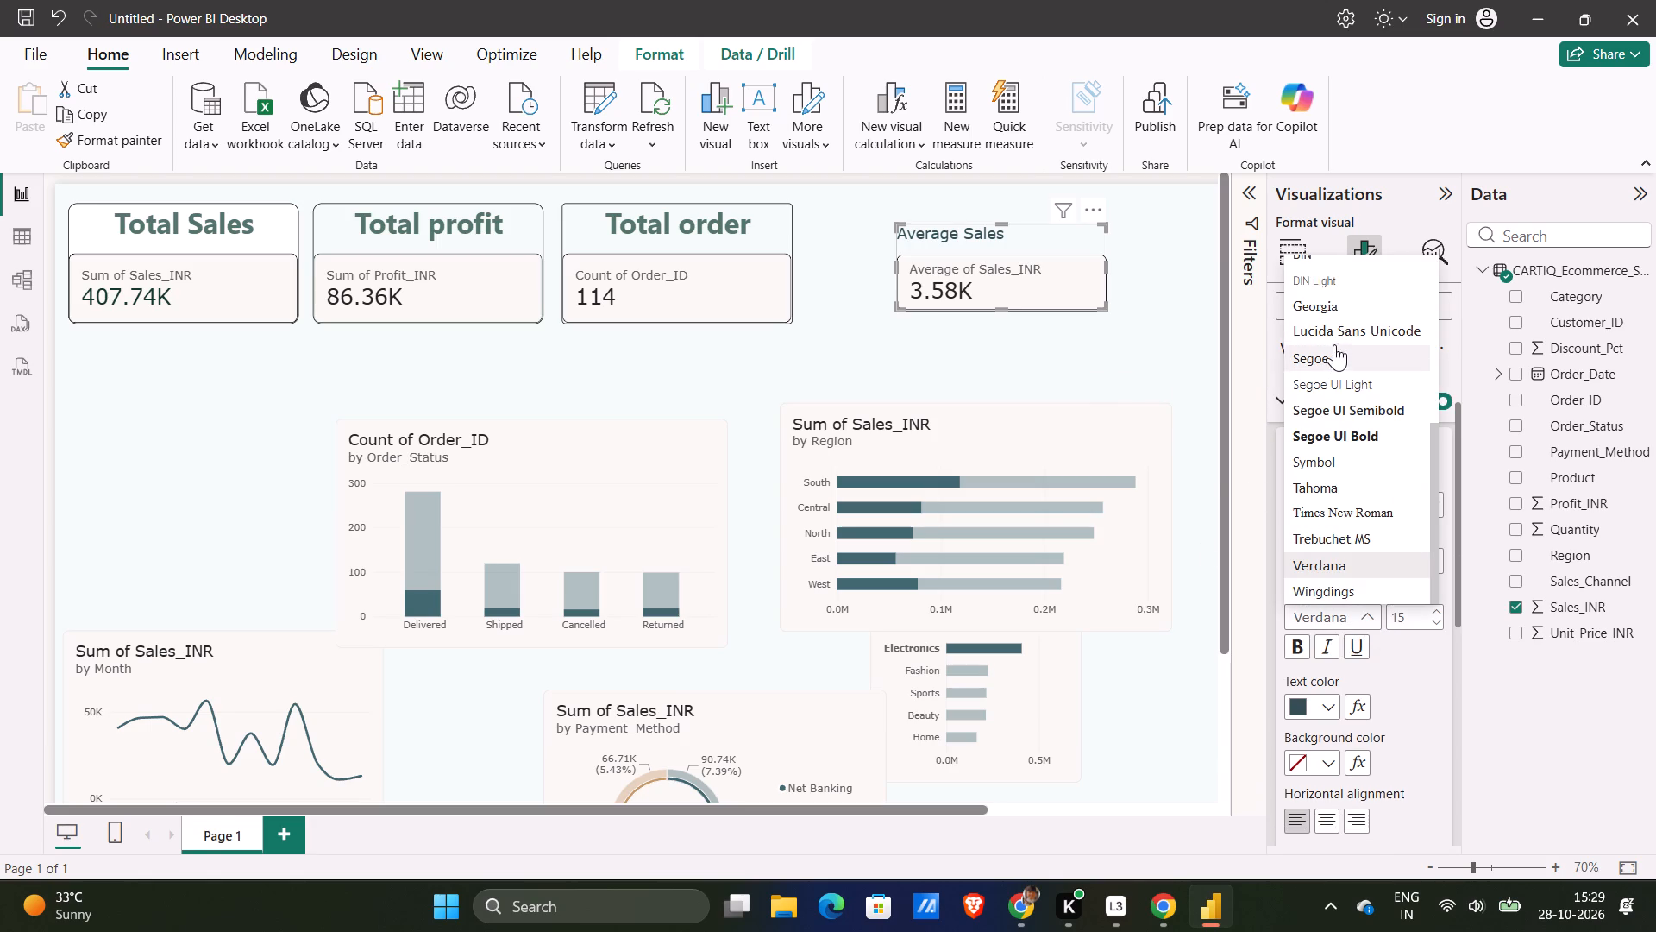
click(1350, 356)
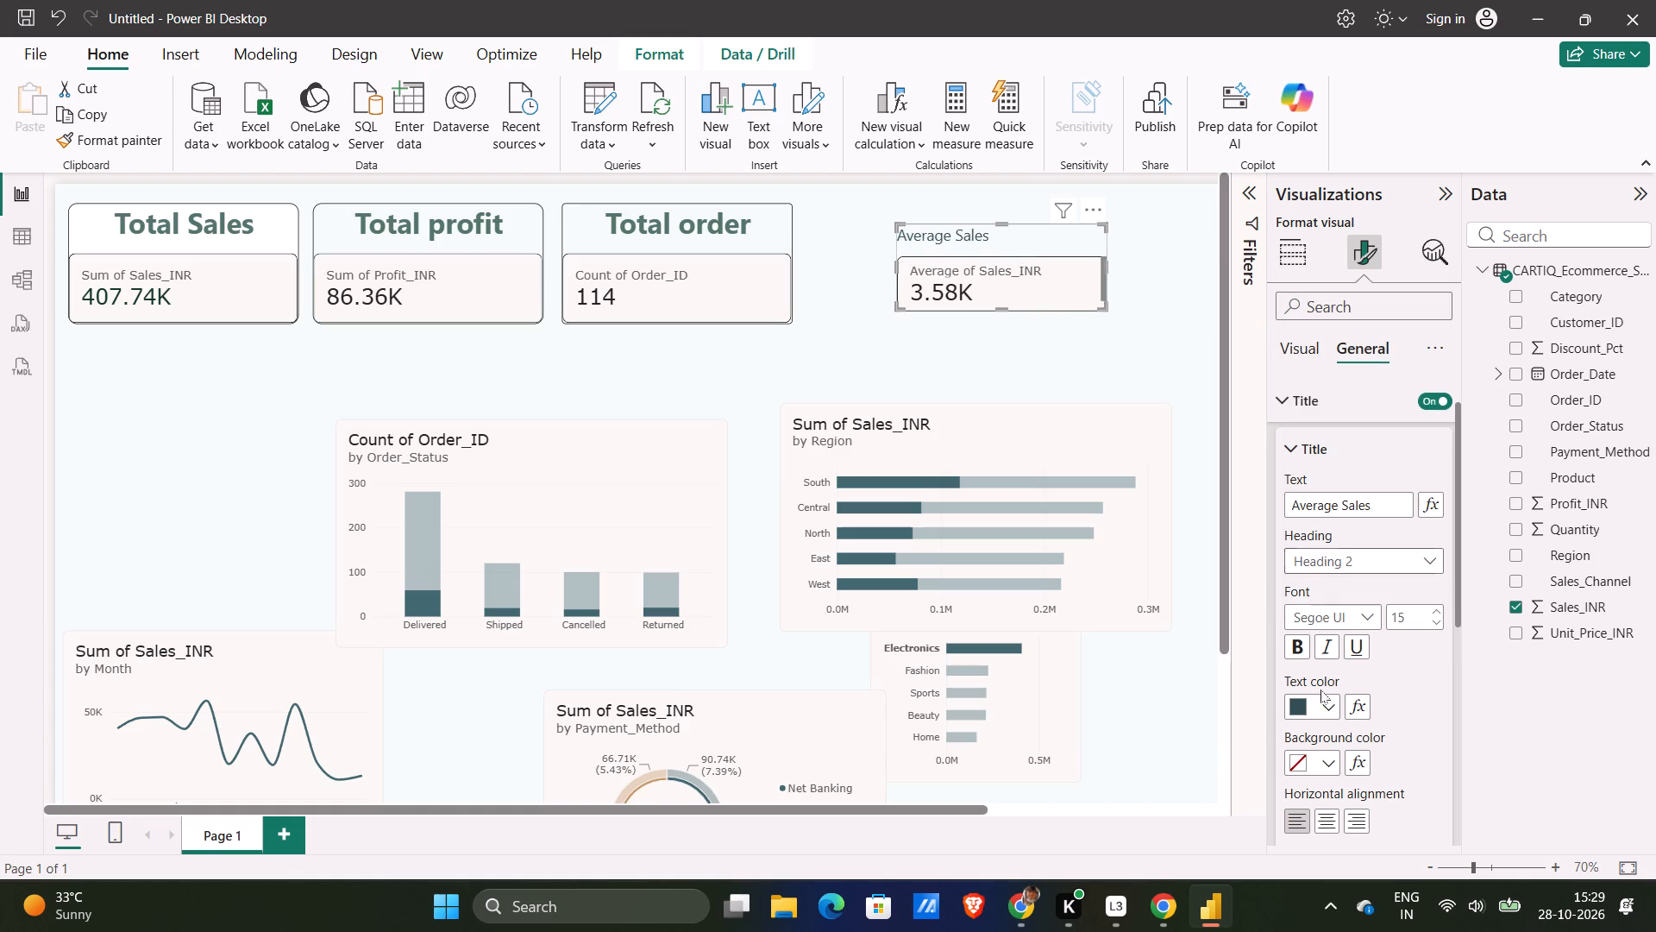
click(1307, 652)
click(1410, 614)
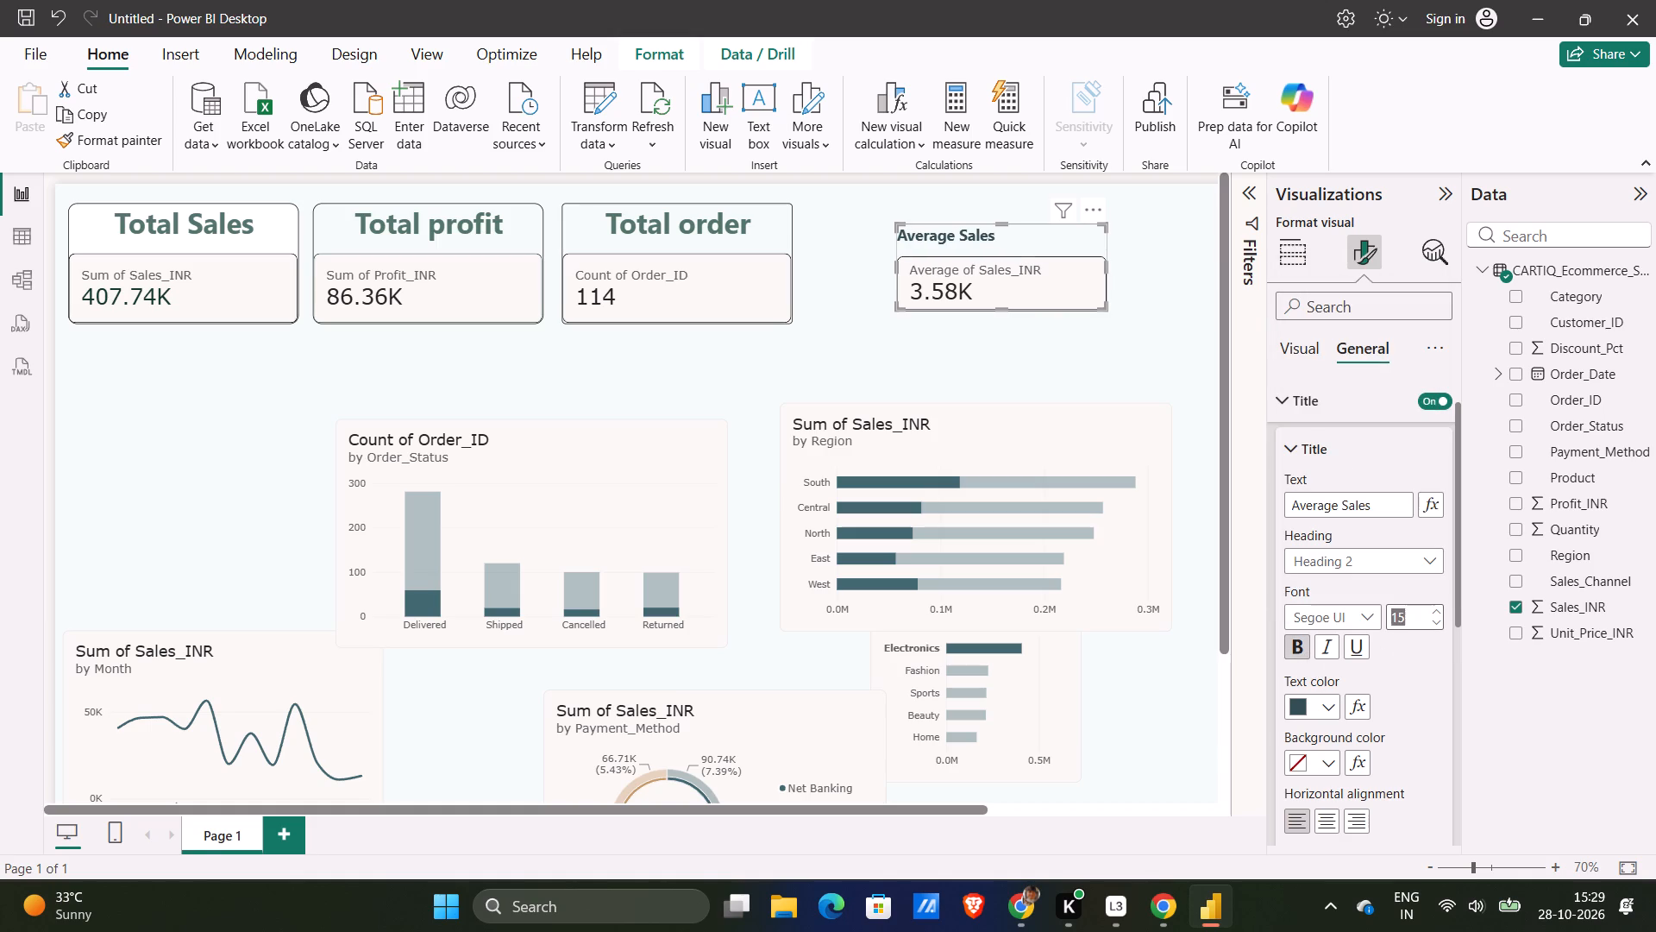
text(28)
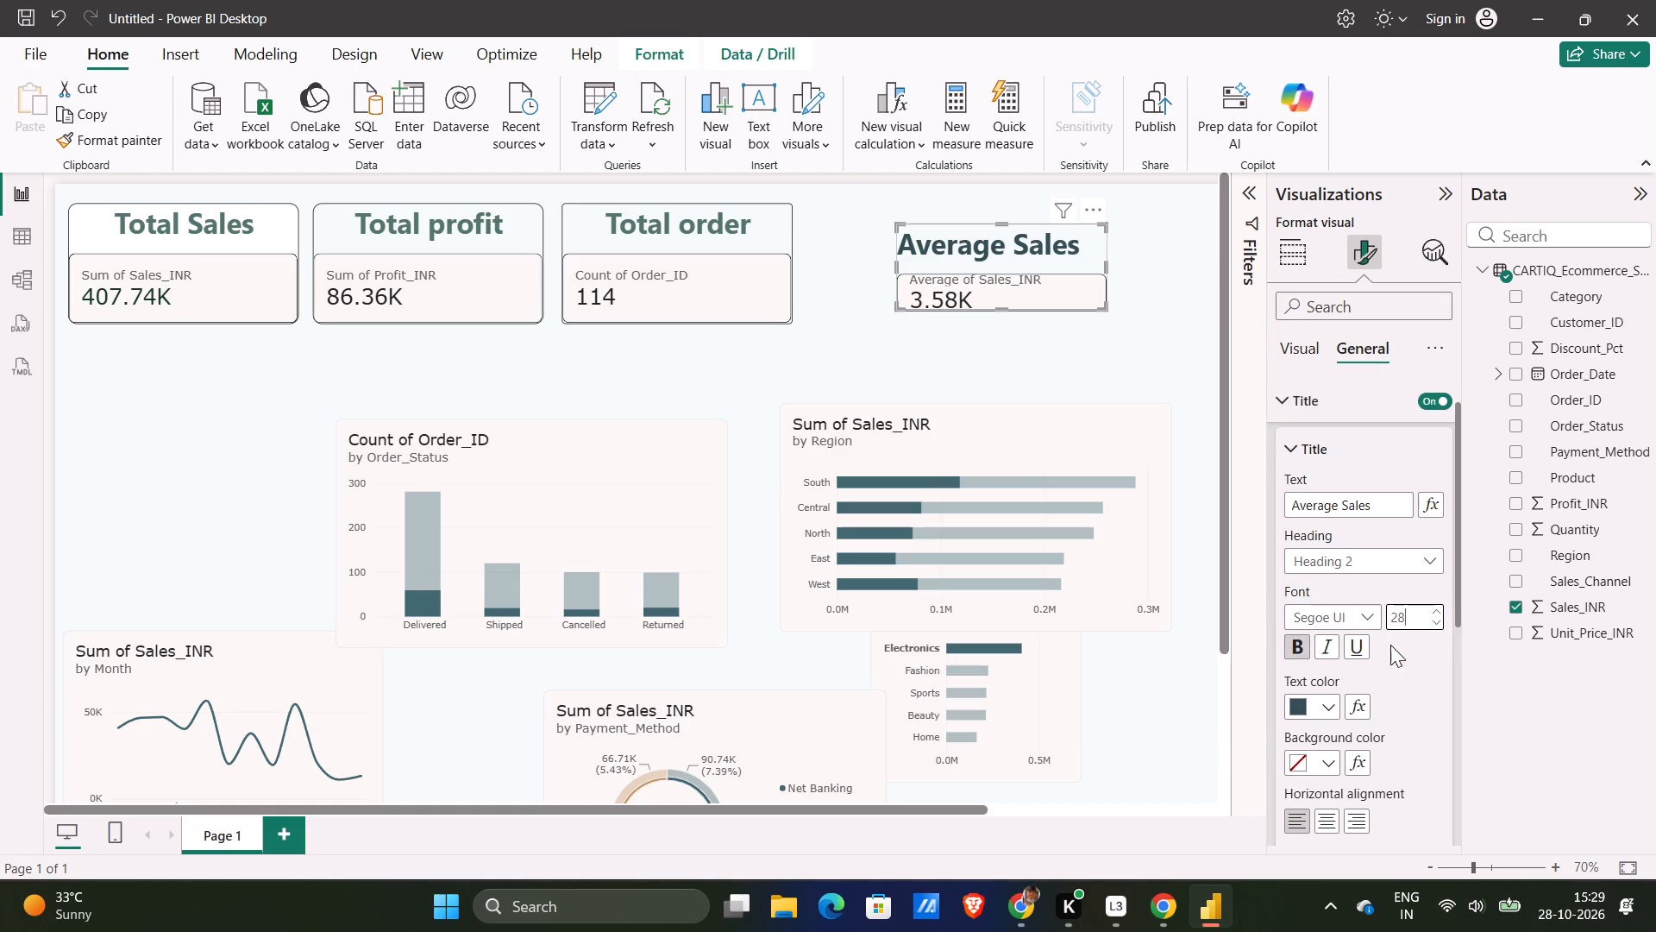
Change the Average Sales card's title text colour to the recently used green.
click(1314, 708)
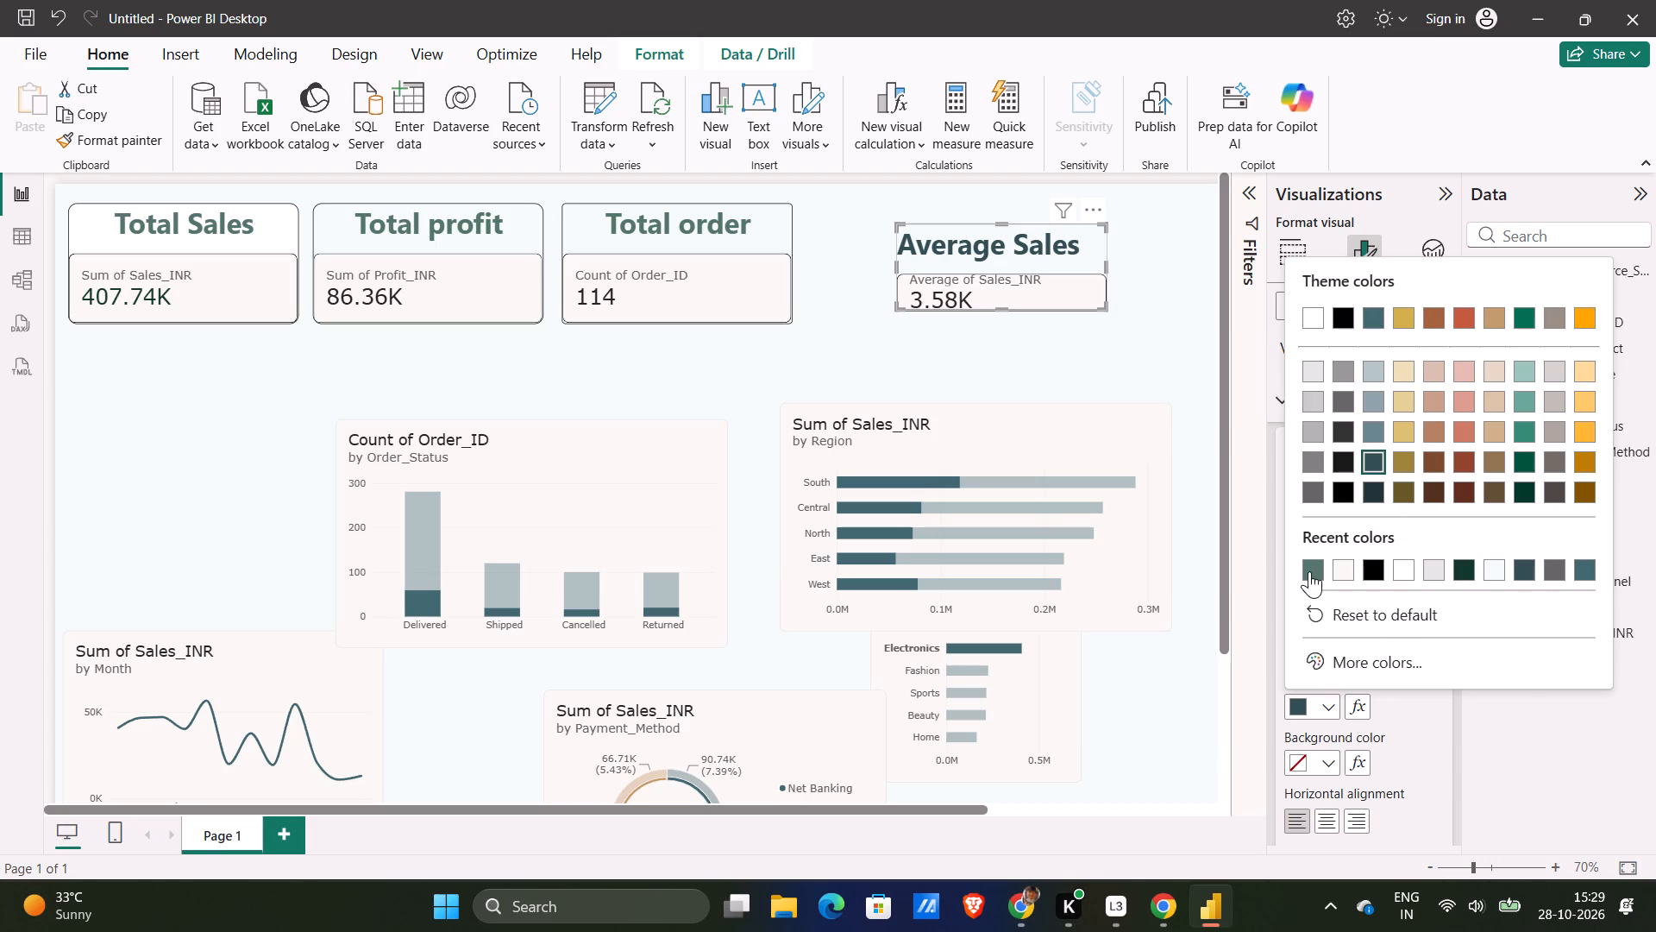
click(1308, 573)
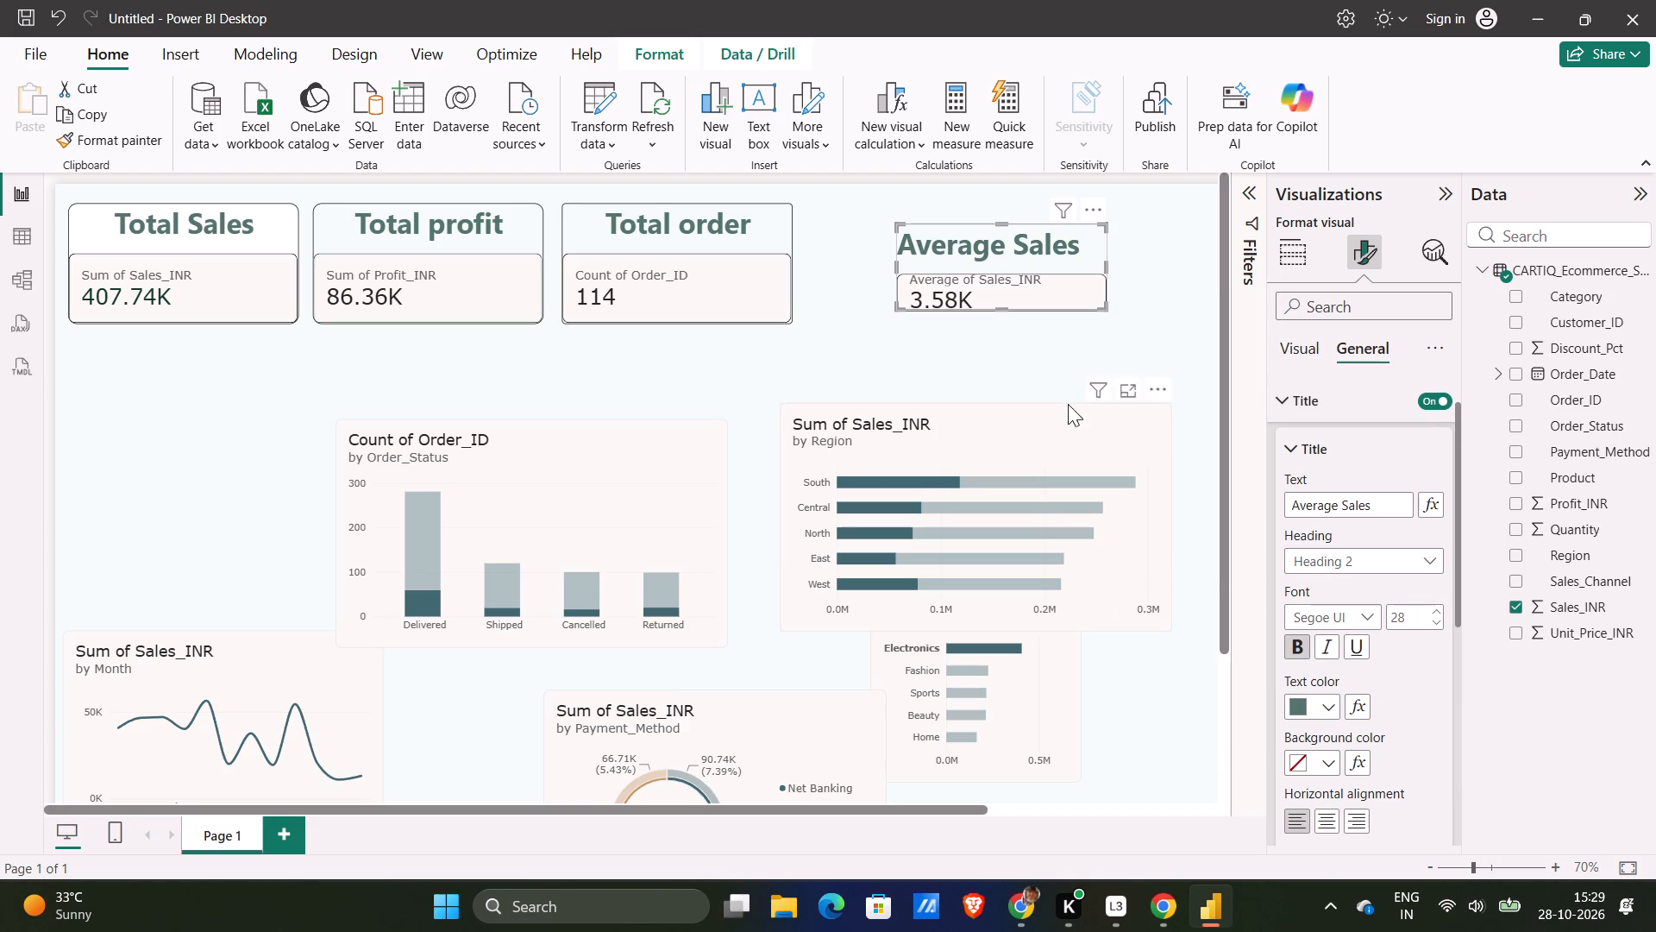
Enlarge the Average Sales card towards the Total order card's size and place it directly beneath that card for comparison.
drag(1001, 297, 923, 274)
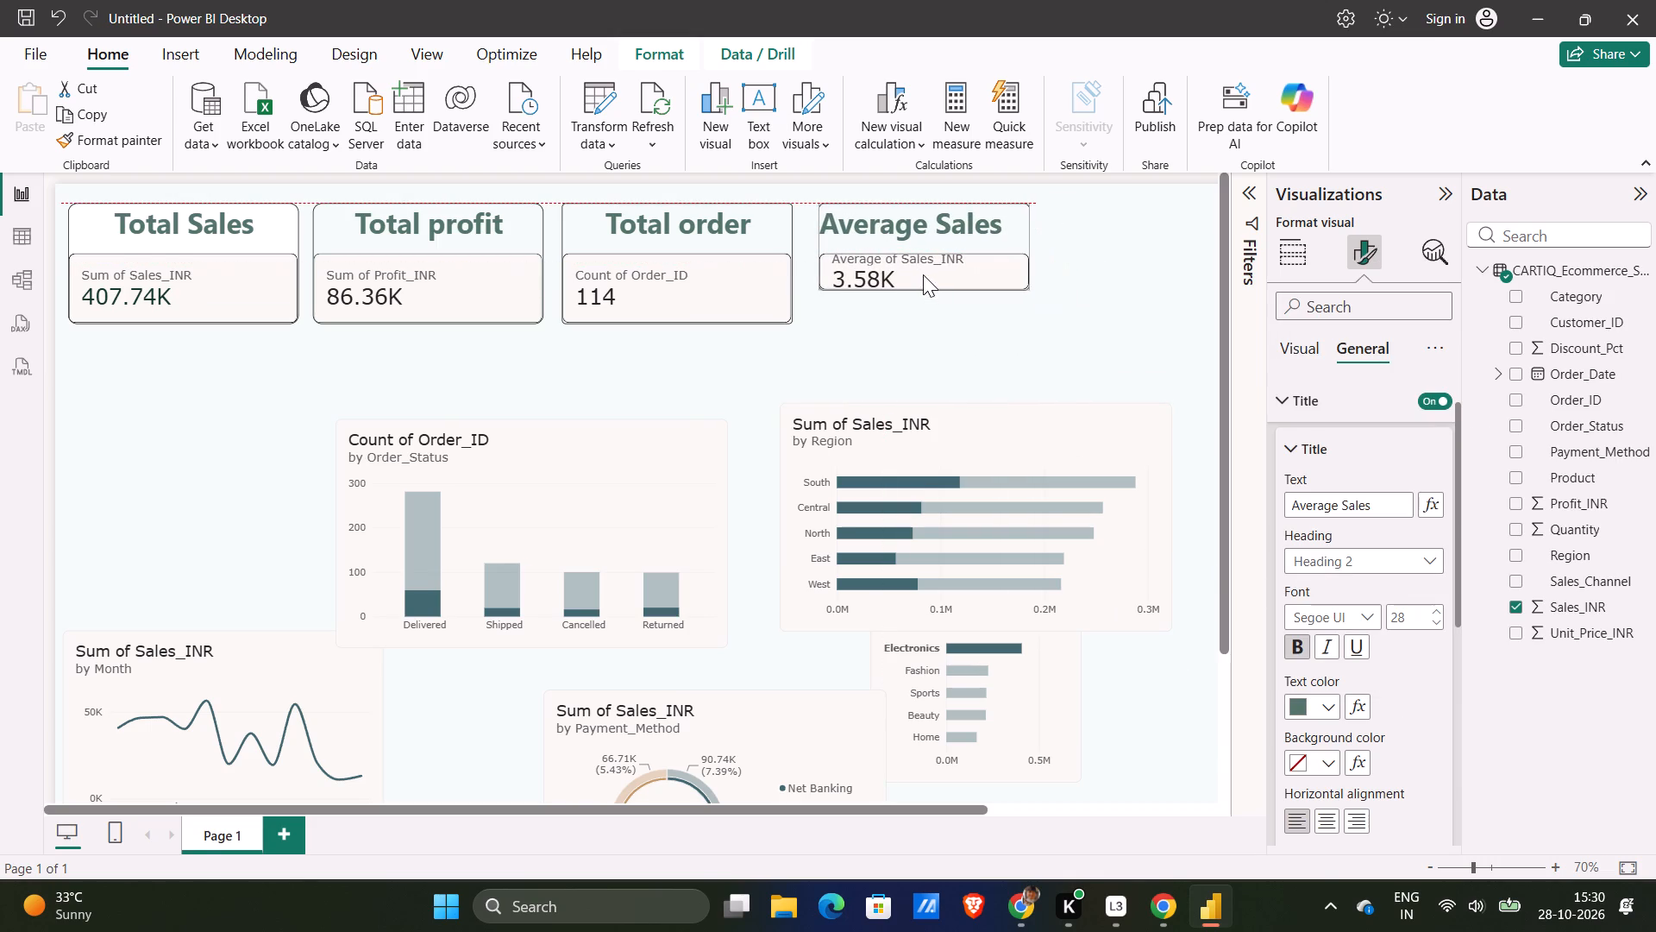
drag(923, 274, 915, 271)
drag(1019, 283, 1041, 324)
drag(983, 279, 735, 418)
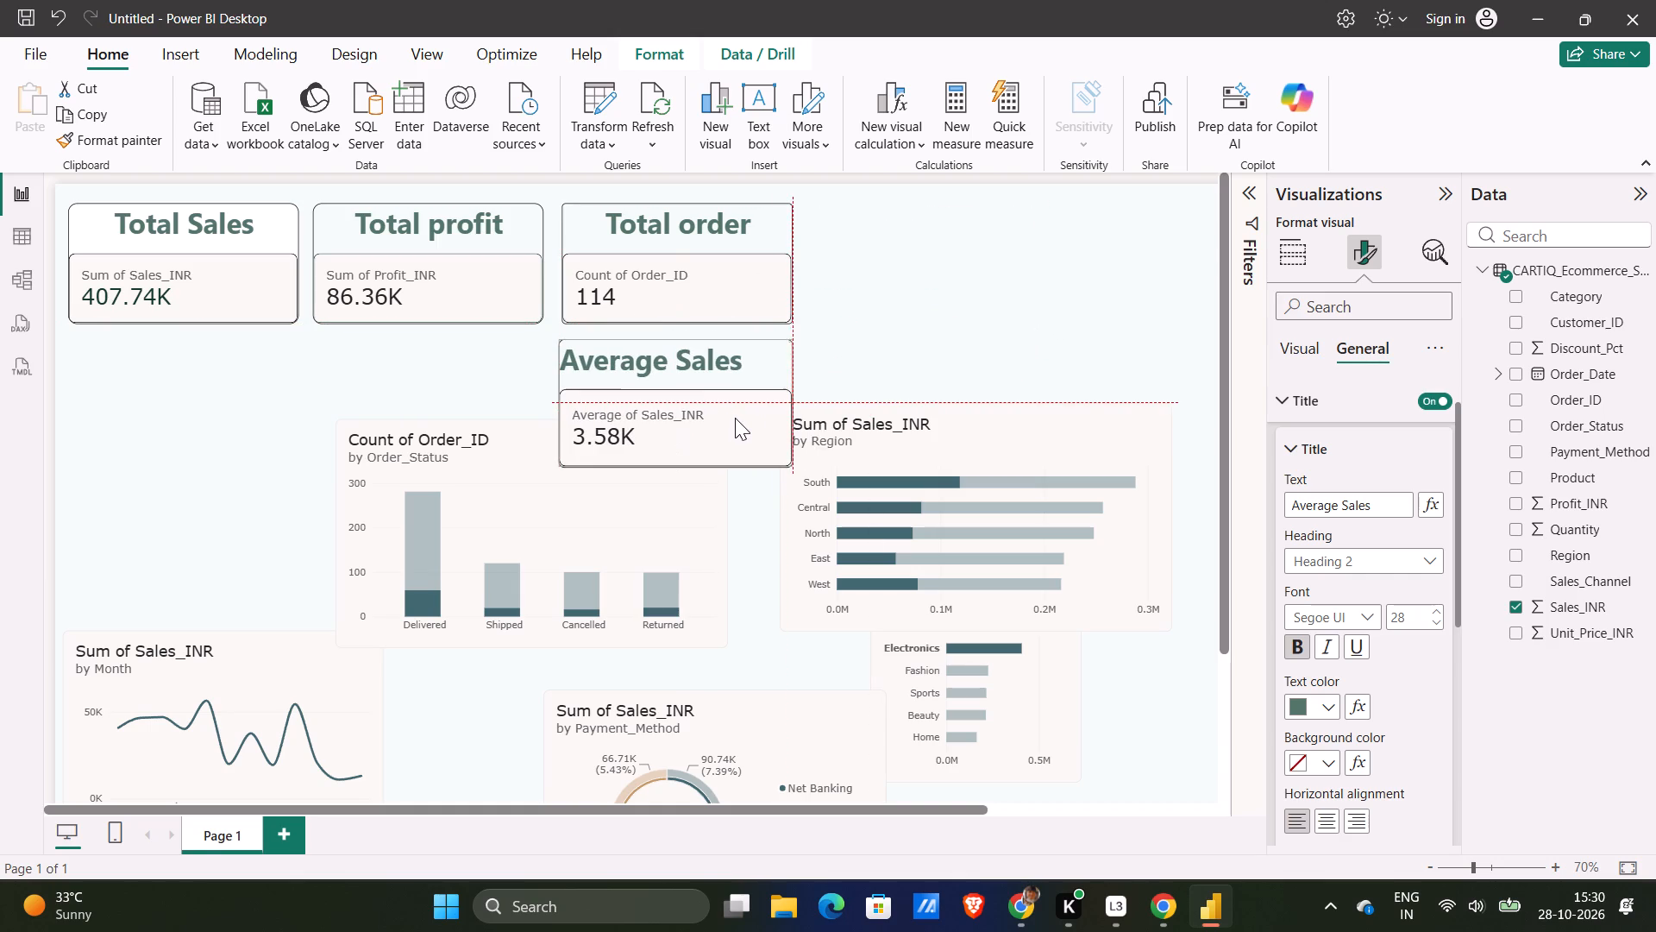
drag(735, 418, 737, 416)
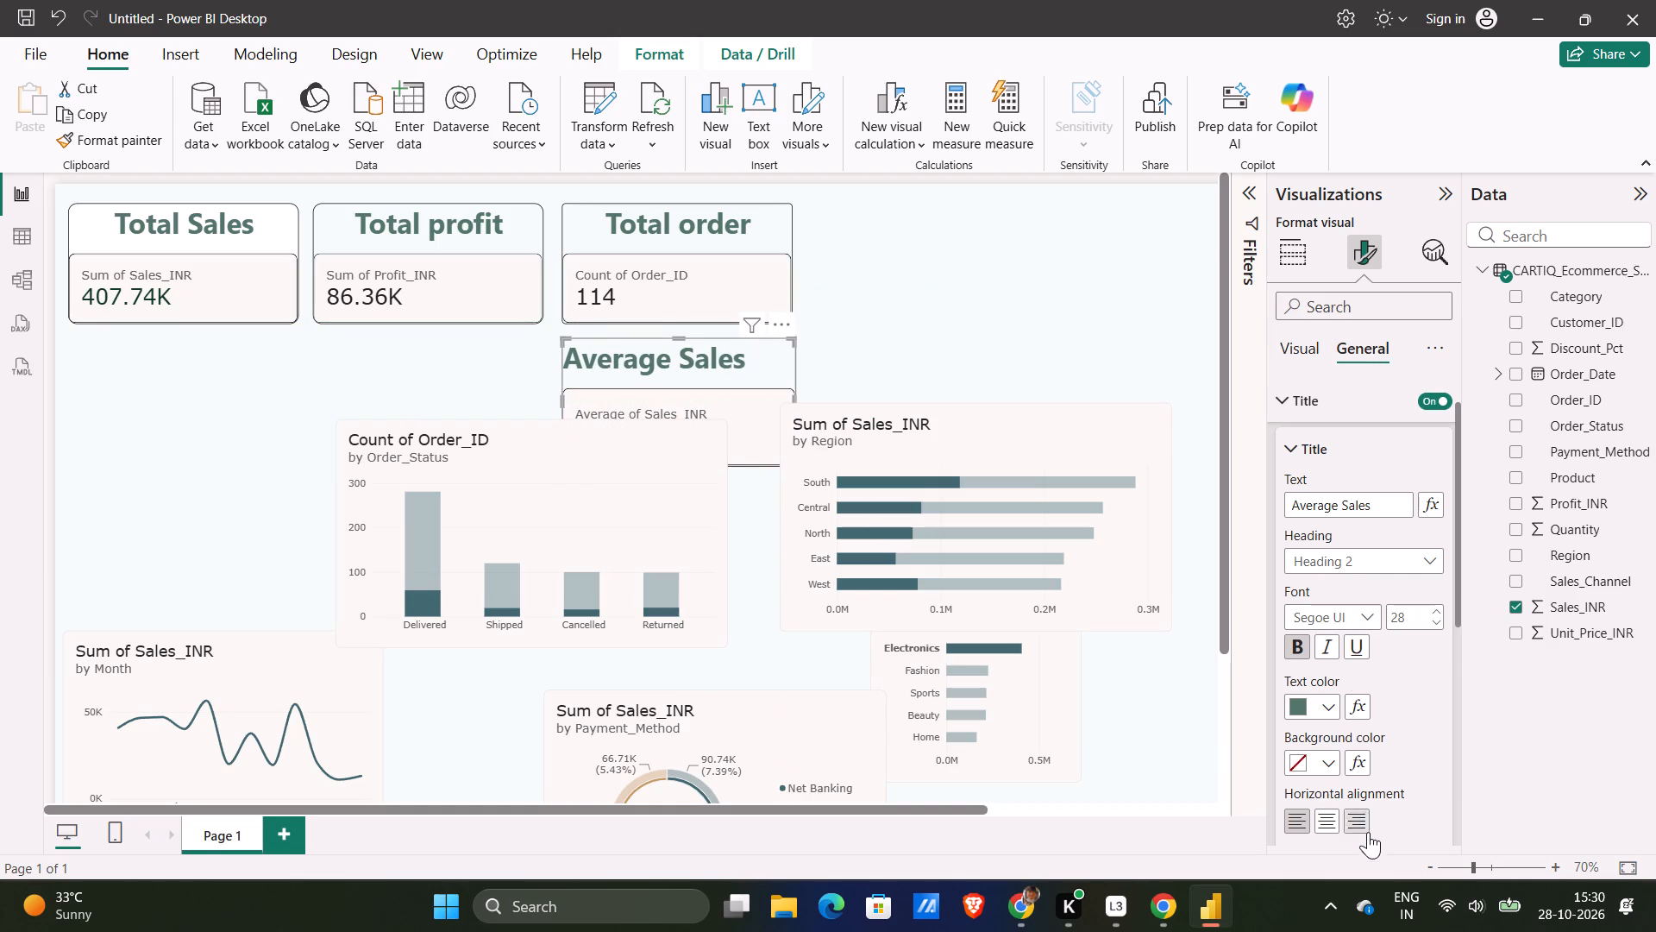
Centre the Average Sales card's title horizontally.
click(1340, 815)
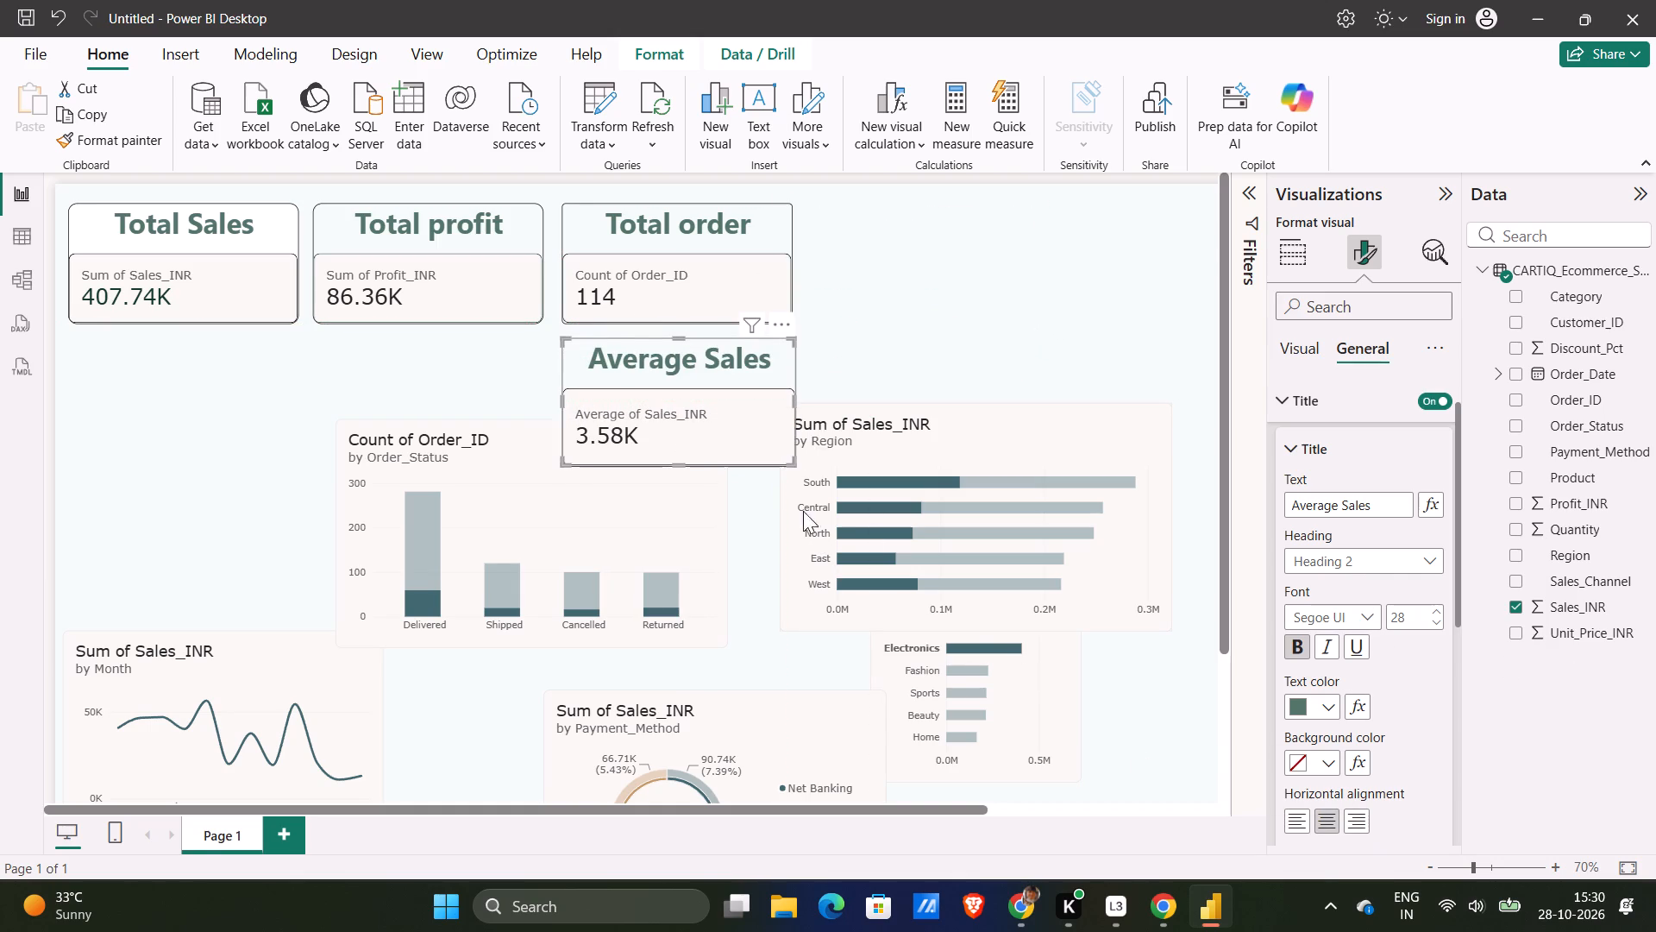
Place the Average Sales card in the top row beside the Total order card and shrink it slightly to match that card's size.
click(787, 465)
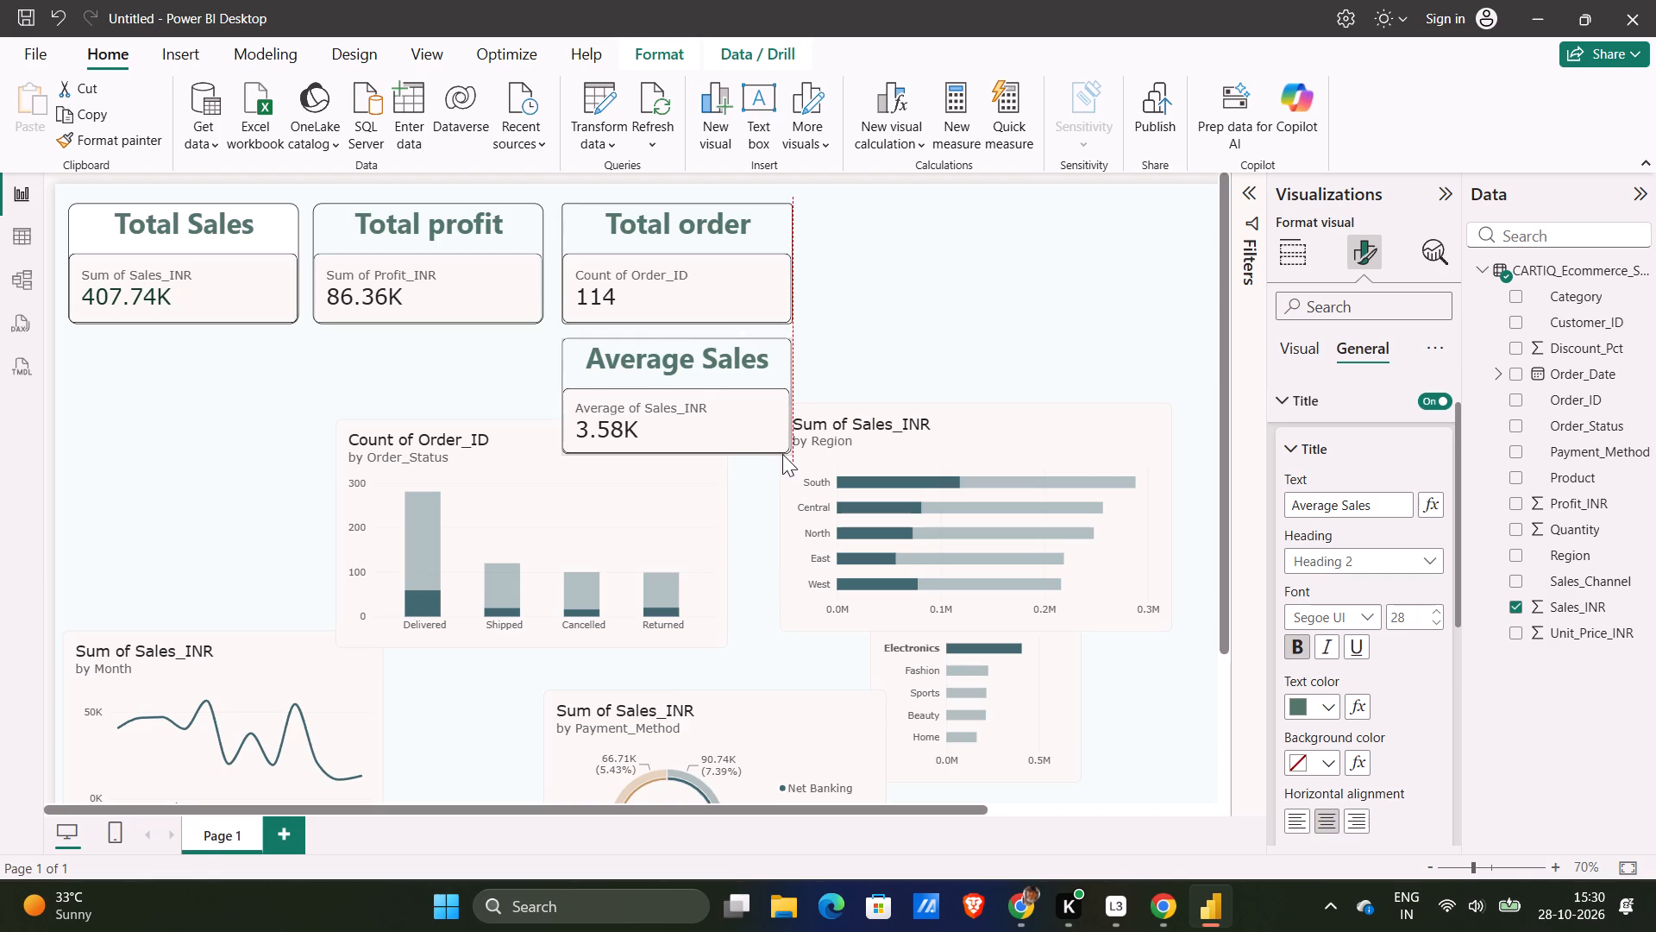
drag(739, 424, 983, 284)
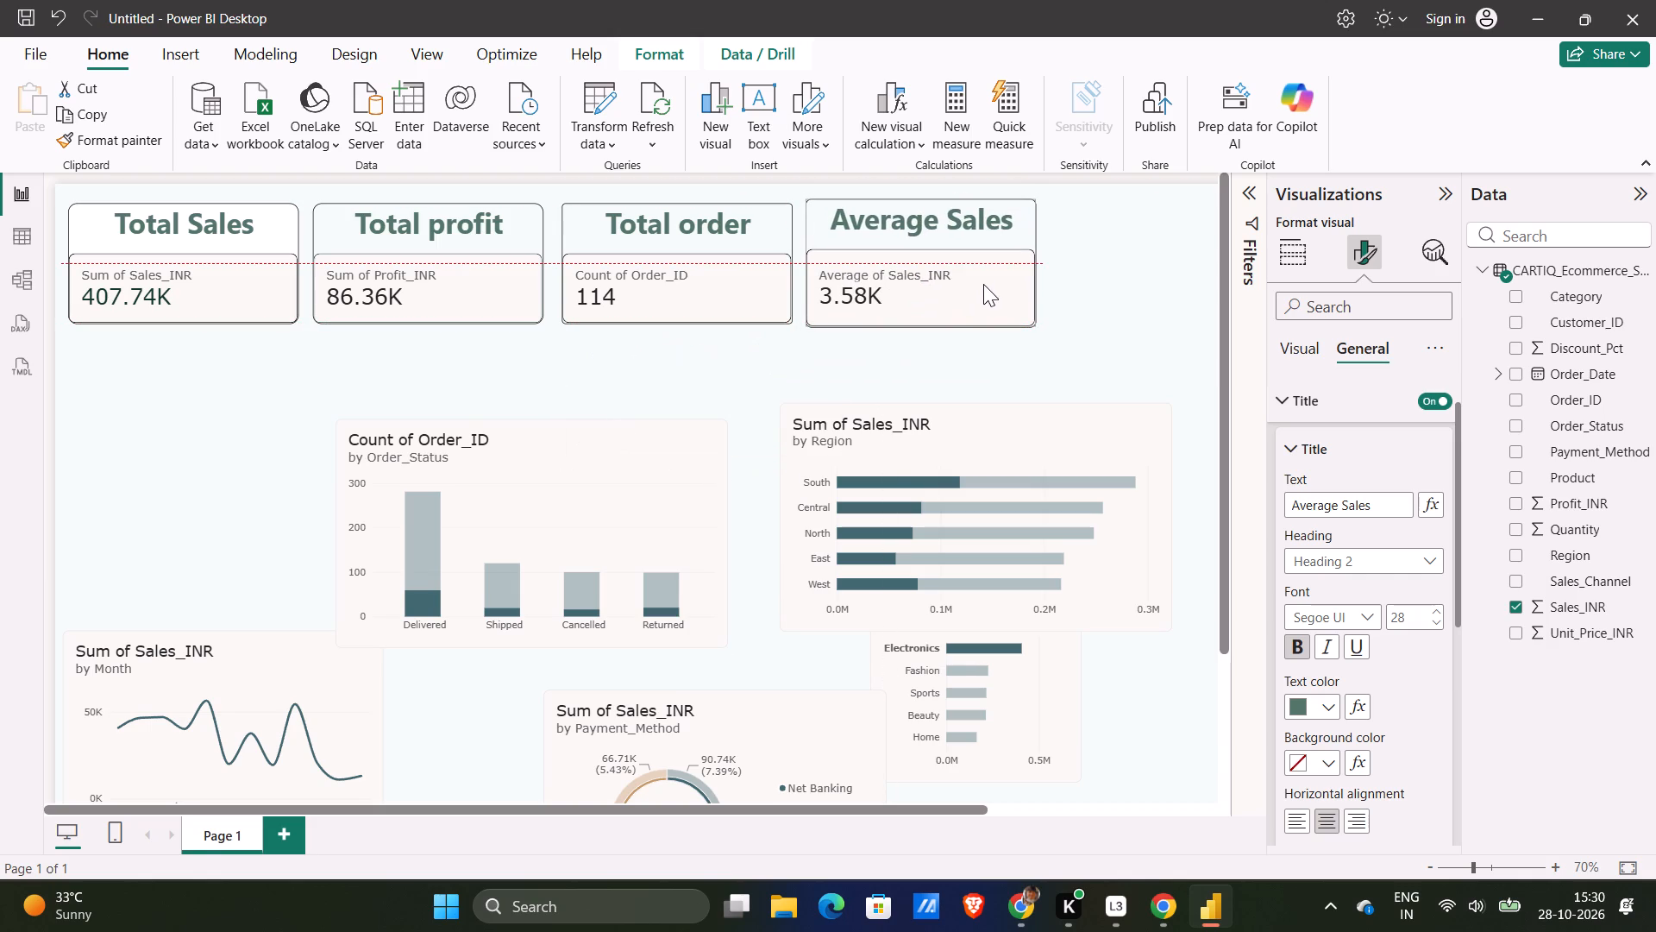
drag(983, 284, 981, 293)
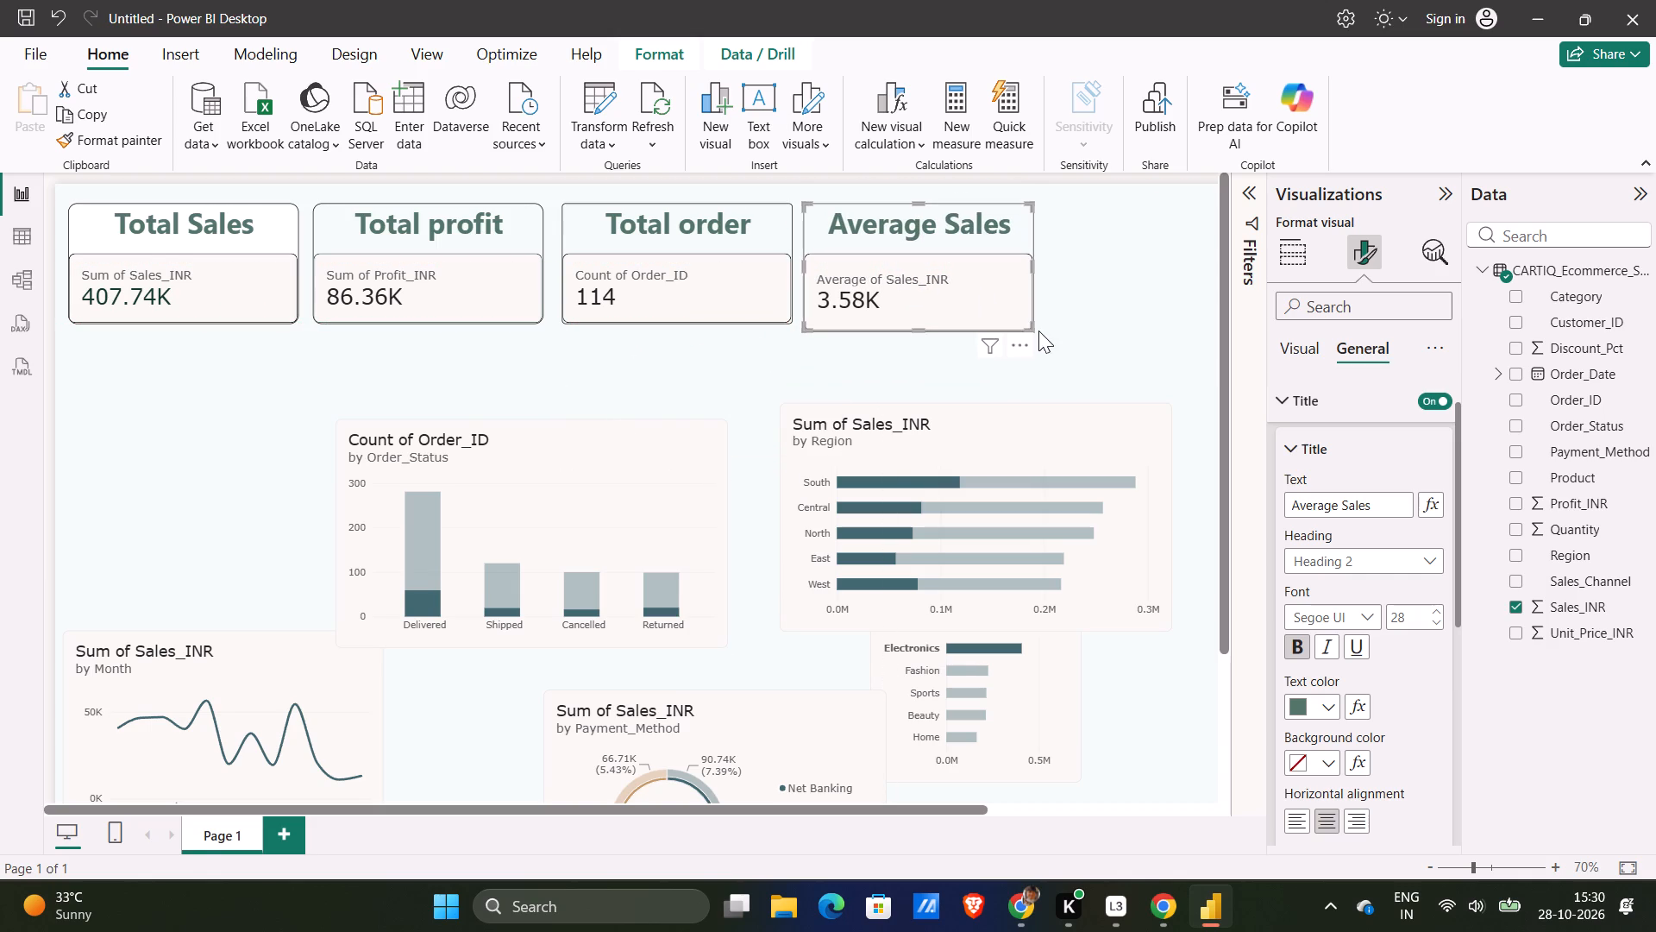
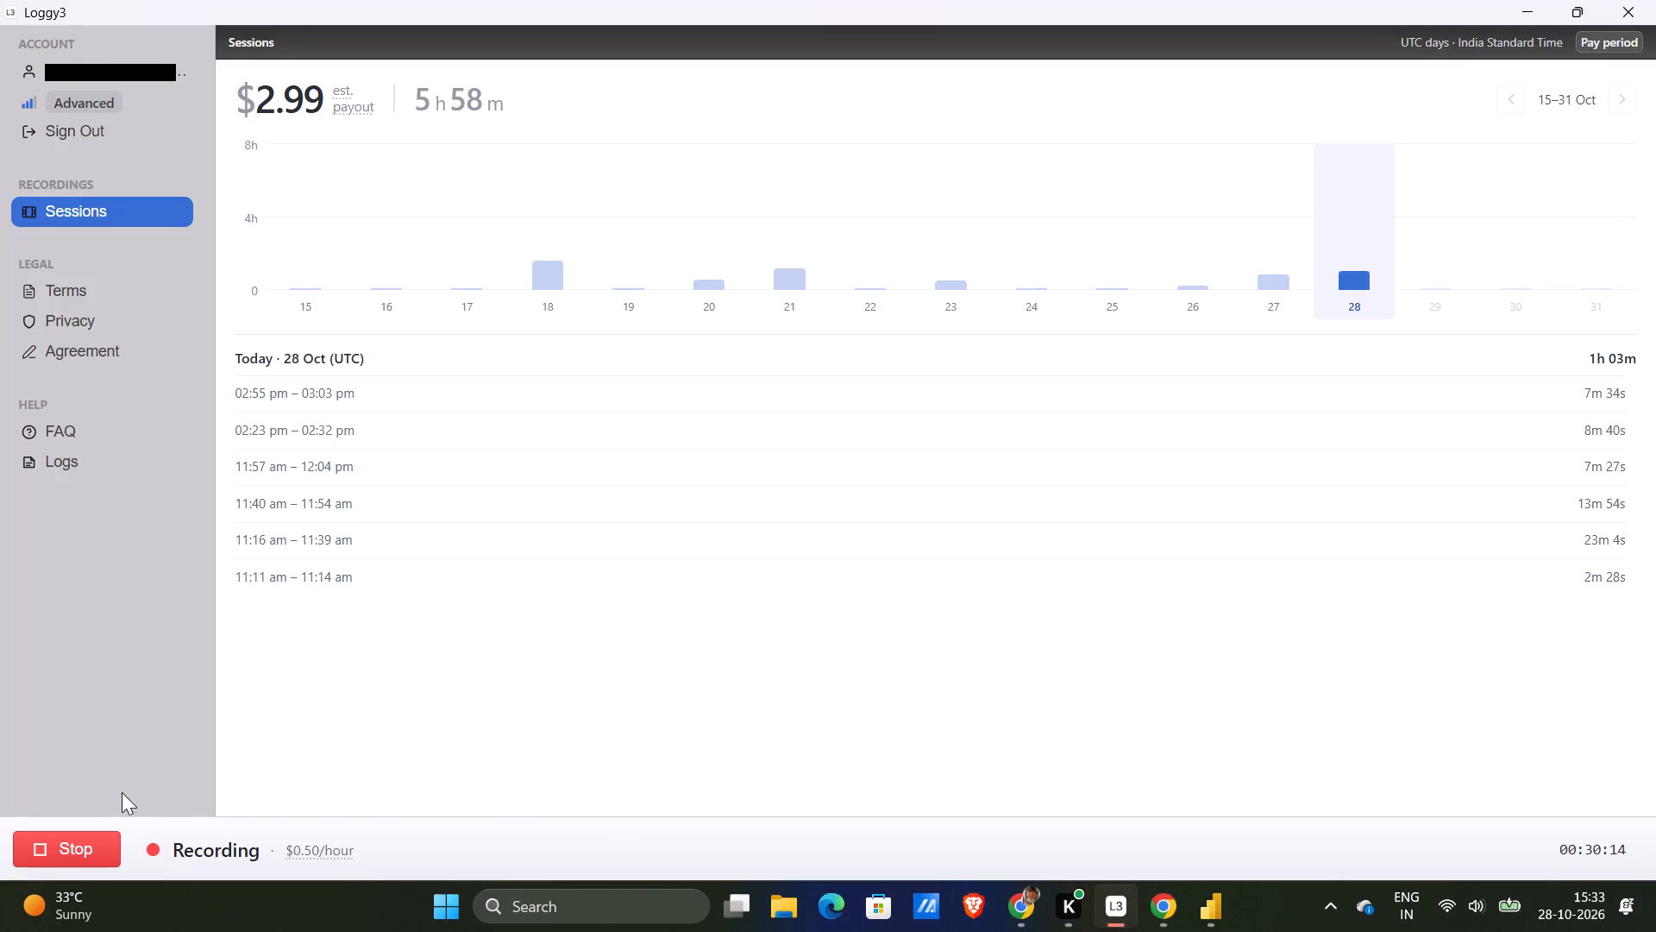
click(82, 855)
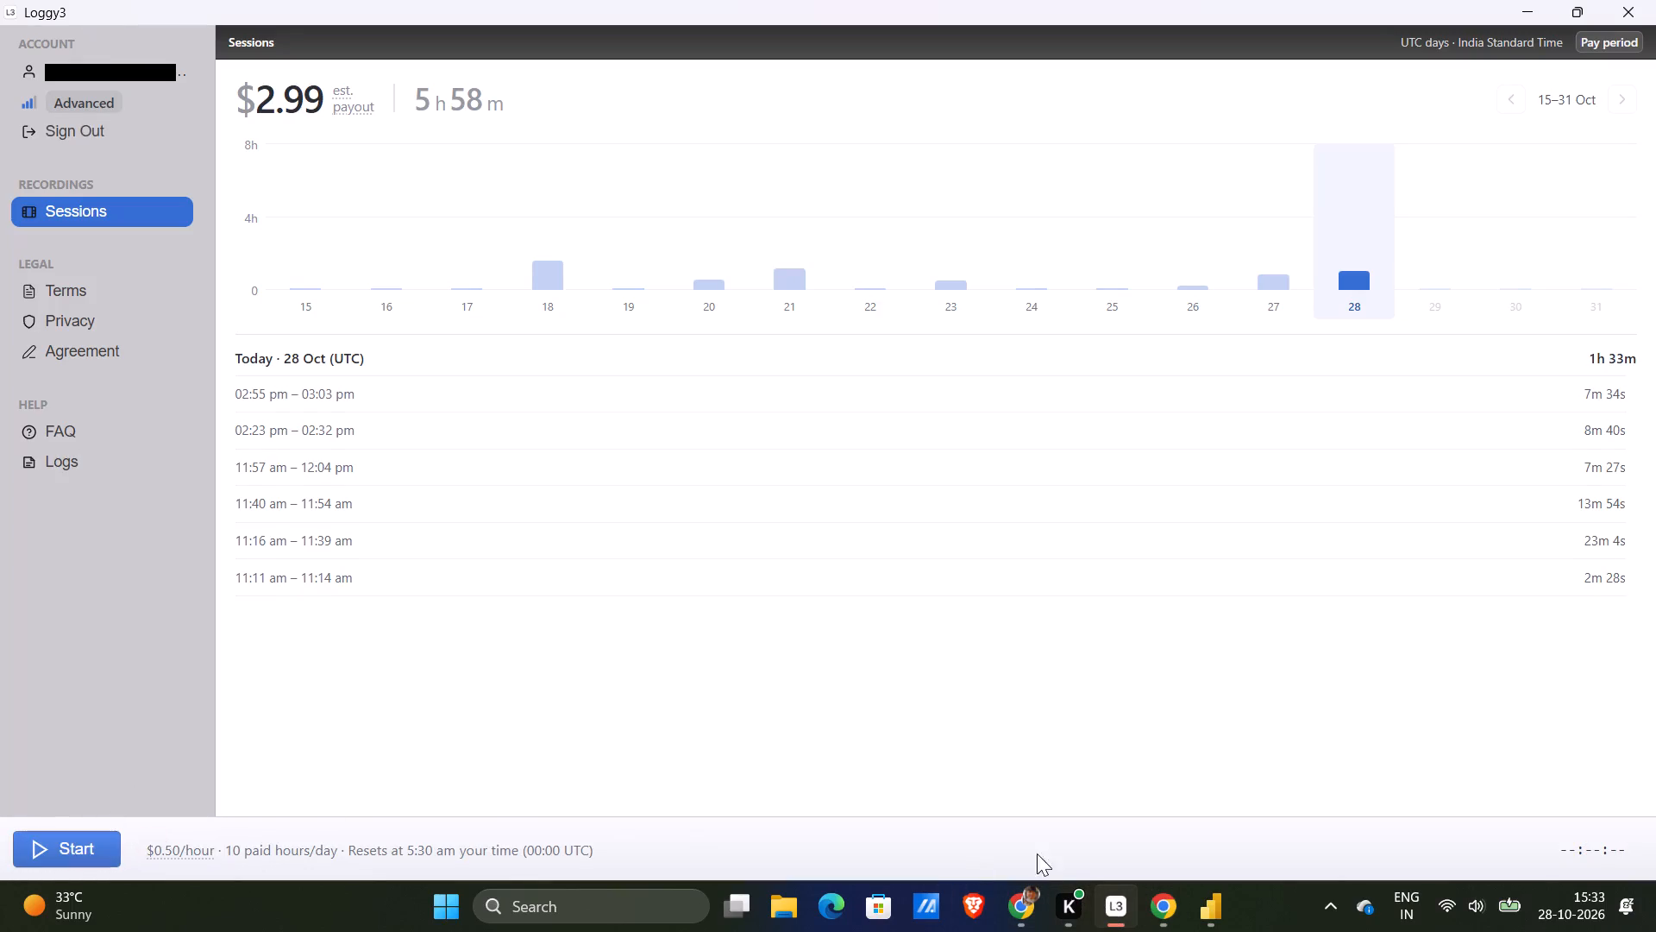